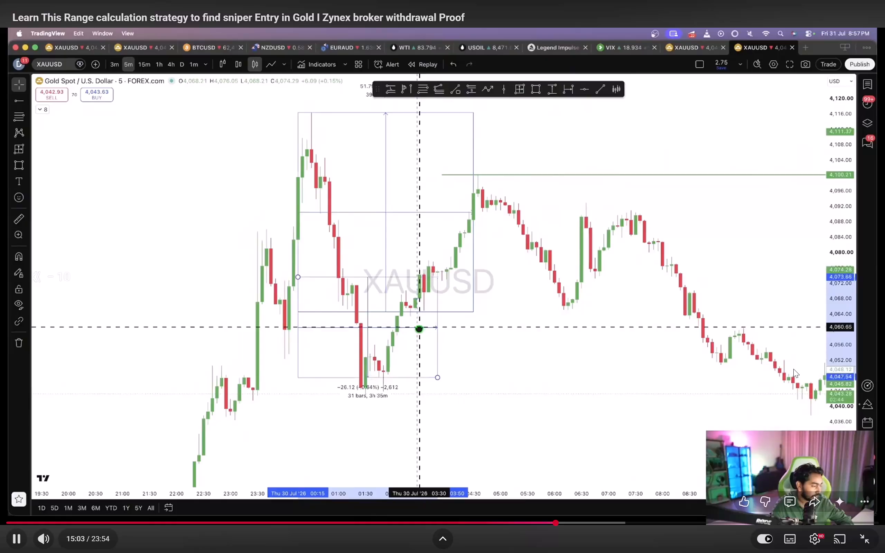
Replay the last few seconds of the gold range strategy video, pause it and leave full screen.
key(Left)
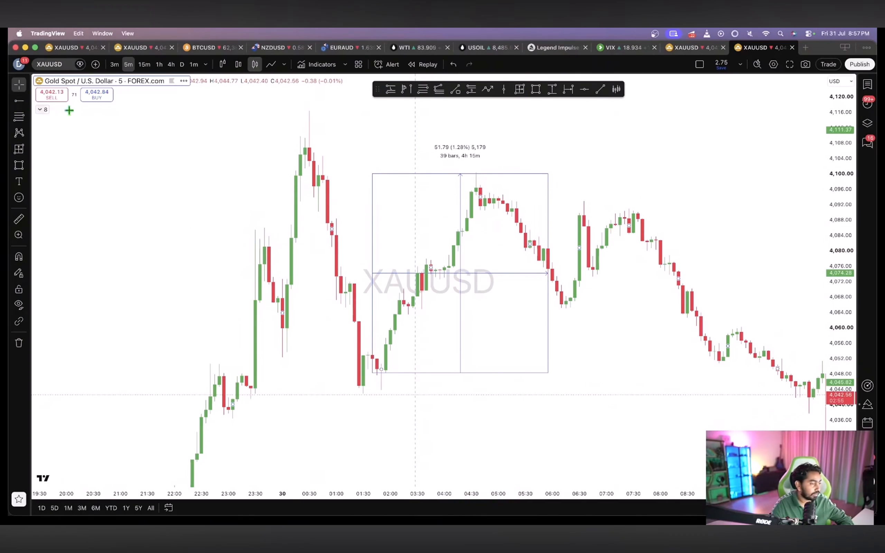
key(k)
key(Escape)
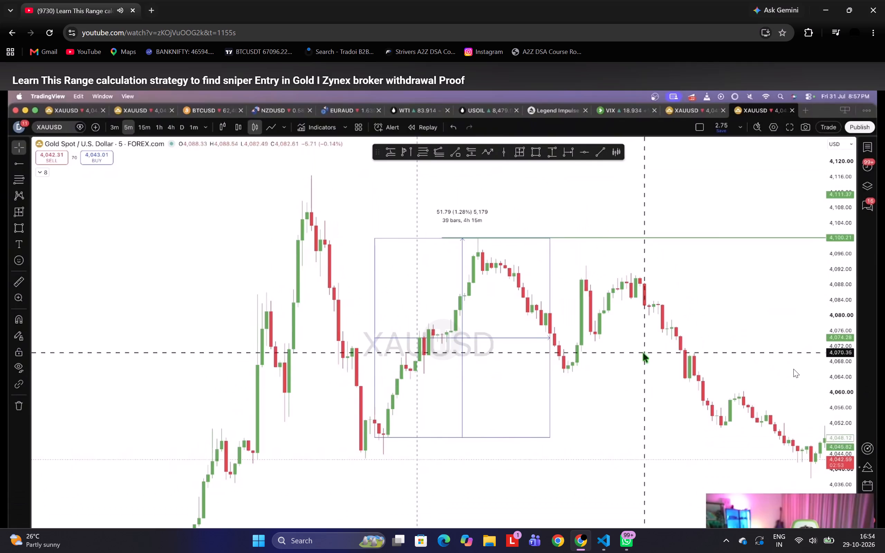
Search Google for tradingview in a new browser tab and open the TradingView India website.
key(ctrl+t)
text(tr)
key(BackSpace)
key(BackSpace)
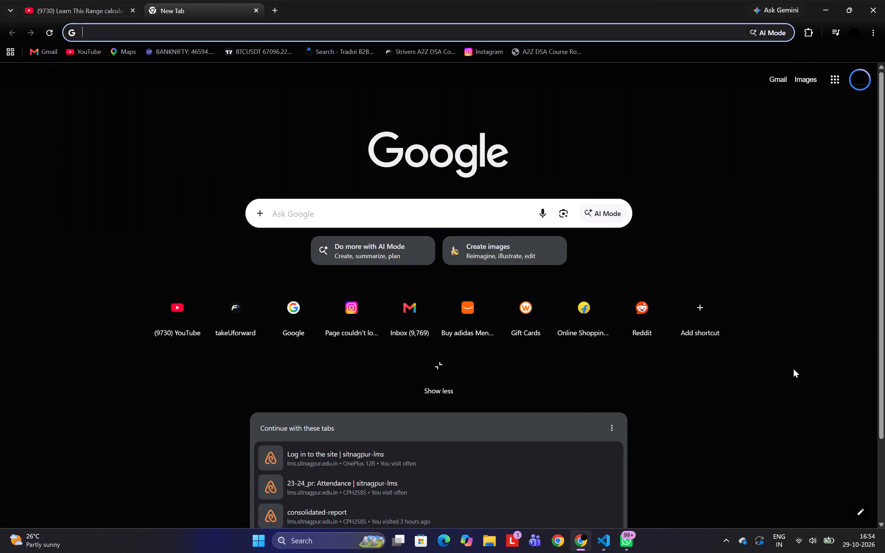
key(t)
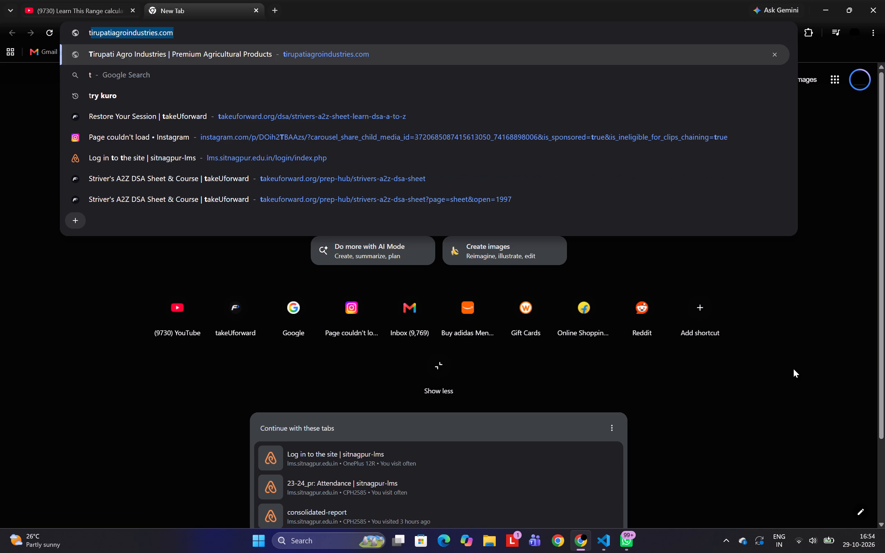
text(rading)
key(space)
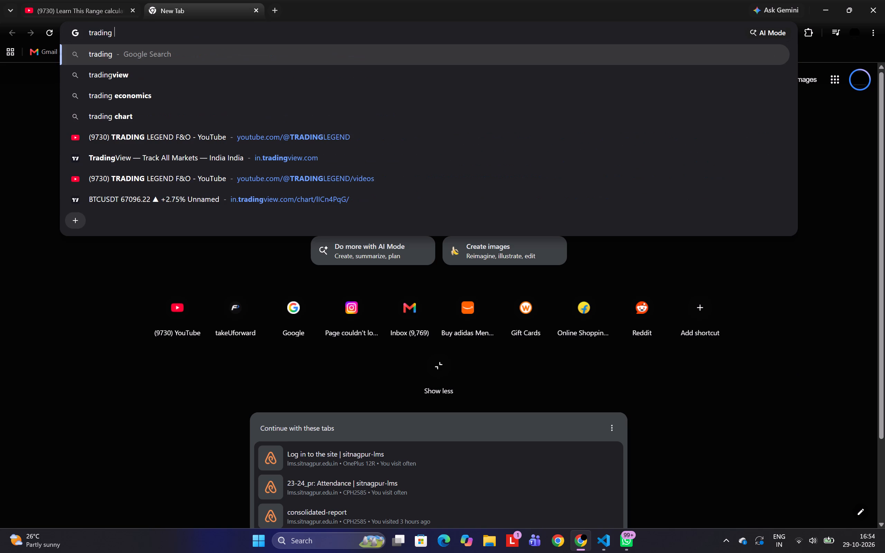
key(Down)
key(Return)
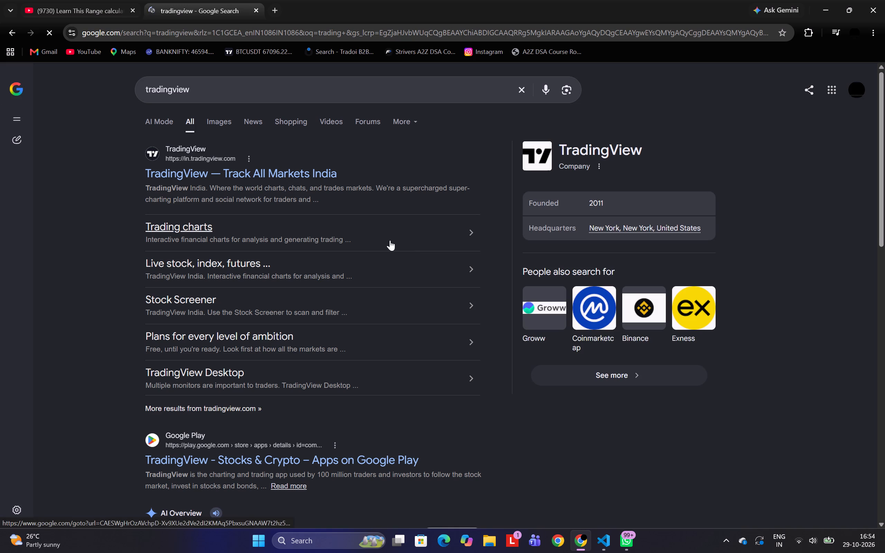
click(255, 176)
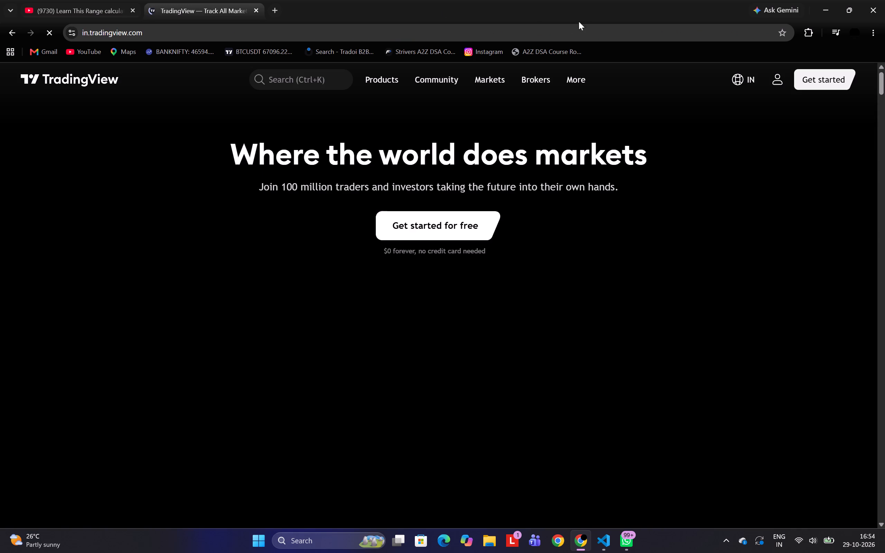
Log in to TradingView with the suggested Google account.
click(785, 81)
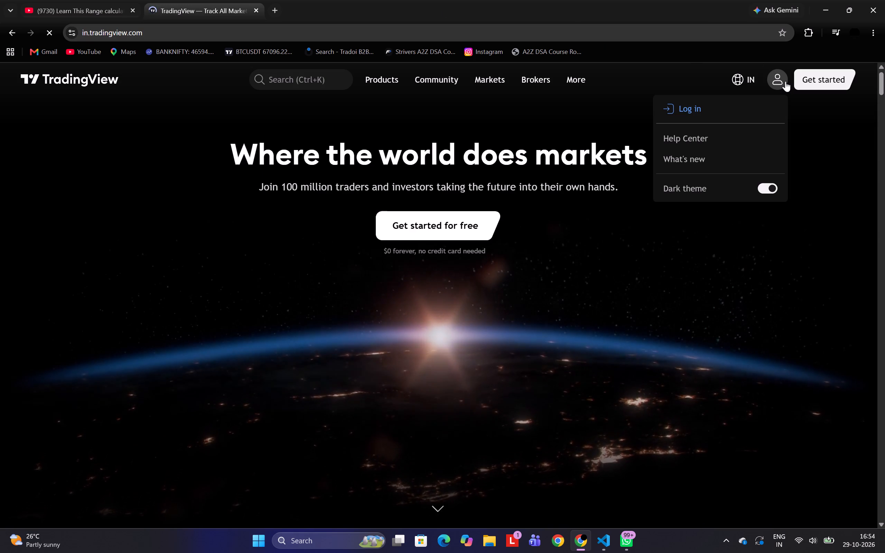
click(702, 104)
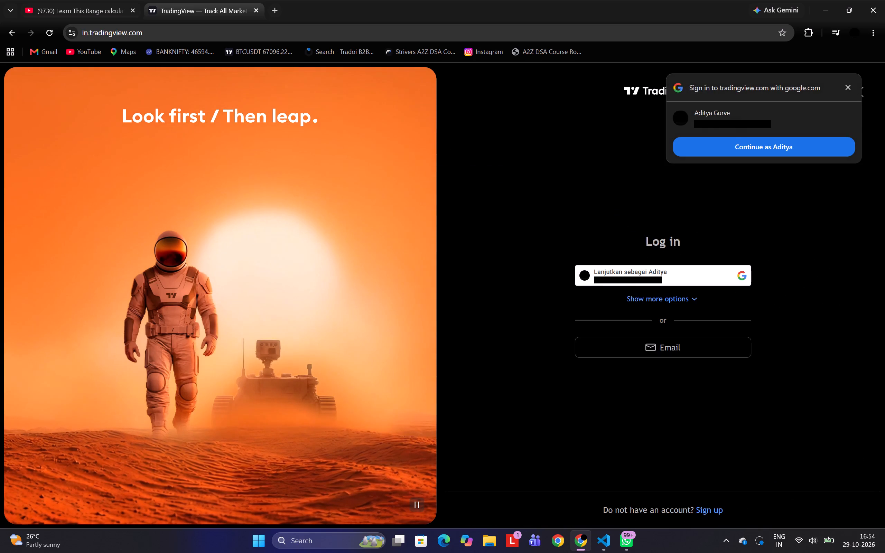
click(710, 144)
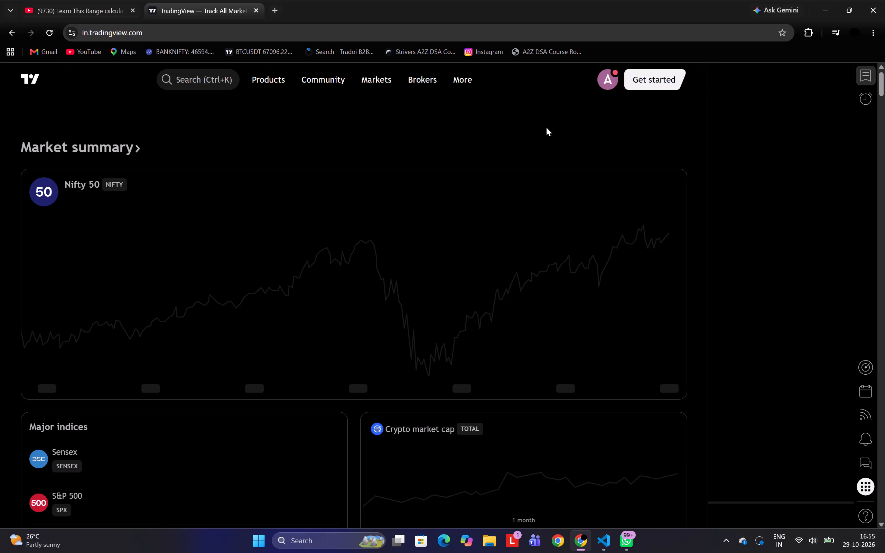
Open TradingView's Supercharts.
click(297, 113)
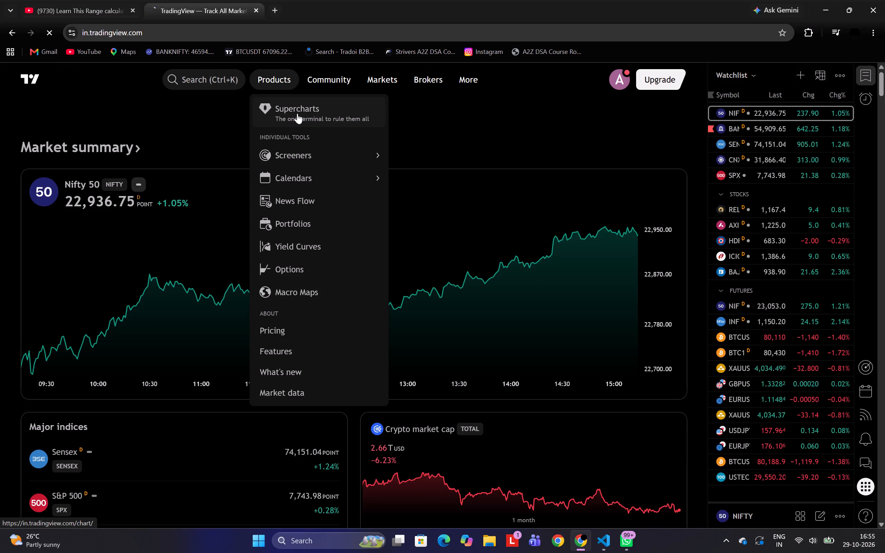
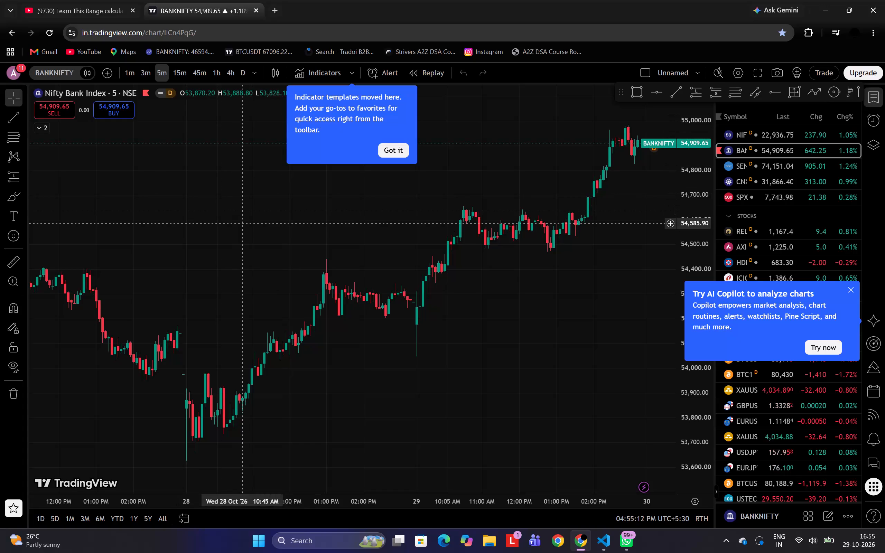
Search for the symbol XAUUSD and load the Gold / U.S. Dollar chart from FOREX.com.
key(Tab)
key(ctrl+Tab)
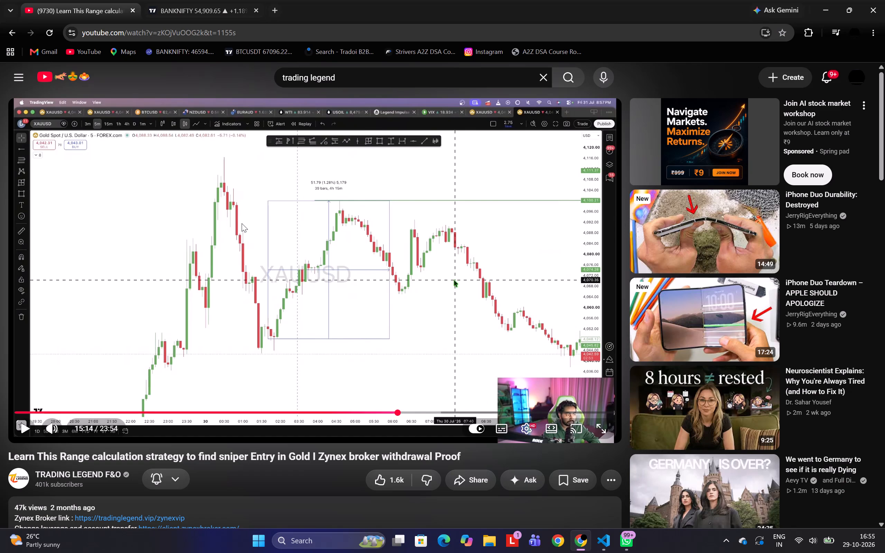
key(ctrl+Tab)
text(xau)
text(usd)
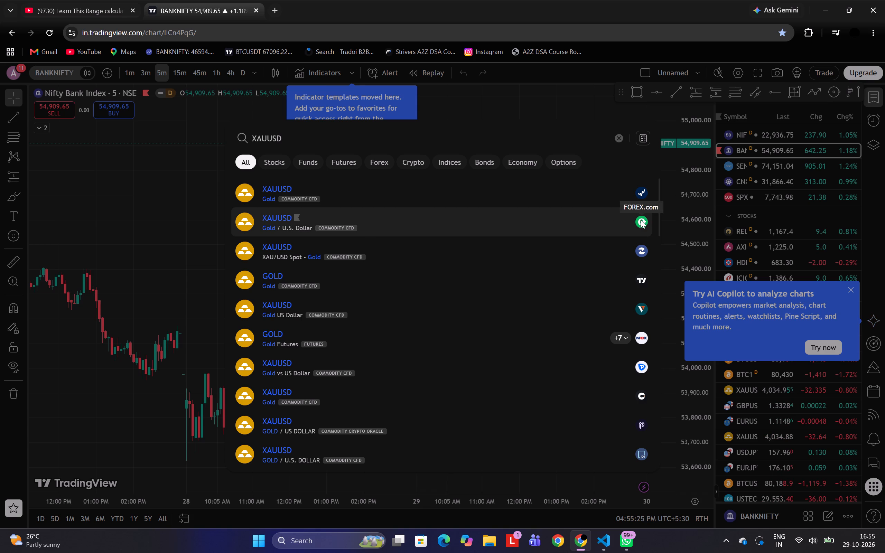
click(519, 219)
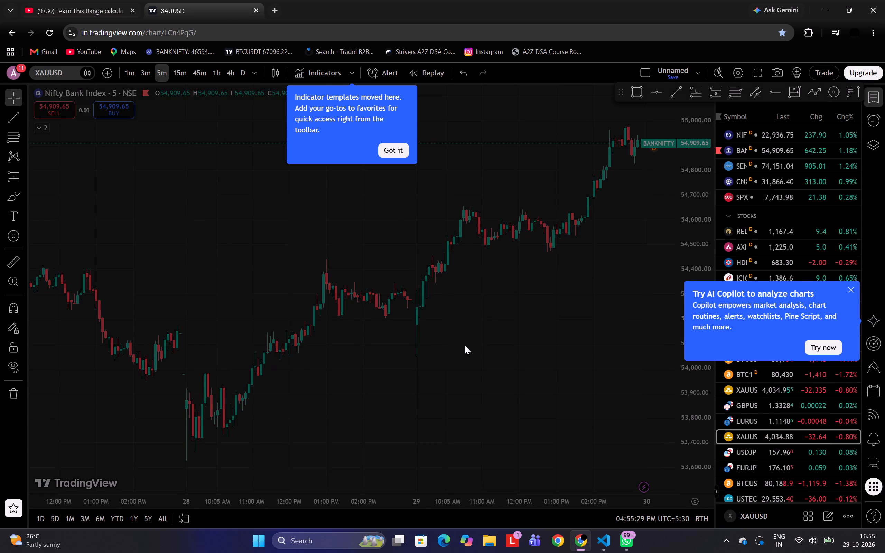
Dismiss the indicator templates tip and the AI Copilot promotion.
click(390, 154)
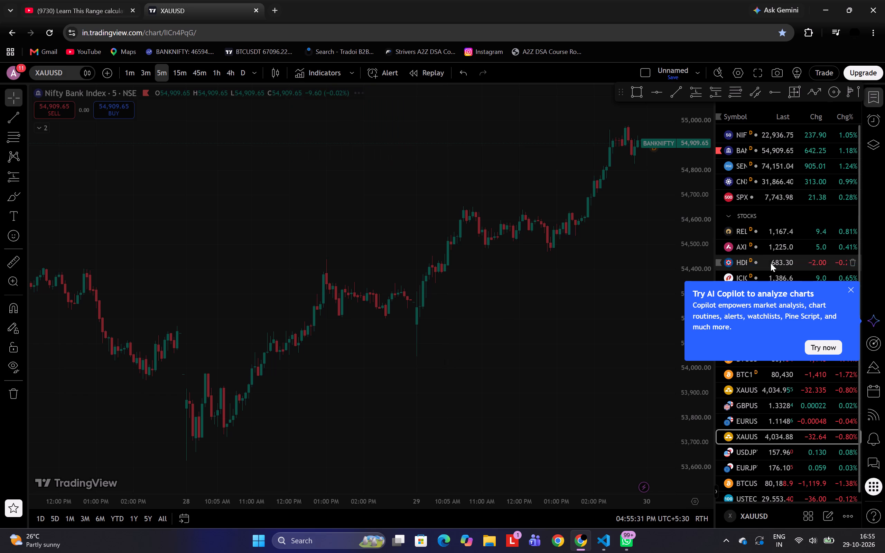
click(850, 292)
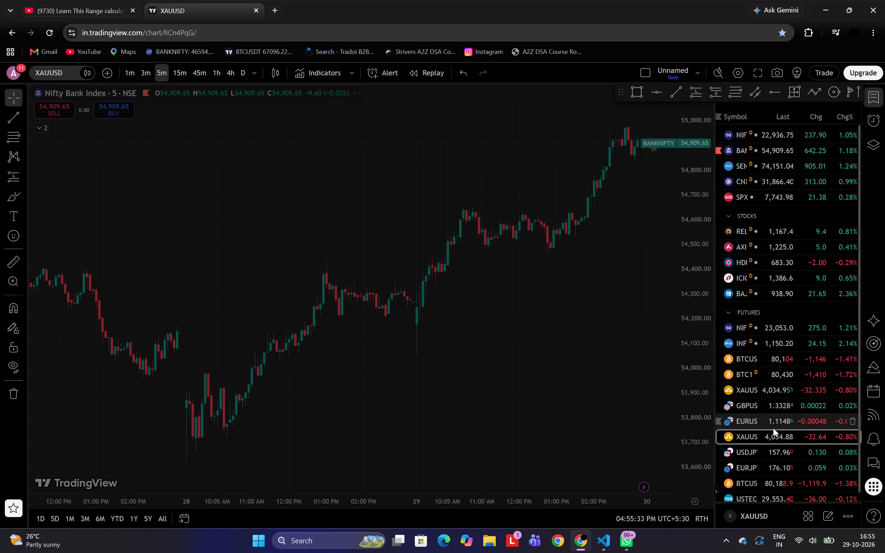
Select the XAUUSD entry below EURUSD in the watchlist.
scroll(773, 428, down, 6)
click(306, 181)
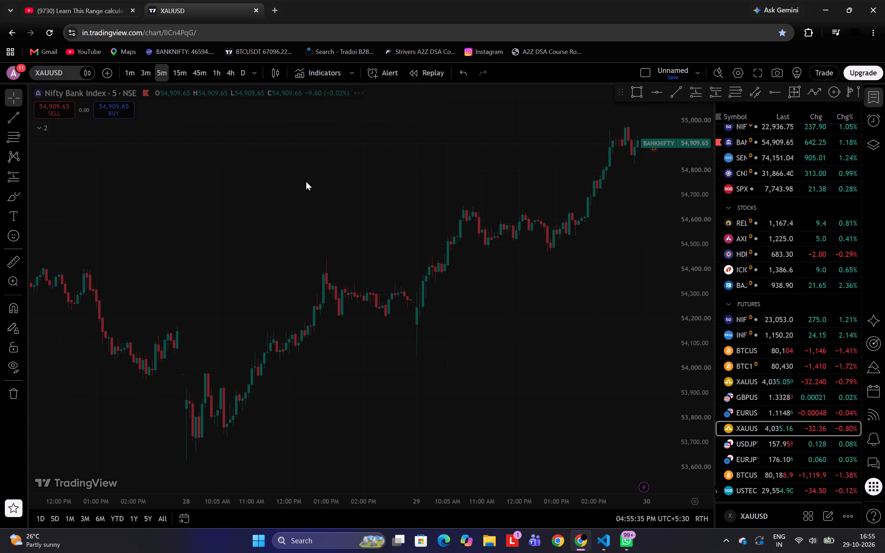
click(775, 428)
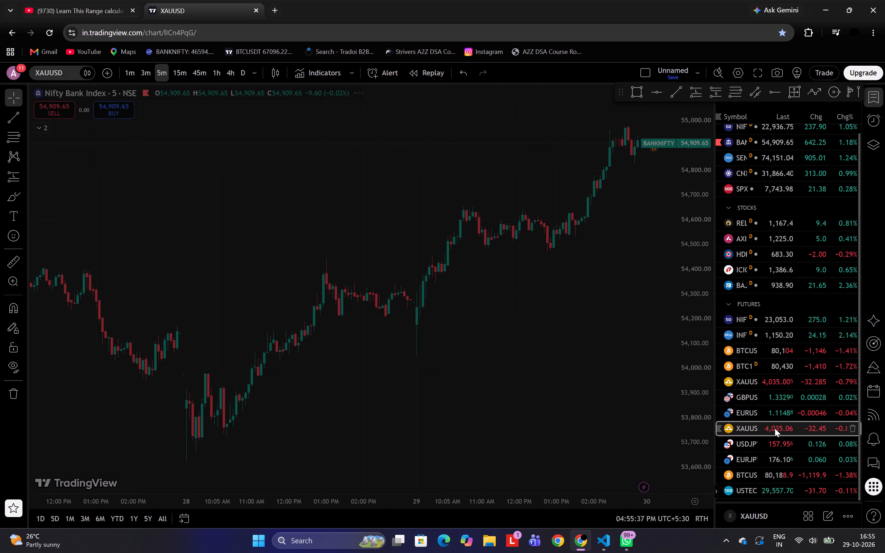
click(338, 175)
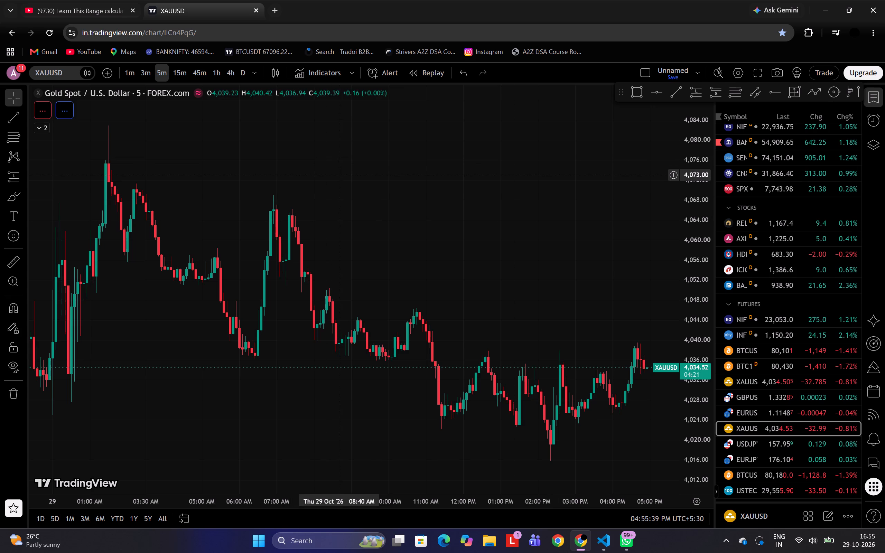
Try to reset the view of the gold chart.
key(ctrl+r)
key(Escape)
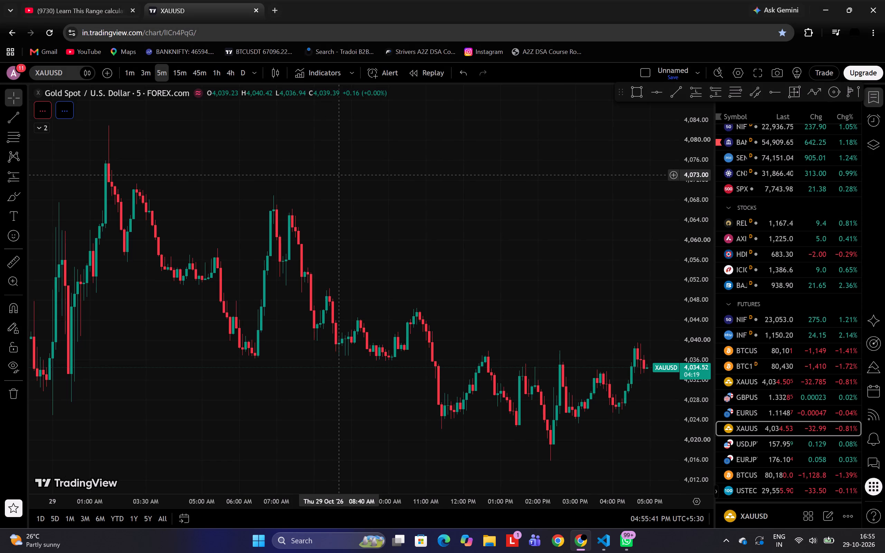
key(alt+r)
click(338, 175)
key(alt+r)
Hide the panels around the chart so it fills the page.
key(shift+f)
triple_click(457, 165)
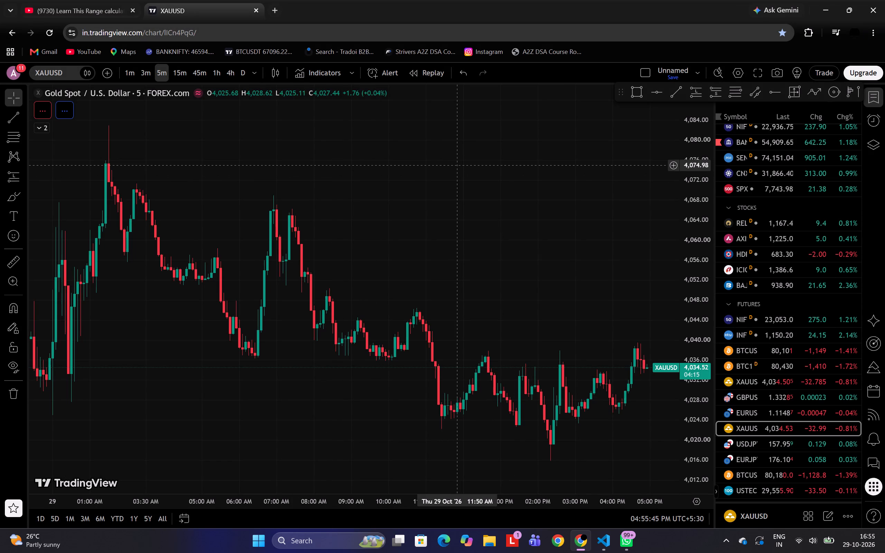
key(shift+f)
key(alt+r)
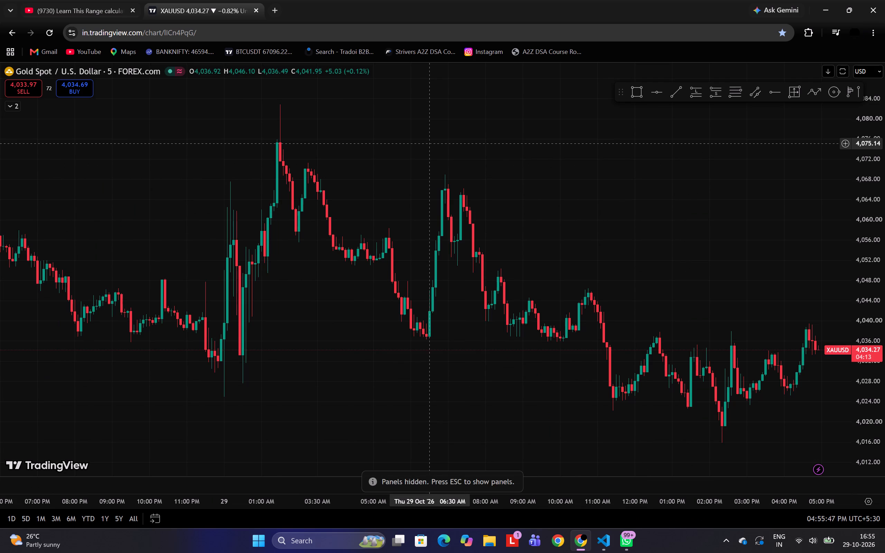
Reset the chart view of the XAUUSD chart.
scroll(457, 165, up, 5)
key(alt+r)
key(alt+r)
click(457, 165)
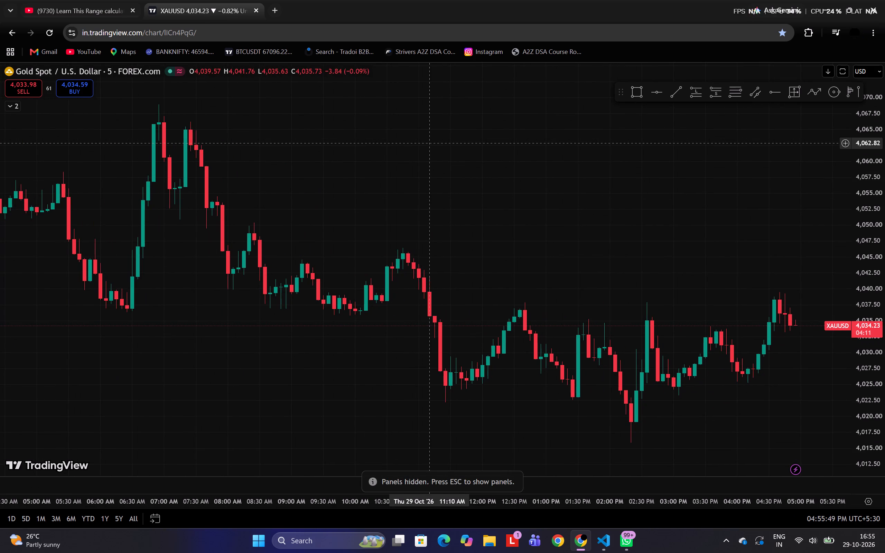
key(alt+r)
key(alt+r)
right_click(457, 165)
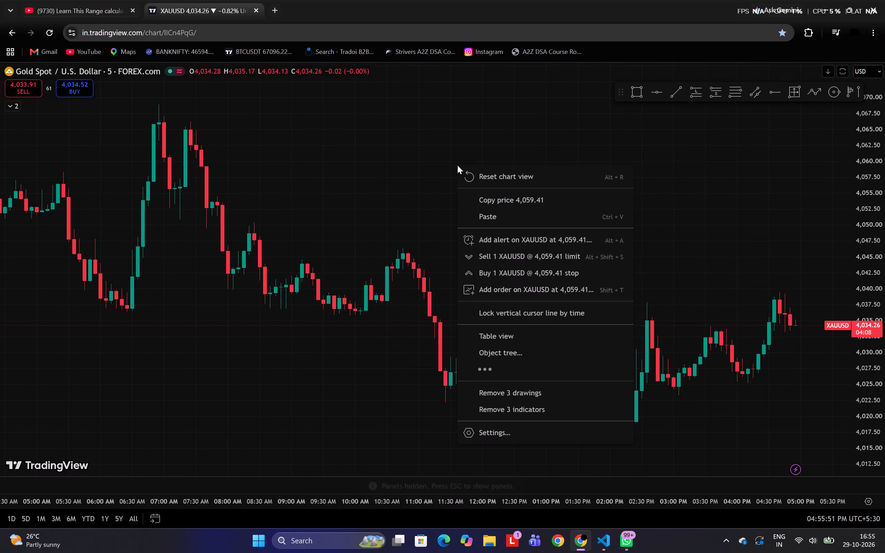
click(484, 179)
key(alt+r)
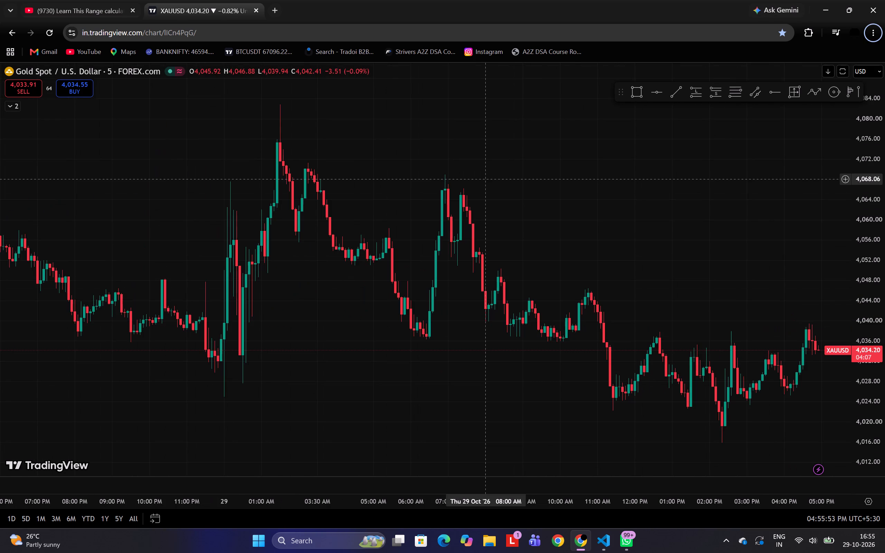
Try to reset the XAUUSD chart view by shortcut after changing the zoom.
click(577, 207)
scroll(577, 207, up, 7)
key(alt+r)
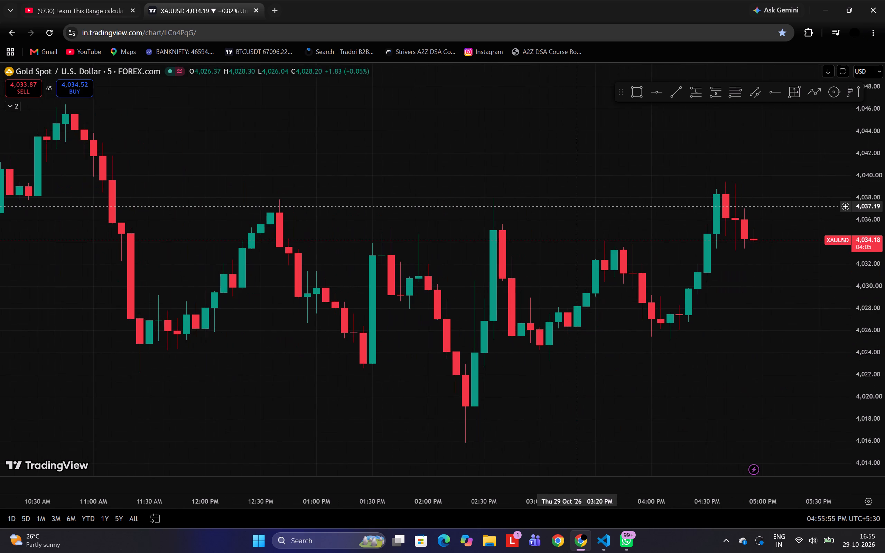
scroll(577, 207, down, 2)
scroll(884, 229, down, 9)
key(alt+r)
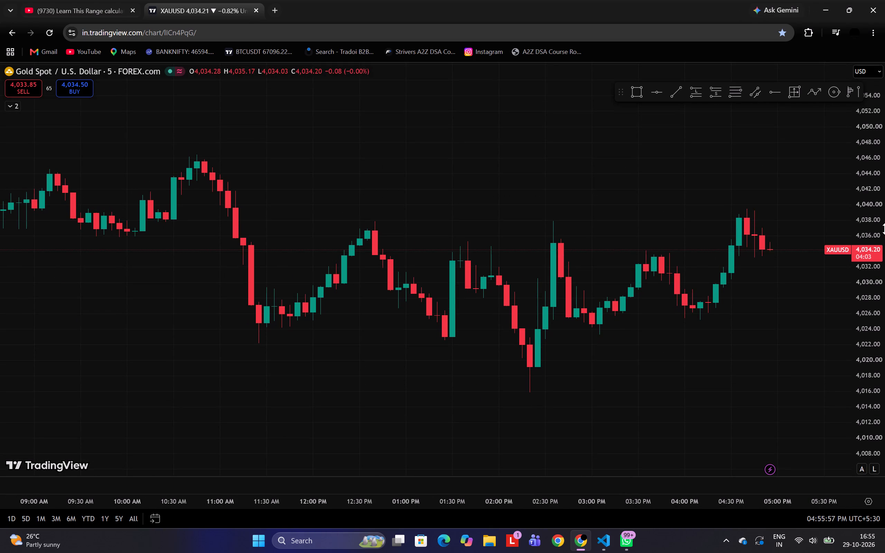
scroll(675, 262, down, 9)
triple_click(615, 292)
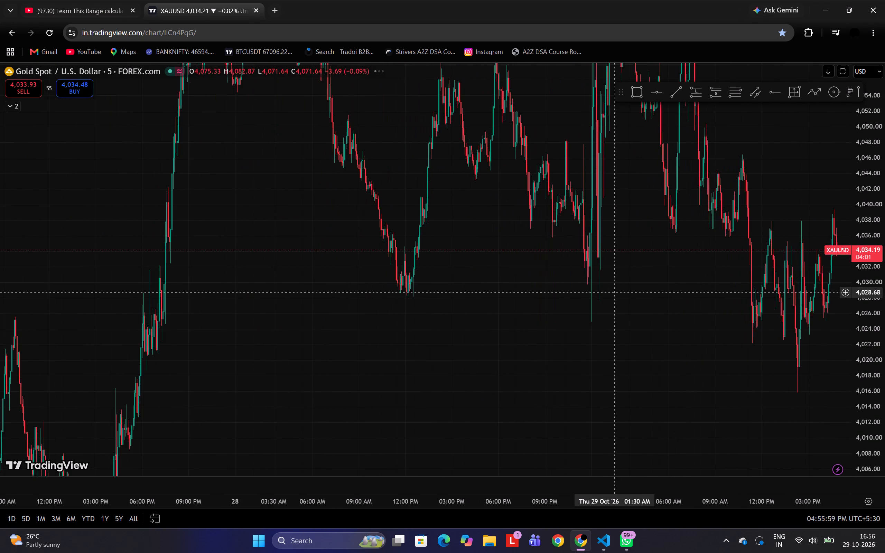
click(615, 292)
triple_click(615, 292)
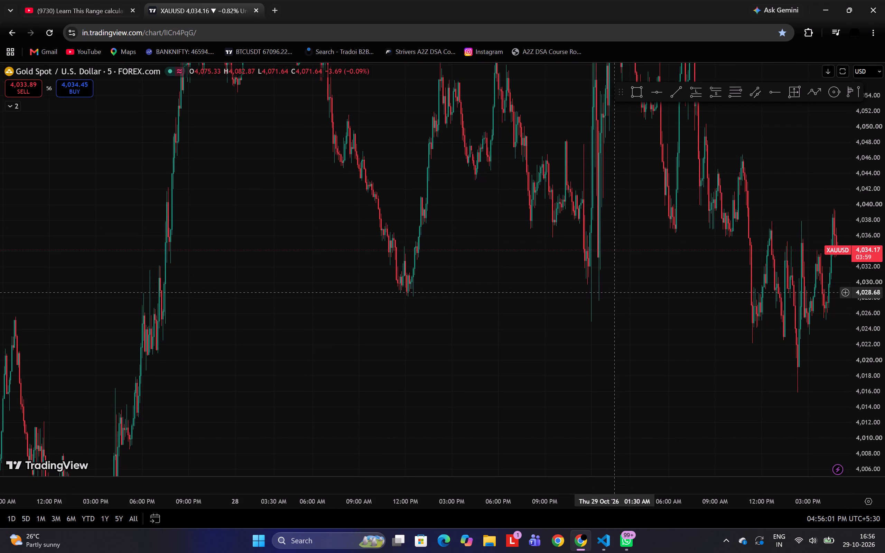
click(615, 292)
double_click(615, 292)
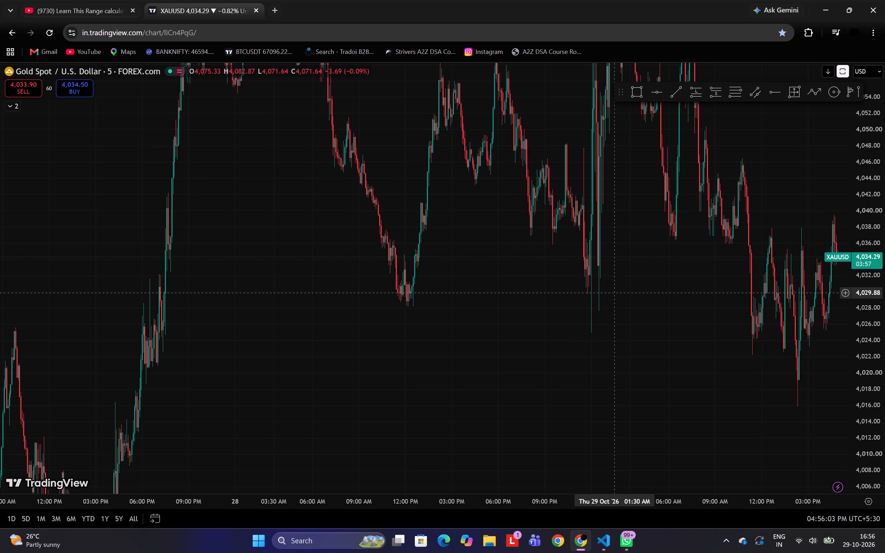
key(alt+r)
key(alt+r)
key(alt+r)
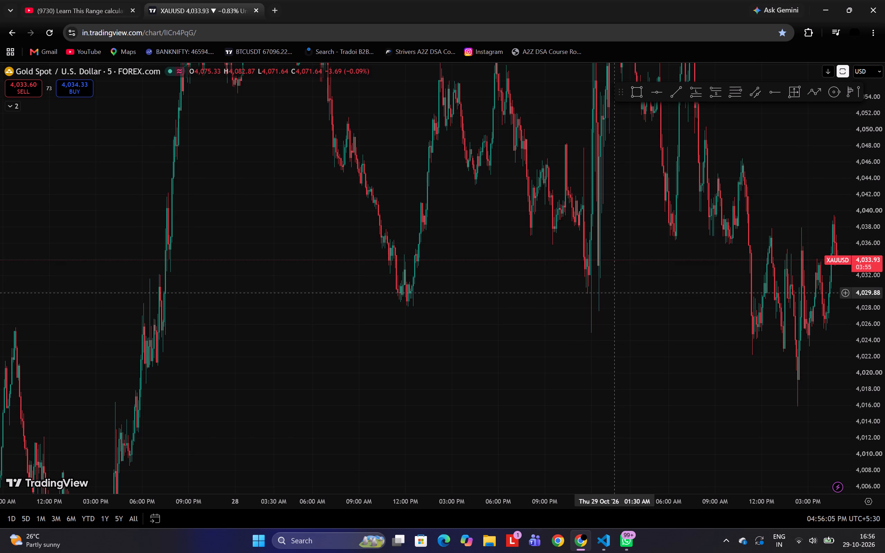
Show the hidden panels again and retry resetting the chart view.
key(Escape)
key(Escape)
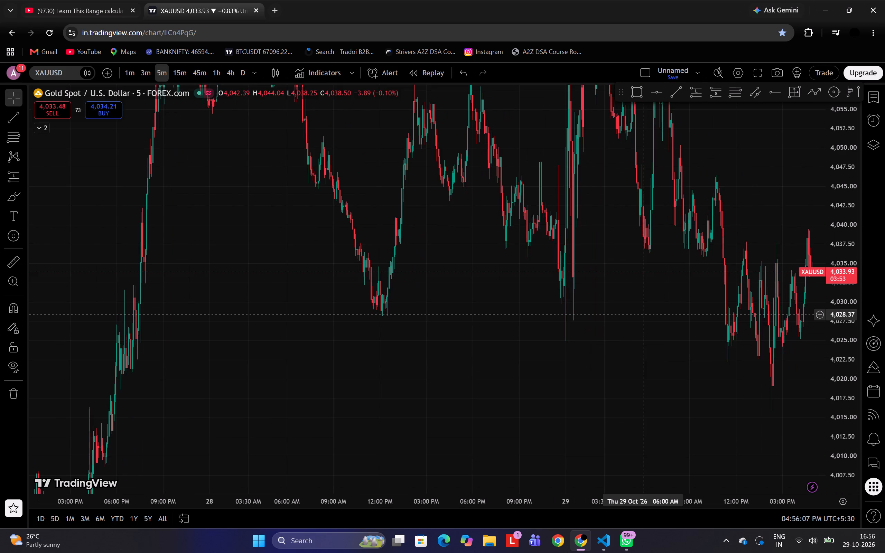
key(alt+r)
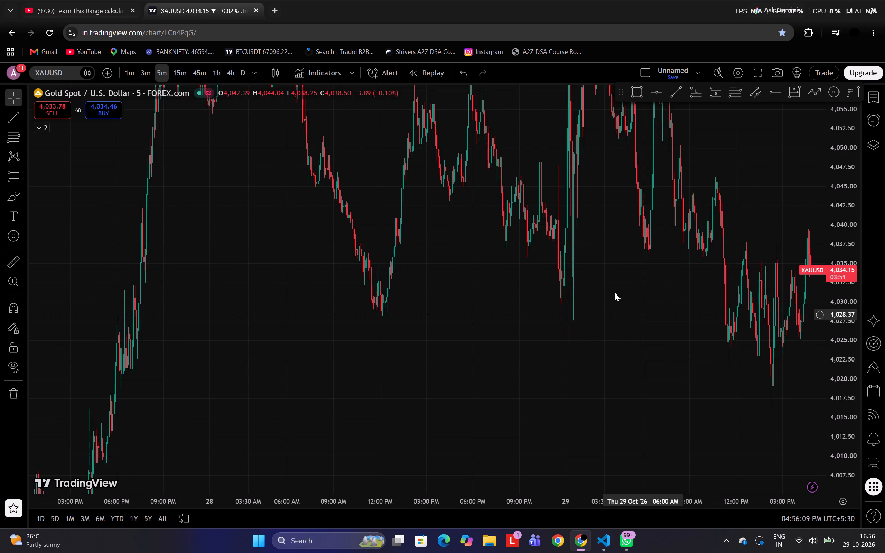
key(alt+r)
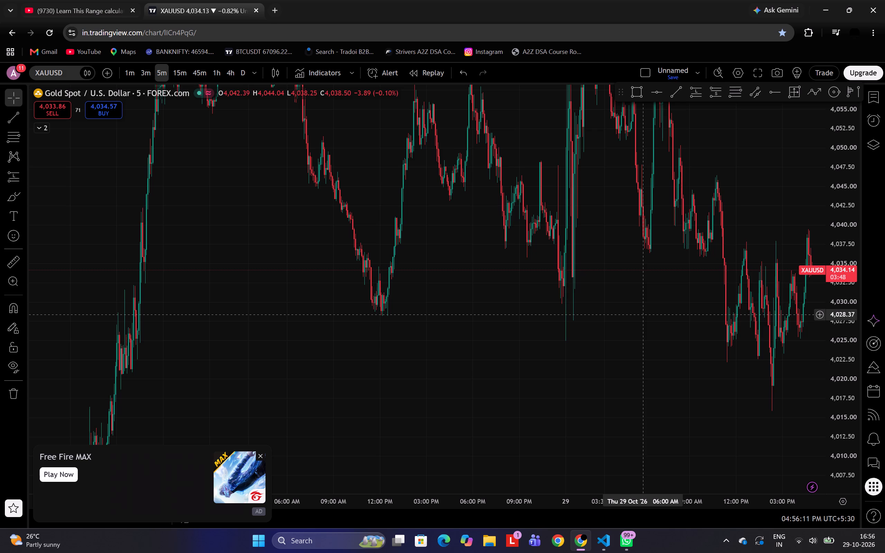
Search Windows for nvi and launch the NVIDIA App.
text(nvi)
key(Return)
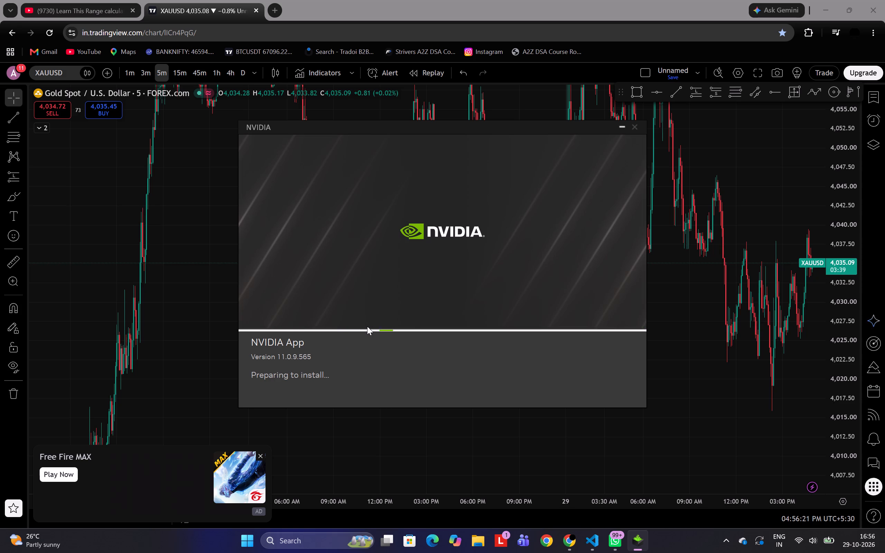
text(nvi)
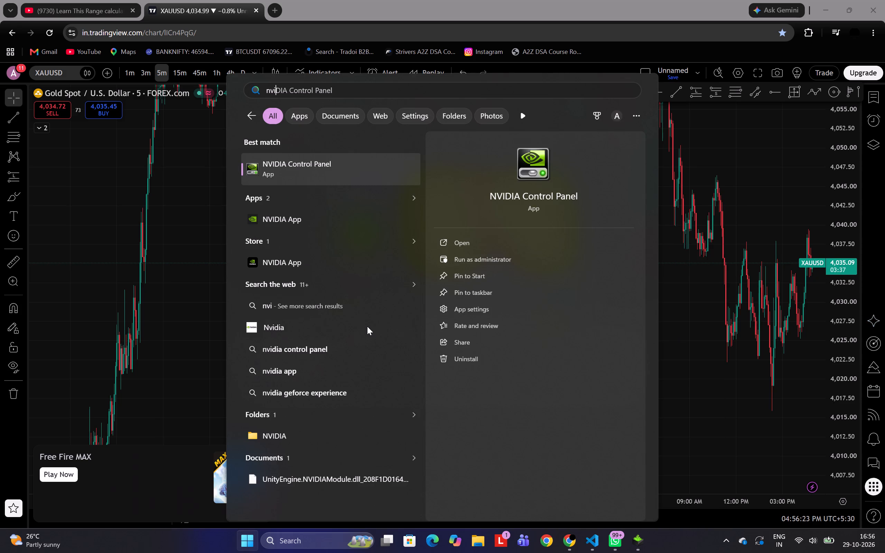
key(Escape)
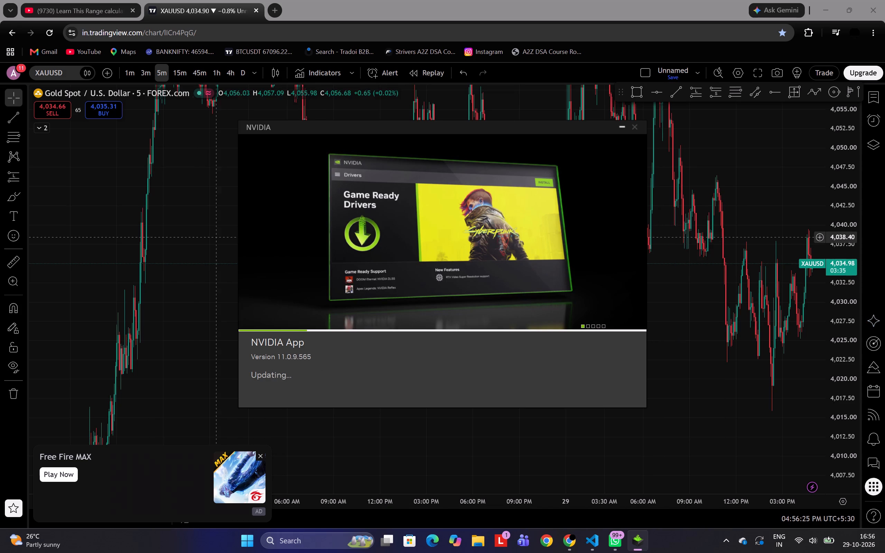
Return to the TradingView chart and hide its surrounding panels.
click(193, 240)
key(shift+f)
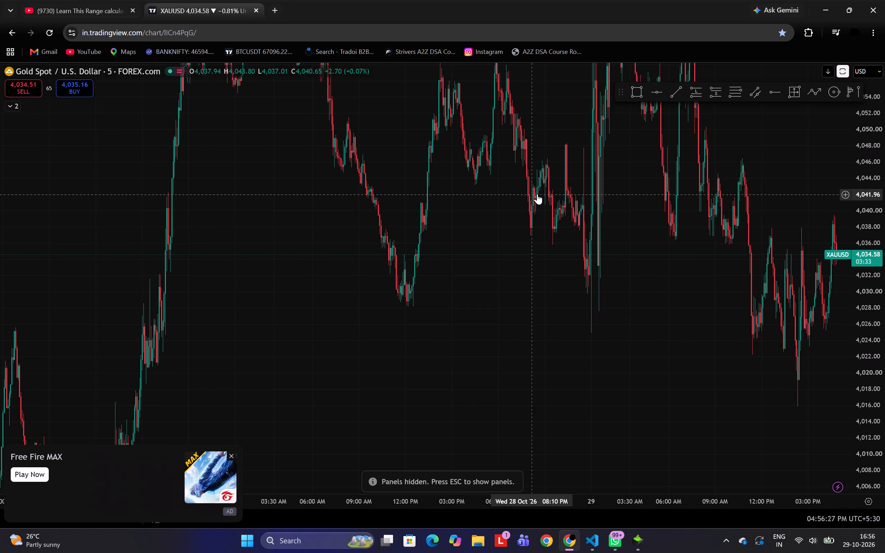
Reset the XAUUSD chart view from an empty area of the chart and enlarge the recent candles.
right_click(537, 194)
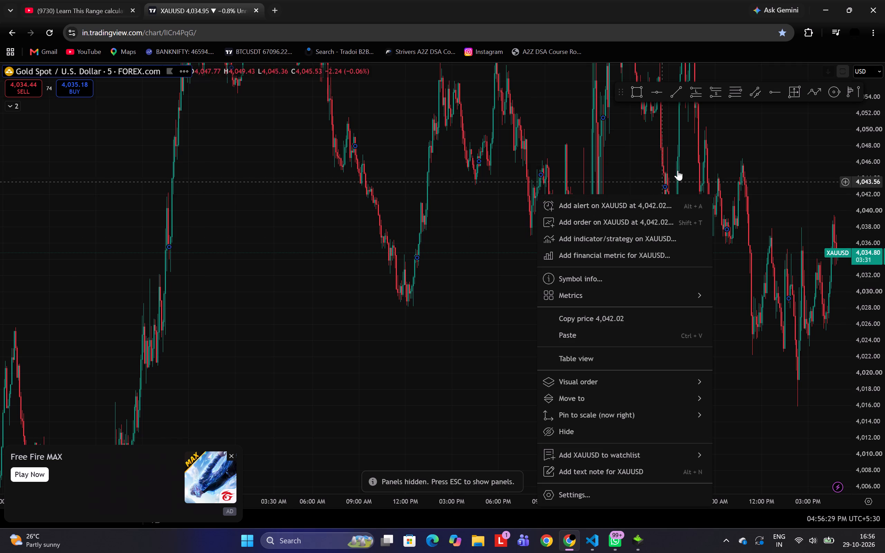
click(646, 163)
right_click(646, 163)
click(665, 174)
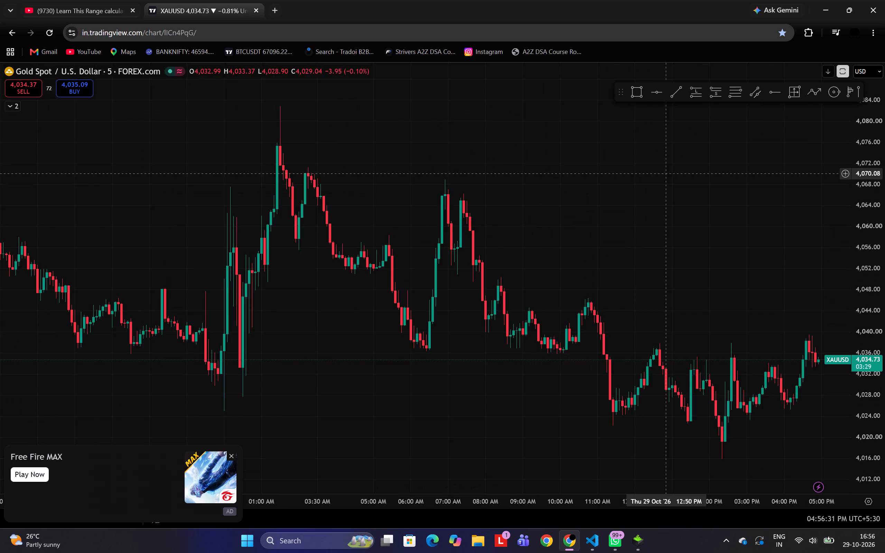
scroll(665, 174, up, 5)
scroll(884, 248, up, 3)
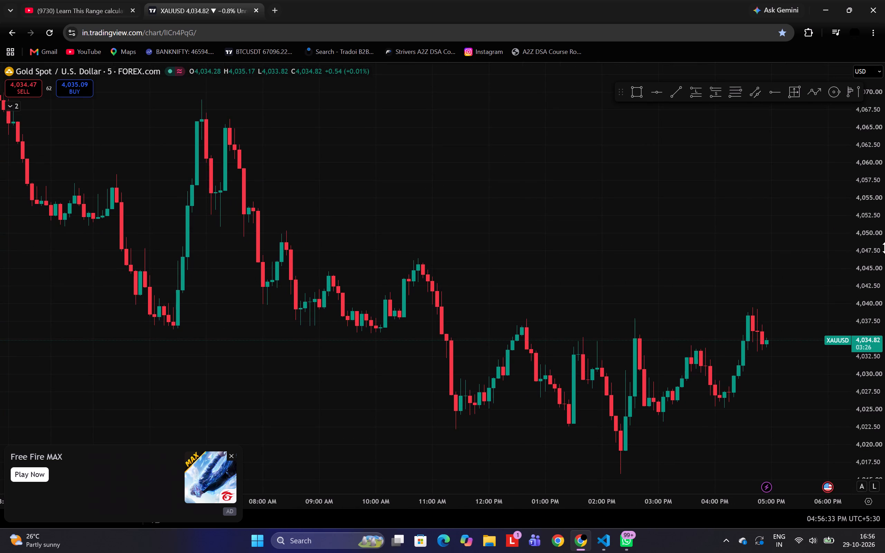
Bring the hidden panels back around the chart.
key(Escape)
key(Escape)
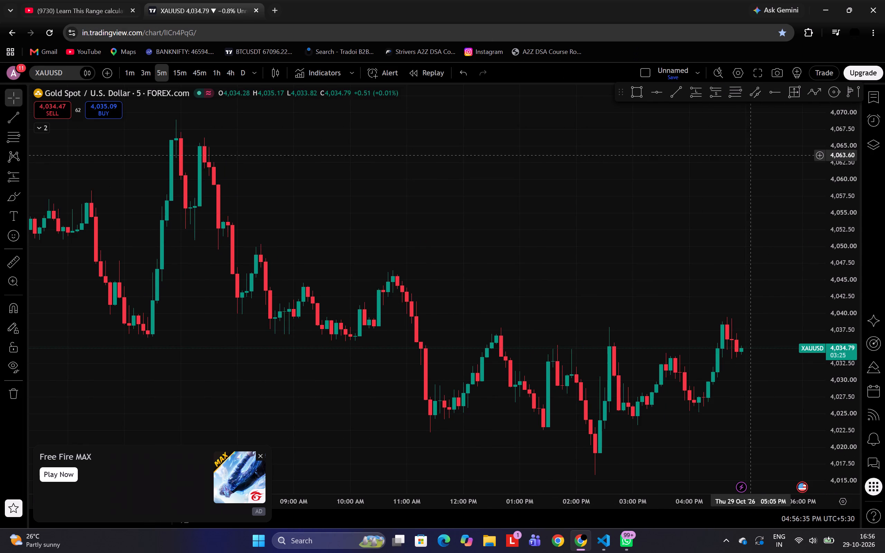
Search Google for tradingview in a new browser tab and open the TradingView India website.
click(270, 9)
text(tr)
key(Return)
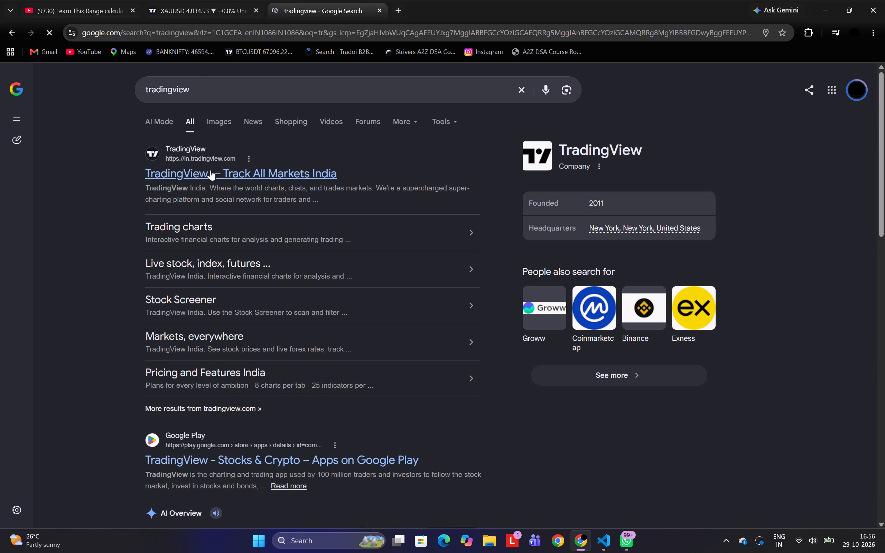
click(211, 170)
Switch back to the browser tab with the XAUUSD chart.
click(202, 0)
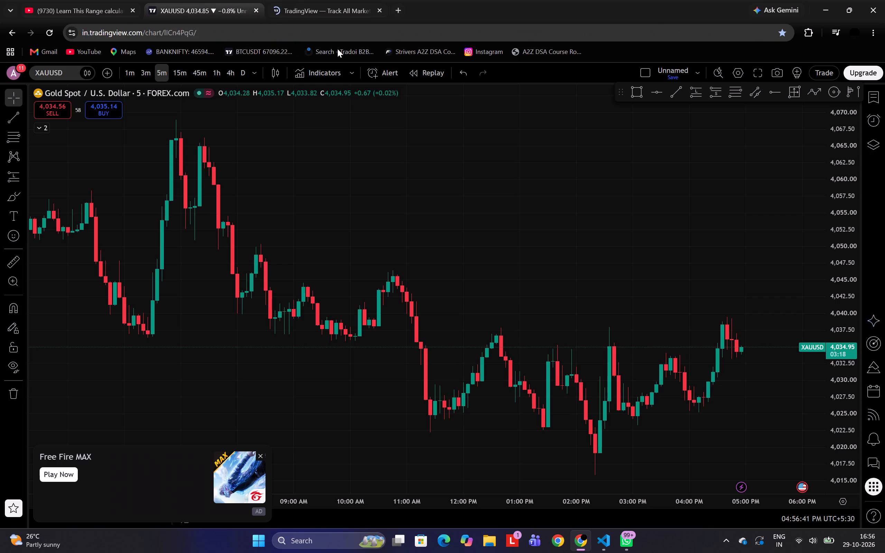
scroll(586, 219, down, 1)
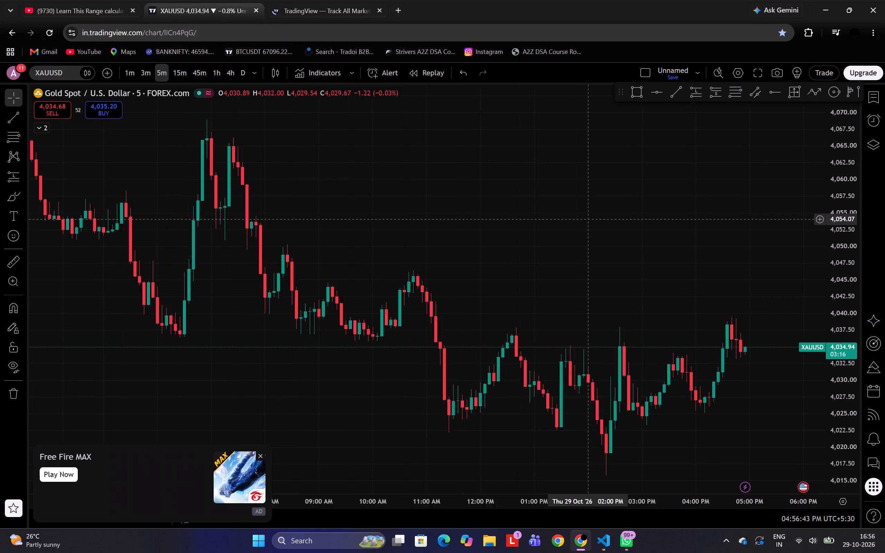
Close the Free Fire MAX advertisement covering part of the XAUUSD chart.
scroll(586, 219, down, 2)
scroll(563, 366, up, 2)
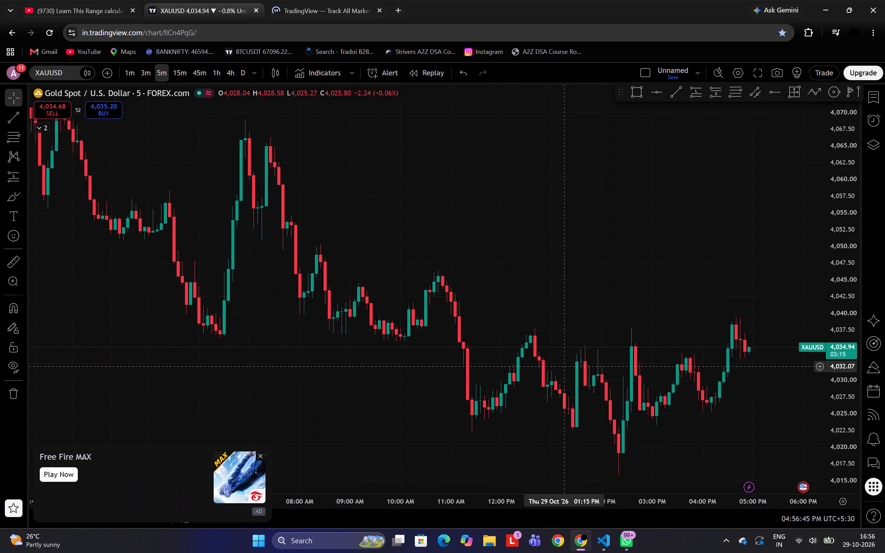
scroll(563, 366, up, 2)
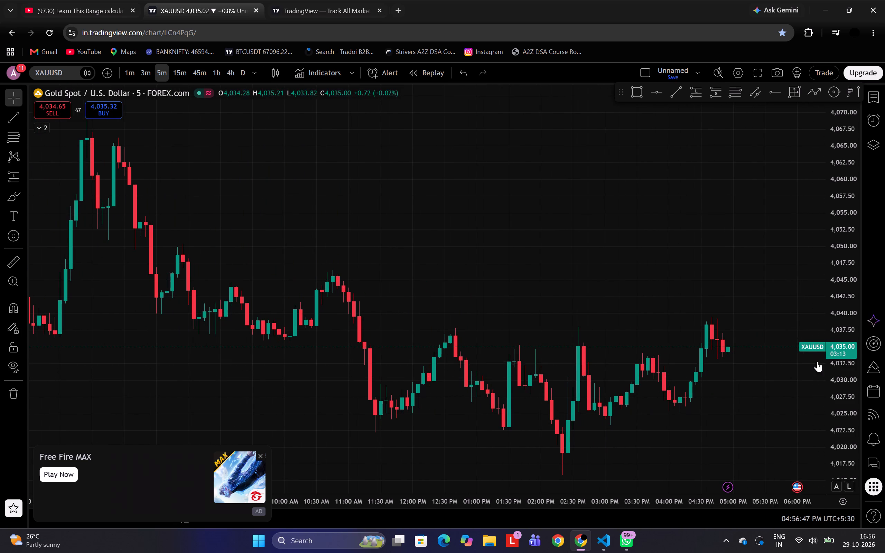
scroll(503, 350, right, 6)
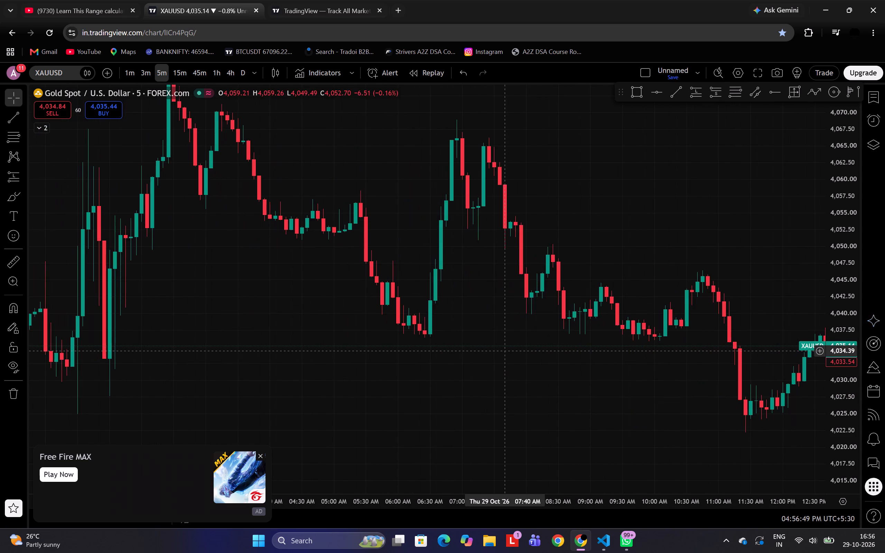
scroll(503, 350, right, 1)
click(258, 456)
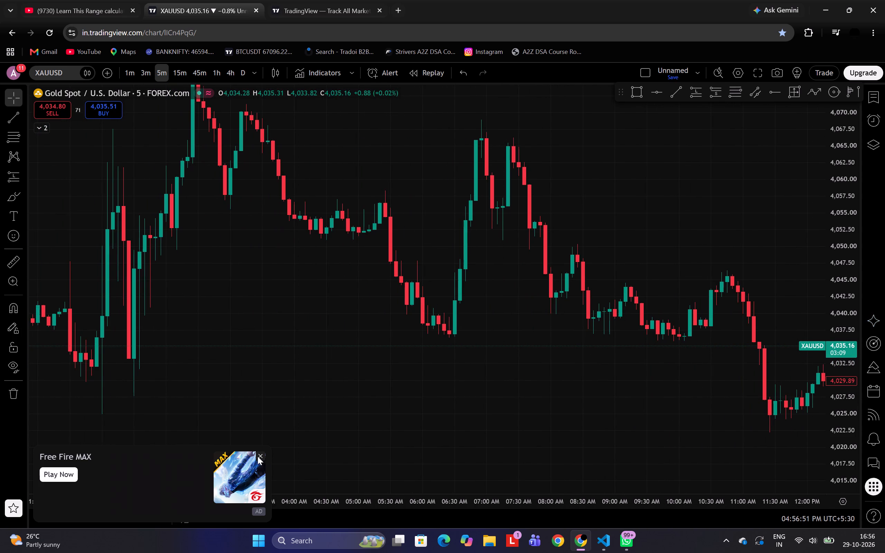
Switch to the YouTube range calculation video, examine its XAUUSD chart in full screen, and leave full screen.
click(48, 0)
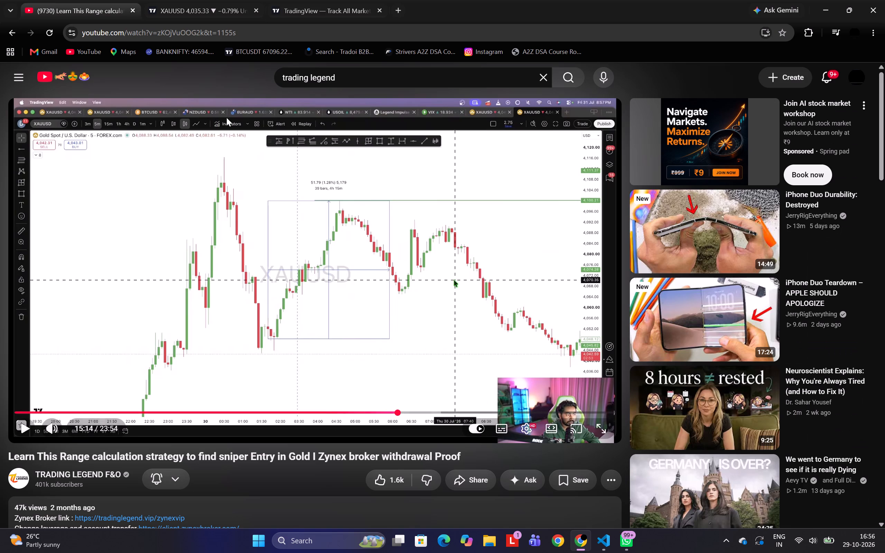
key(f)
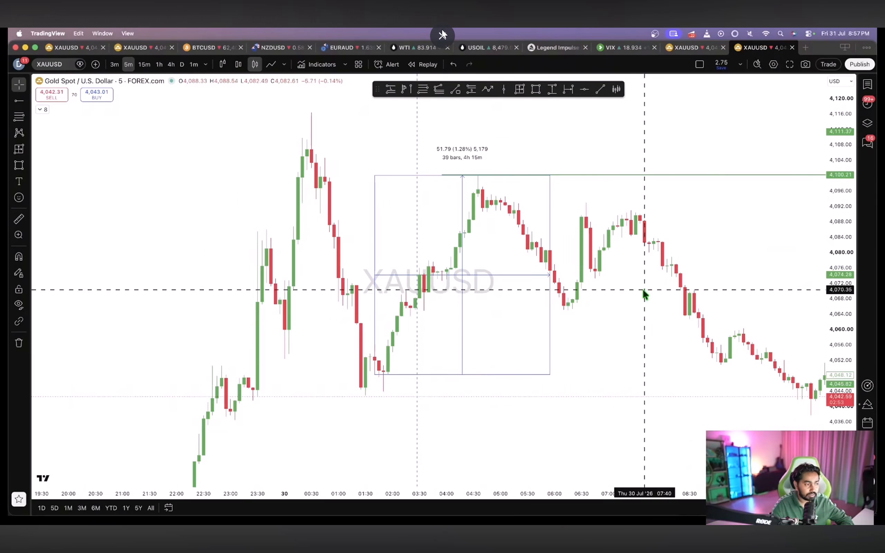
click(442, 29)
Open Supercharts from the TradingView home page in the other browser tab.
click(282, 2)
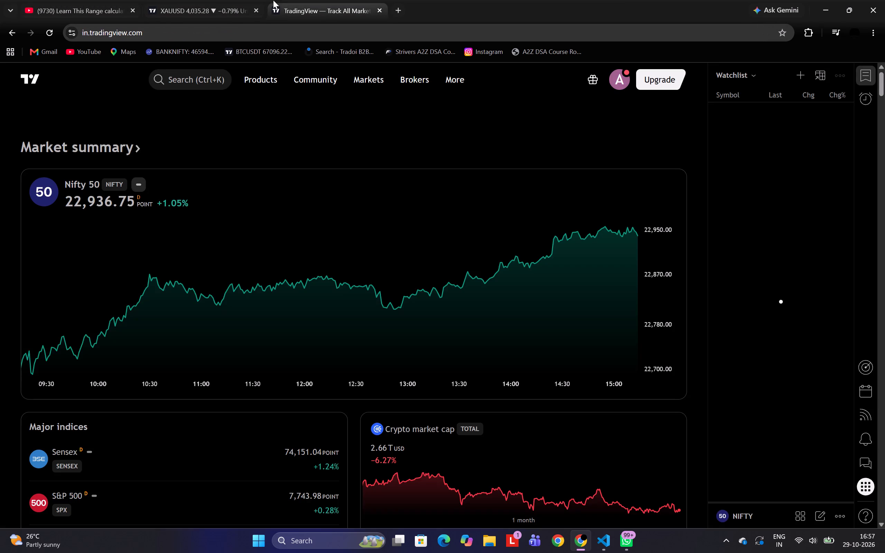
click(238, 0)
click(293, 0)
click(257, 105)
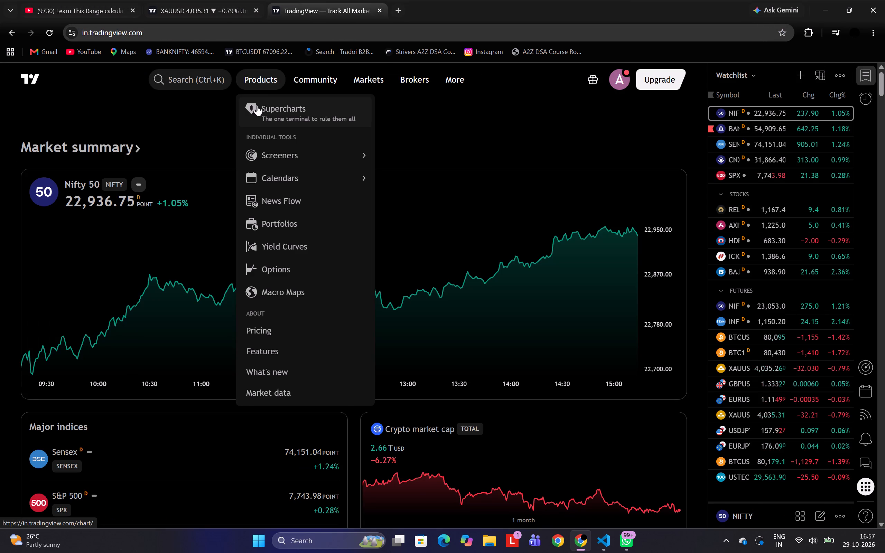
Return to the XAUUSD chart, search the indicators for session, and add the Trading sessions indicator.
click(213, 0)
scroll(394, 246, right, 3)
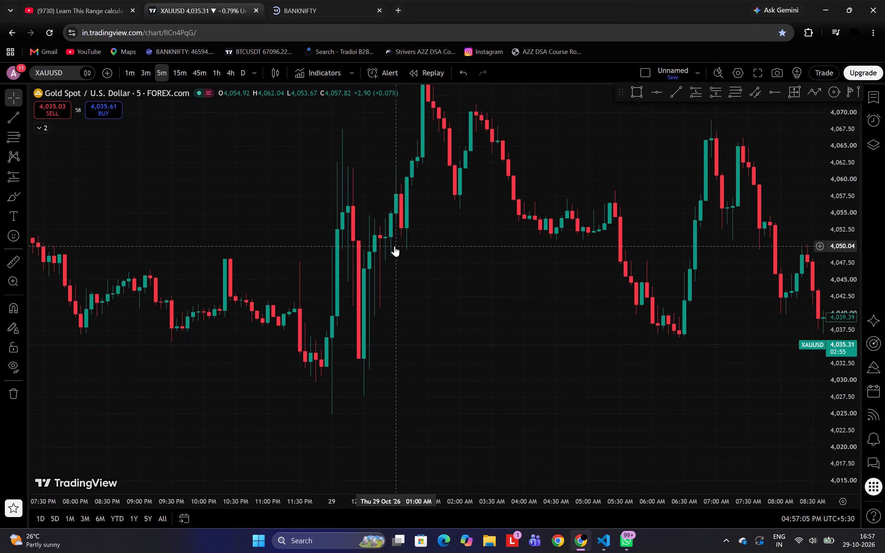
scroll(394, 246, right, 3)
scroll(675, 384, left, 3)
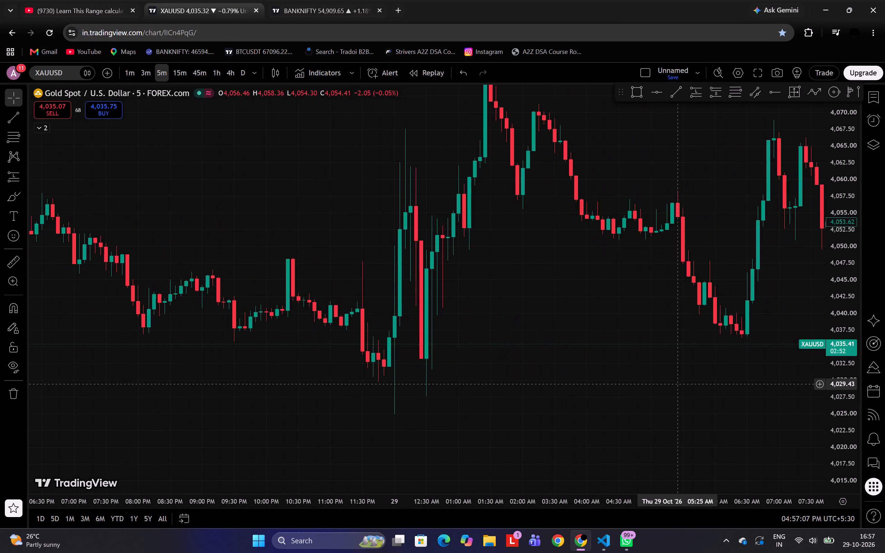
scroll(675, 384, up, 4)
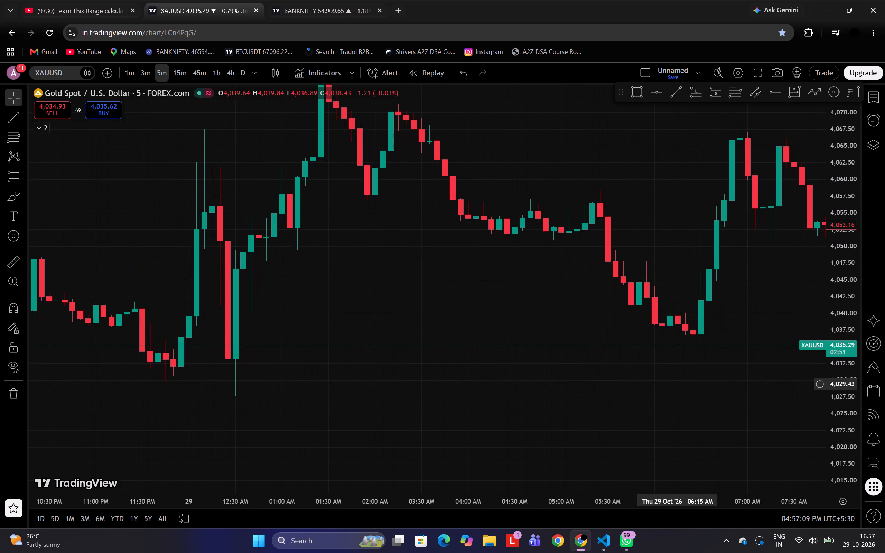
scroll(675, 384, right, 1)
scroll(841, 310, down, 1)
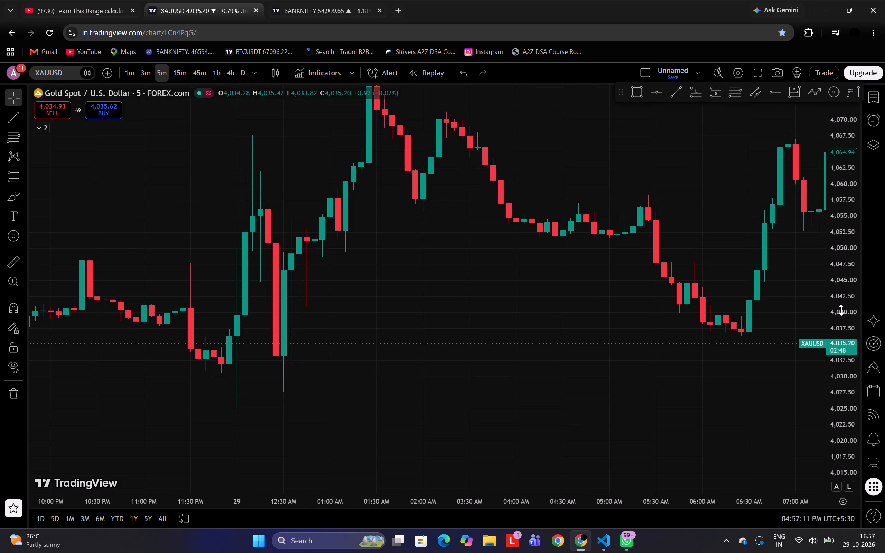
click(308, 69)
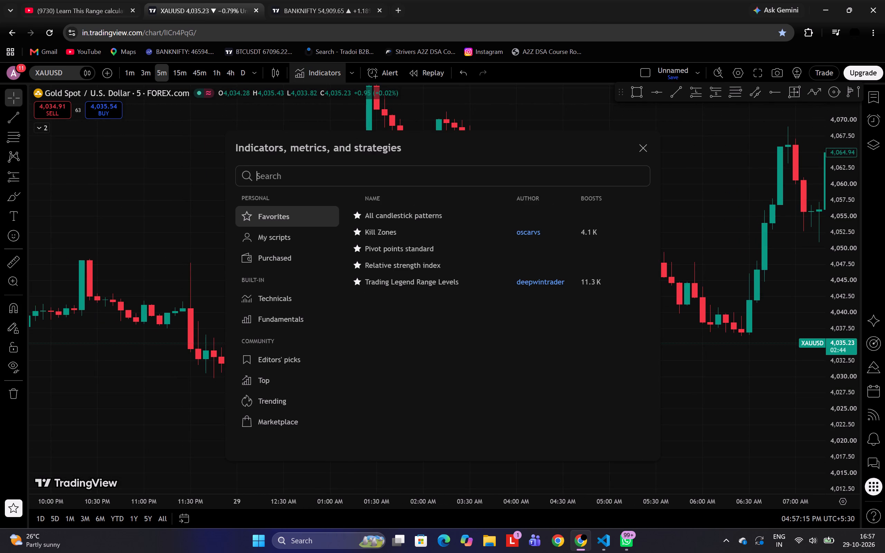
text(session)
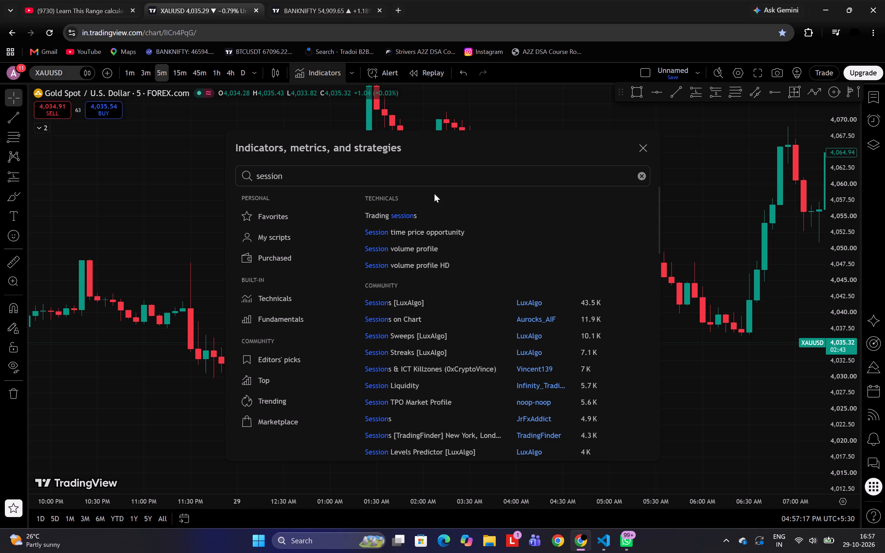
click(416, 219)
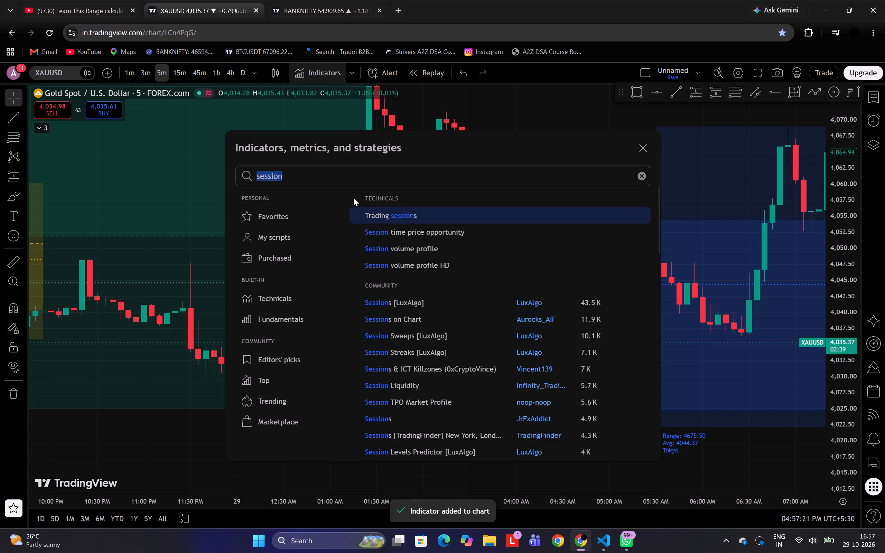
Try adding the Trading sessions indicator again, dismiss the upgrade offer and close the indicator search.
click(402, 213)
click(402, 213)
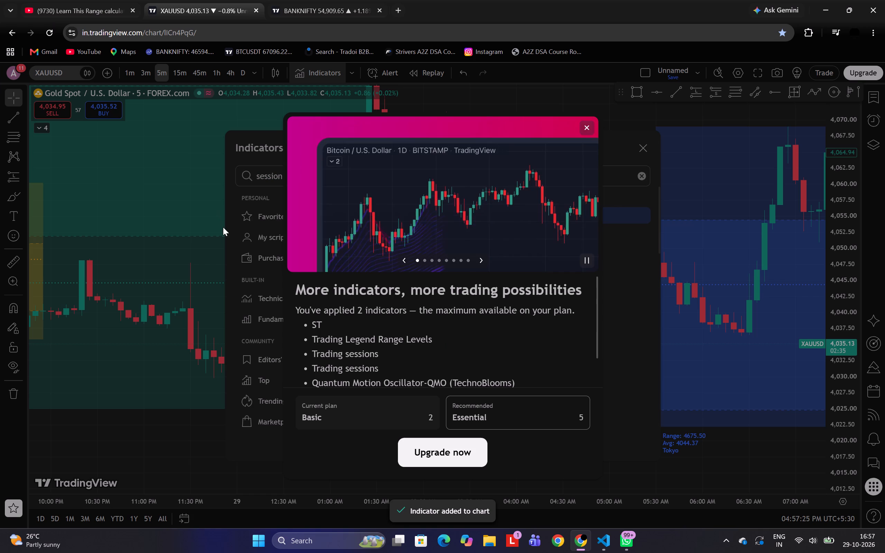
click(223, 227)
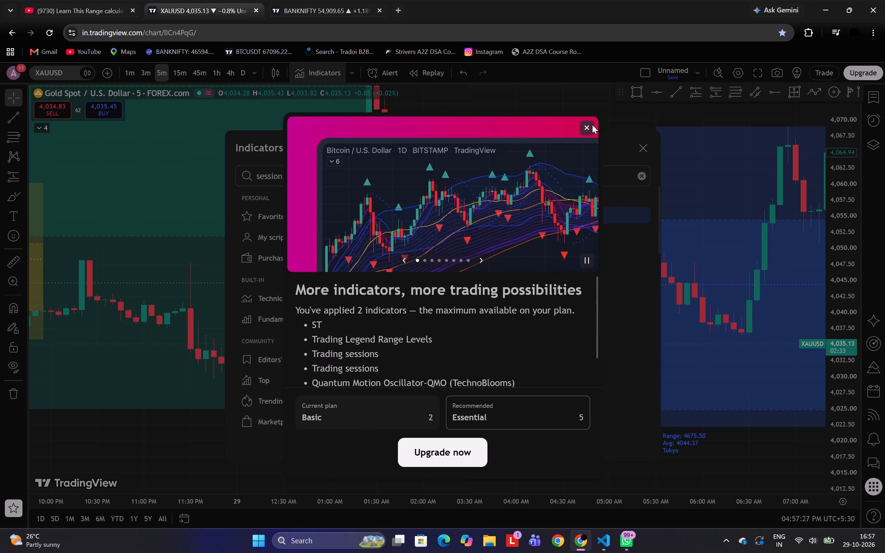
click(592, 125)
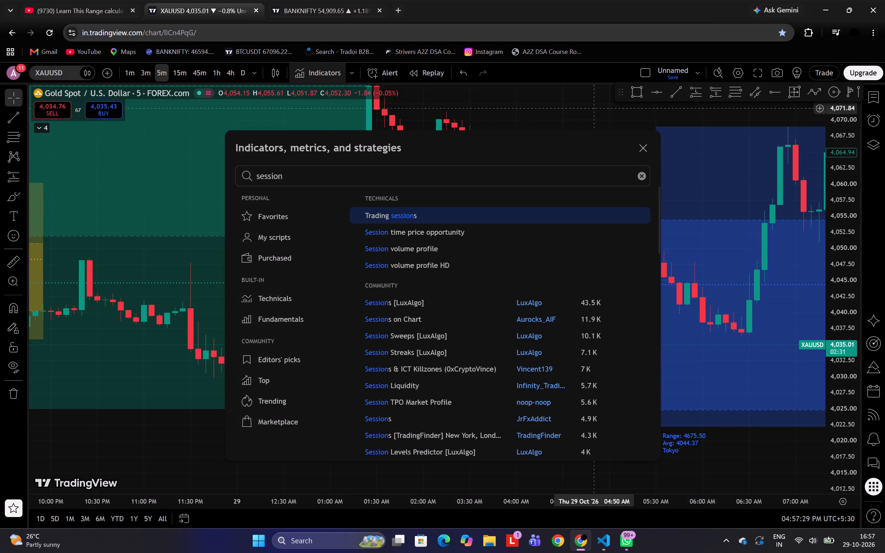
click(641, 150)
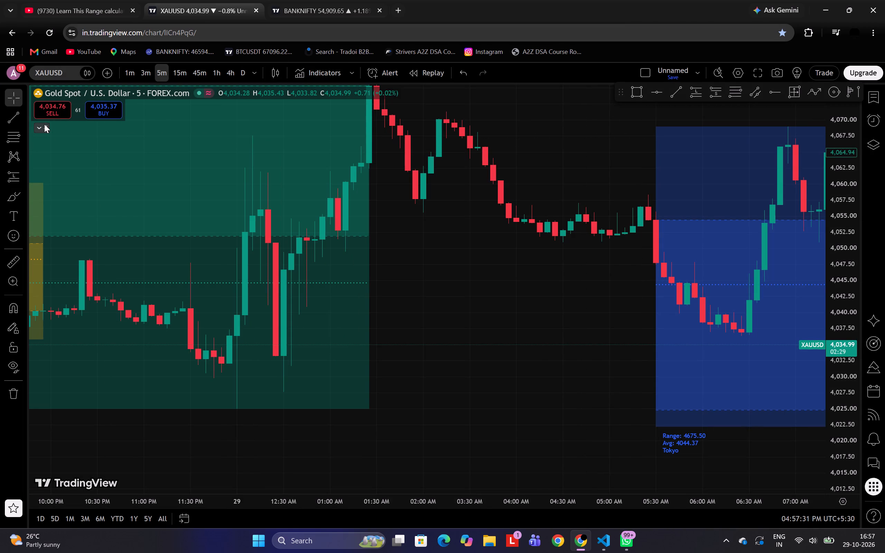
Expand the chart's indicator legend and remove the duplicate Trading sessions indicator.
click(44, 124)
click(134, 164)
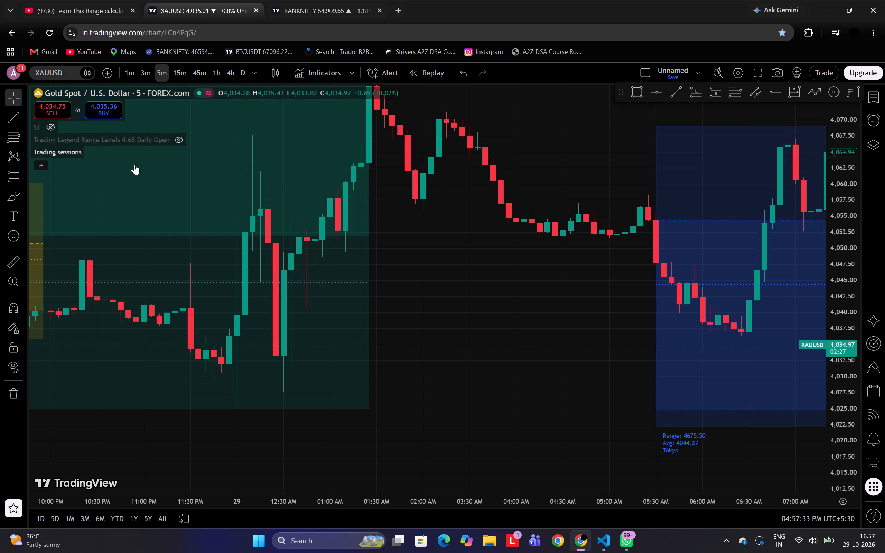
Remove the remaining Trading sessions indicator from the XAUUSD chart.
click(134, 152)
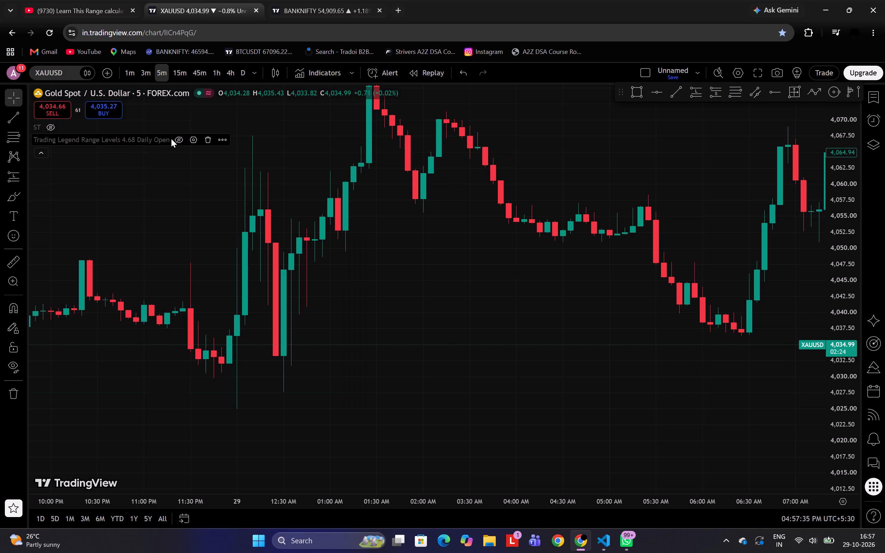
Briefly show the Trading Legend Range Levels indicator on the chart and hide it again.
click(179, 138)
click(179, 138)
Show the hidden ST indicator briefly, hide it again and remove it from the chart.
click(47, 129)
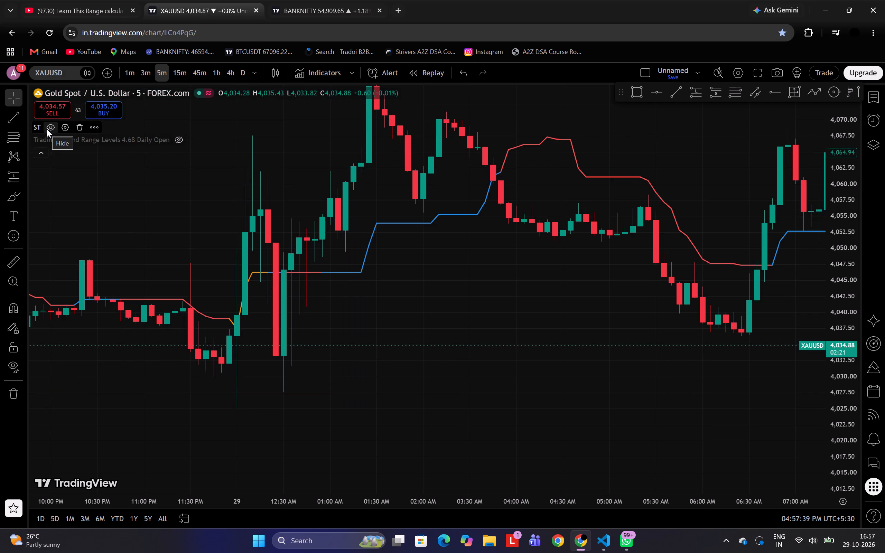
click(47, 129)
click(80, 131)
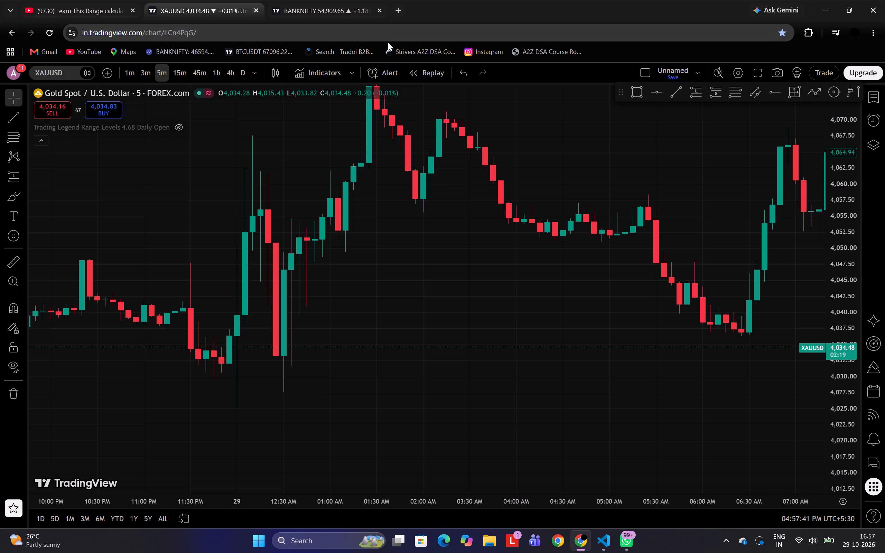
Search the indicators for "openin", erase the query and close the indicator search without adding anything.
click(310, 69)
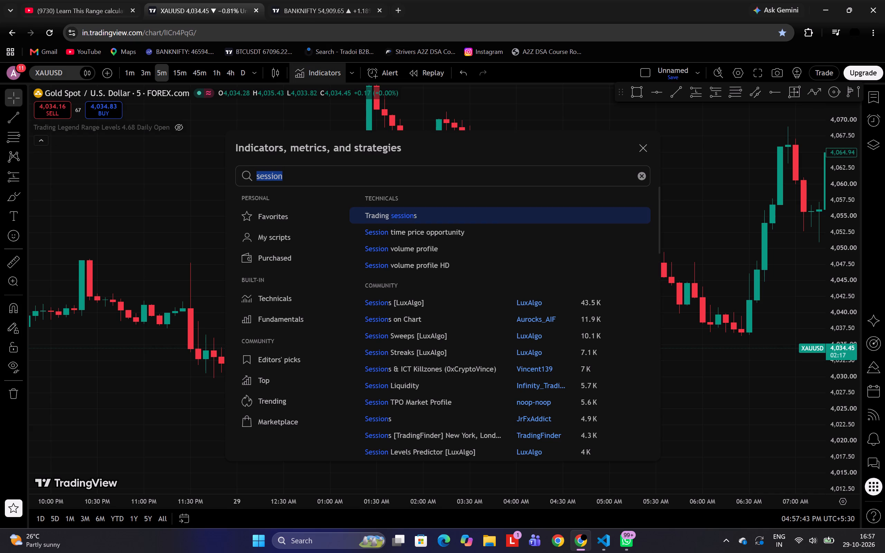
key(BackSpace)
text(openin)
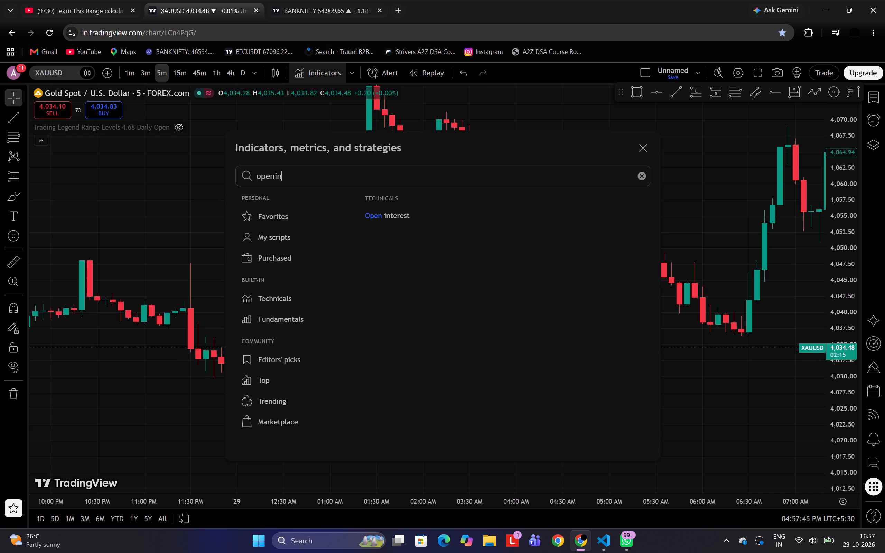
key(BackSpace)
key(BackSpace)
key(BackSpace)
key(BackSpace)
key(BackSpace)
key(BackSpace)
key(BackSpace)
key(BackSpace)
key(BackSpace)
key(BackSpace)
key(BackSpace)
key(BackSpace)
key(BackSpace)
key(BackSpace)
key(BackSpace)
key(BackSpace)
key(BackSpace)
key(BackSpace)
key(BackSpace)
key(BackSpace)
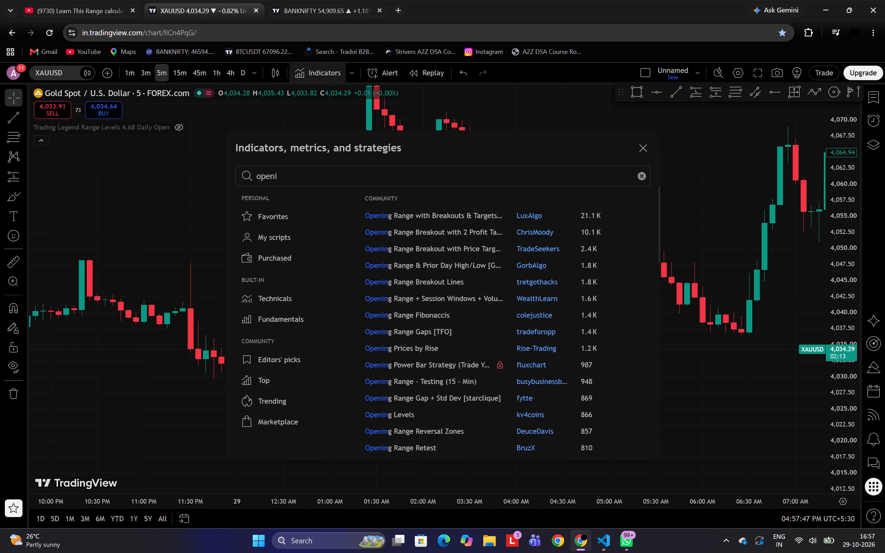
click(217, 225)
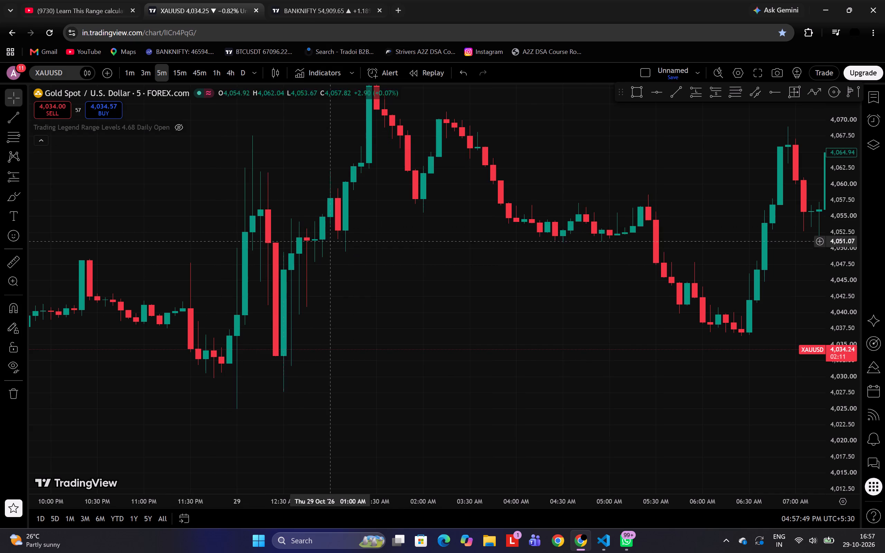
Check the range calculation strategy video in the YouTube tab and return to the XAUUSD chart.
click(93, 0)
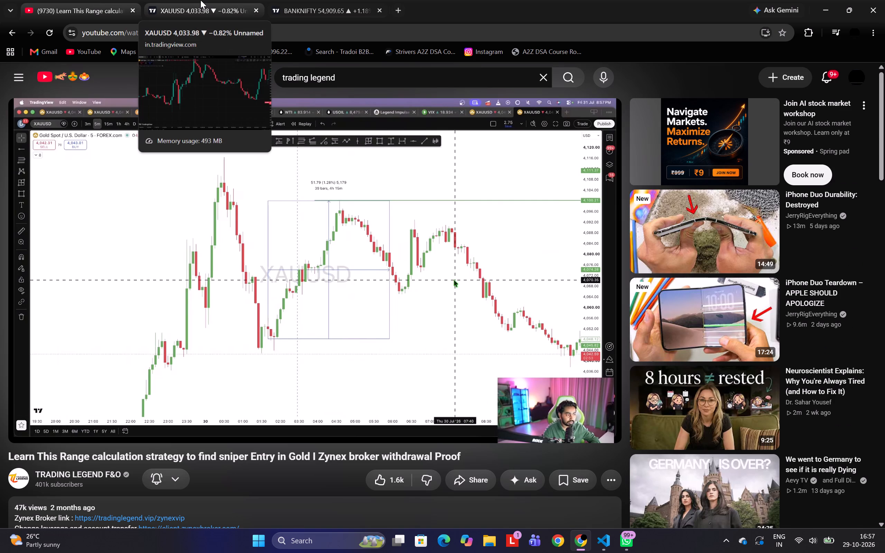
click(210, 0)
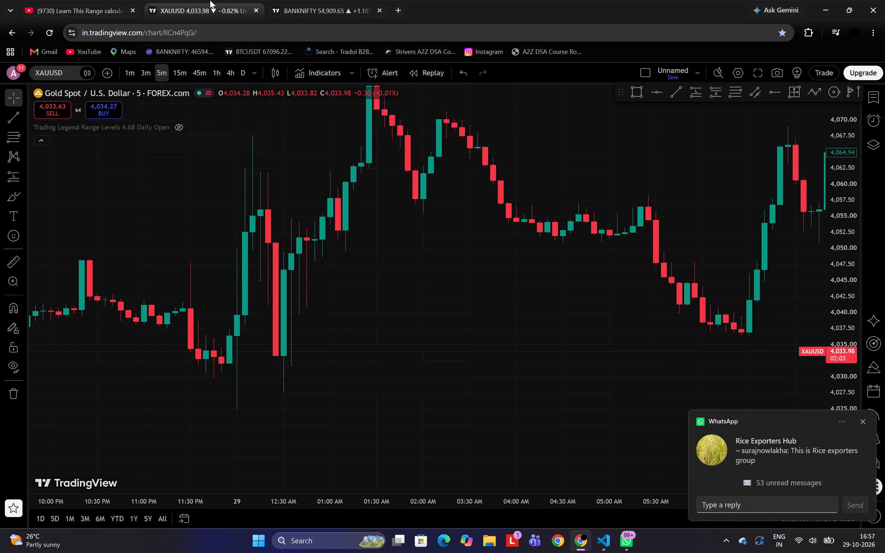
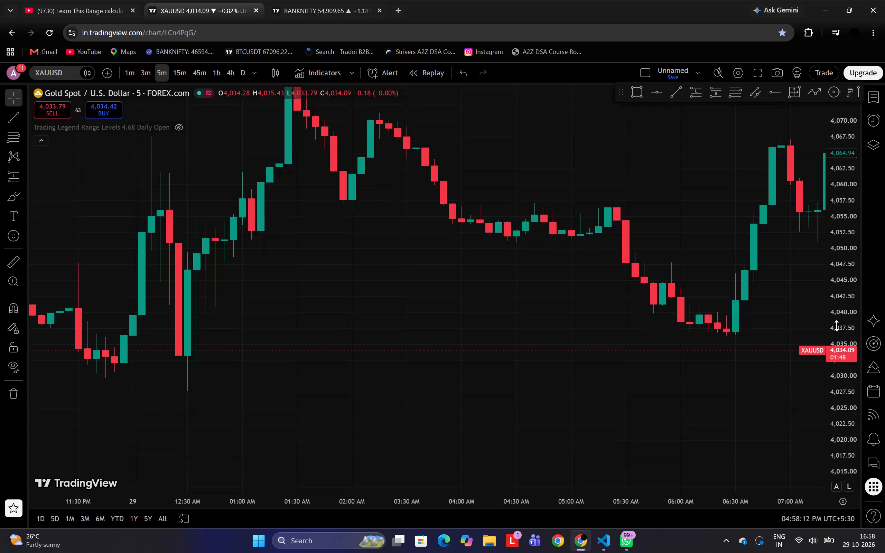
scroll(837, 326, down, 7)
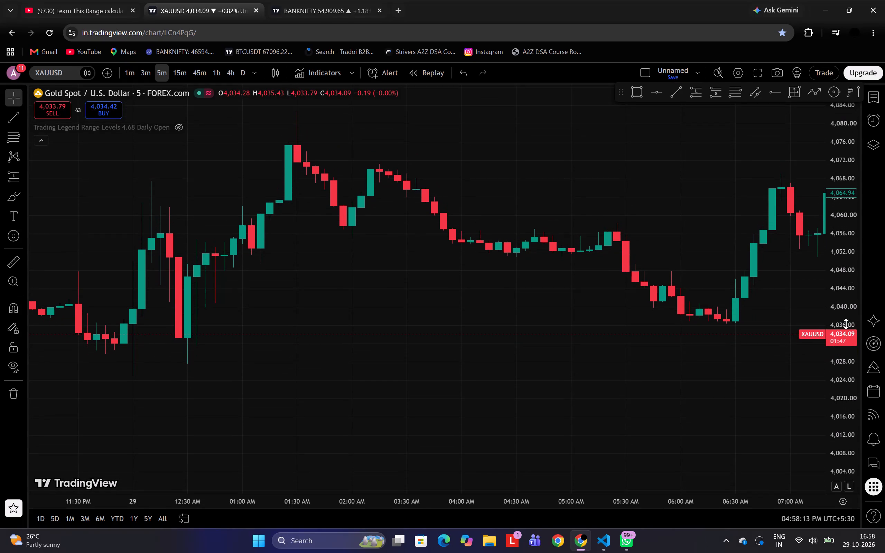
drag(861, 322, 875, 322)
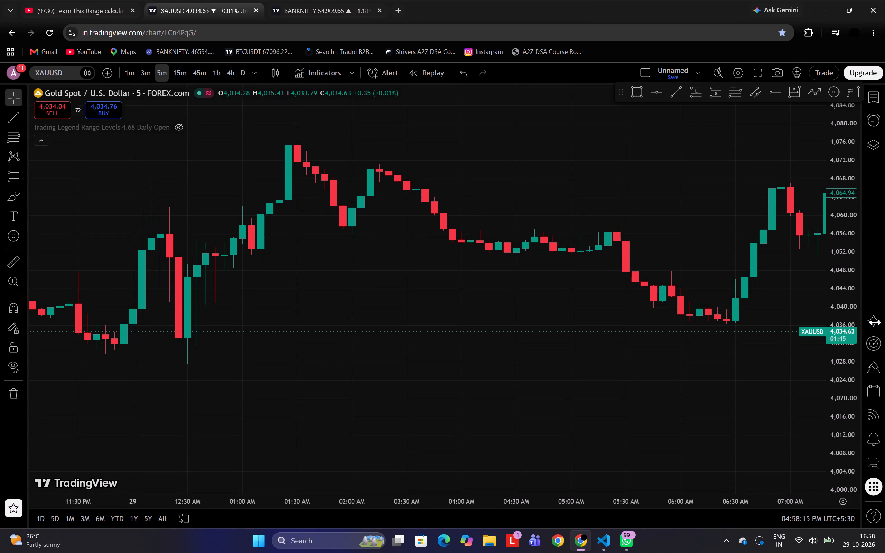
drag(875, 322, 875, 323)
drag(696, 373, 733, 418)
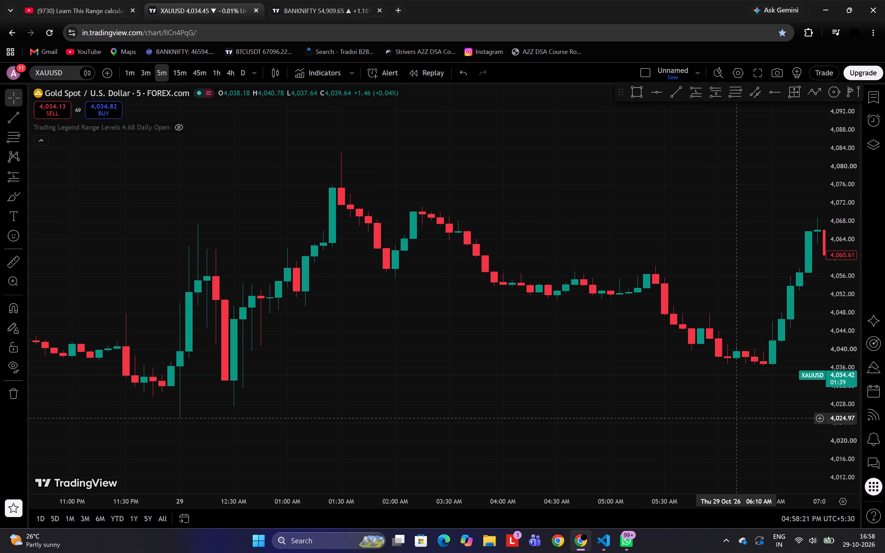
Switch to the BANKNIFTY chart tab and search the symbols for VIX.
scroll(733, 418, down, 3)
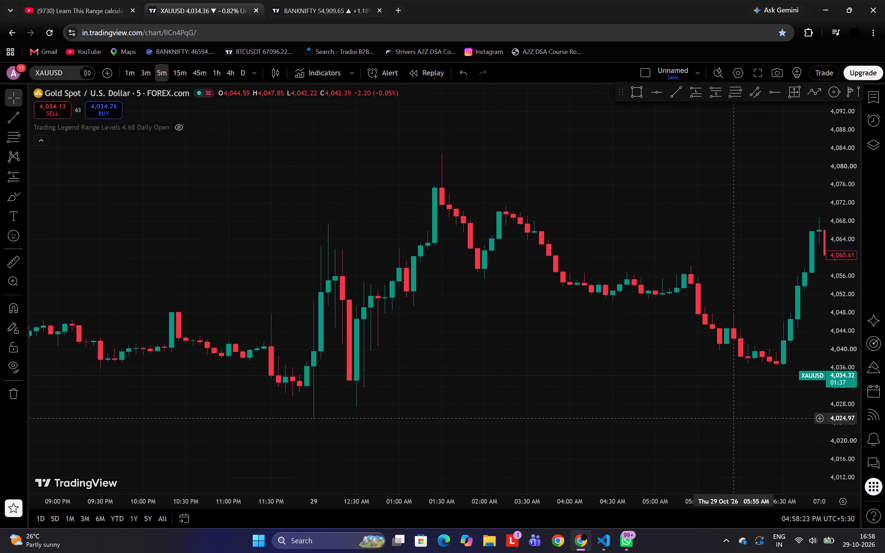
click(336, 0)
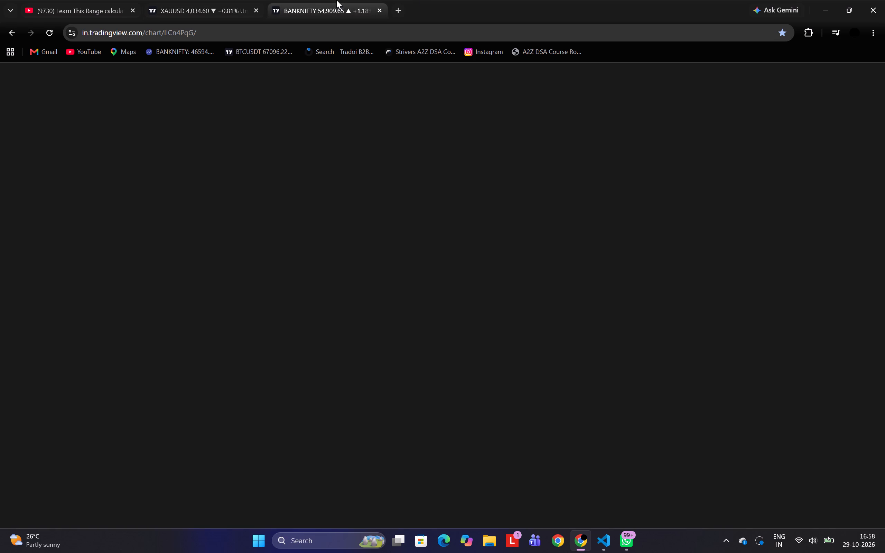
click(270, 159)
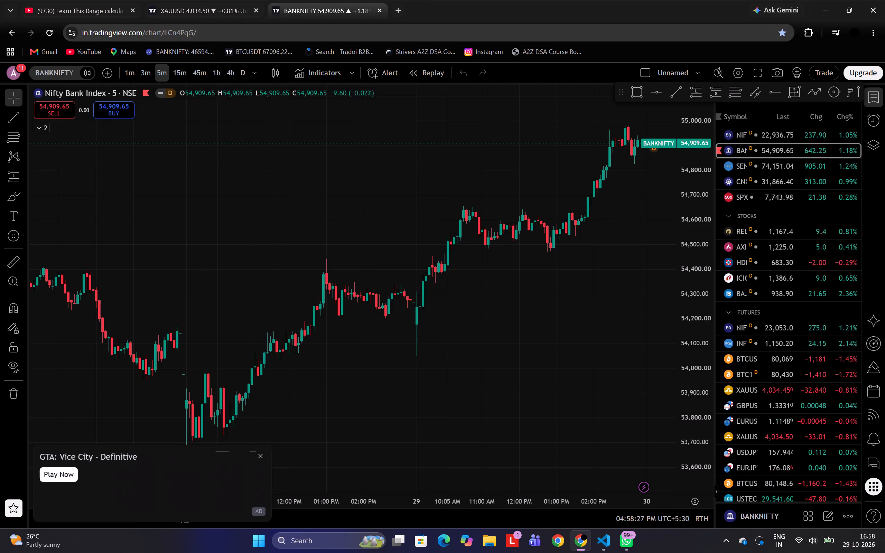
text(vix)
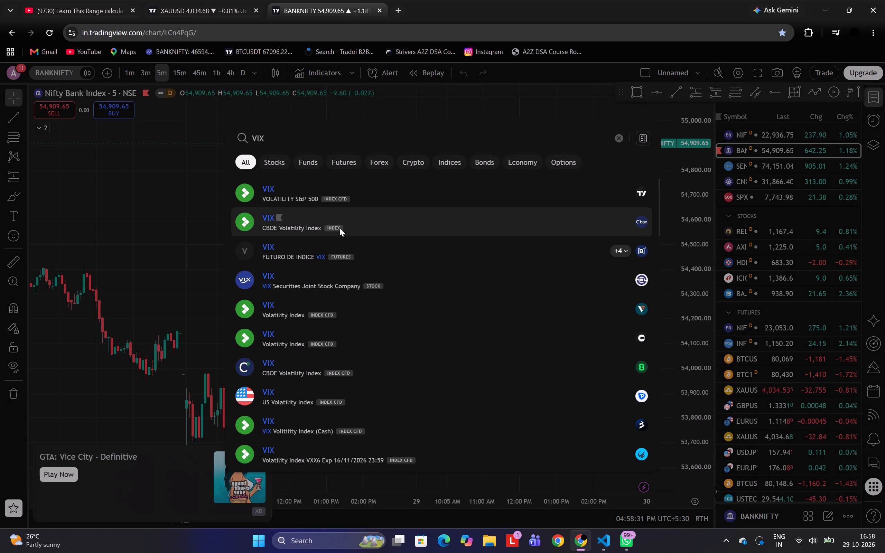
Rewind the range calculation video to the presenter's VIX chart at about 14:02 and pause it to check the symbol's source.
click(65, 3)
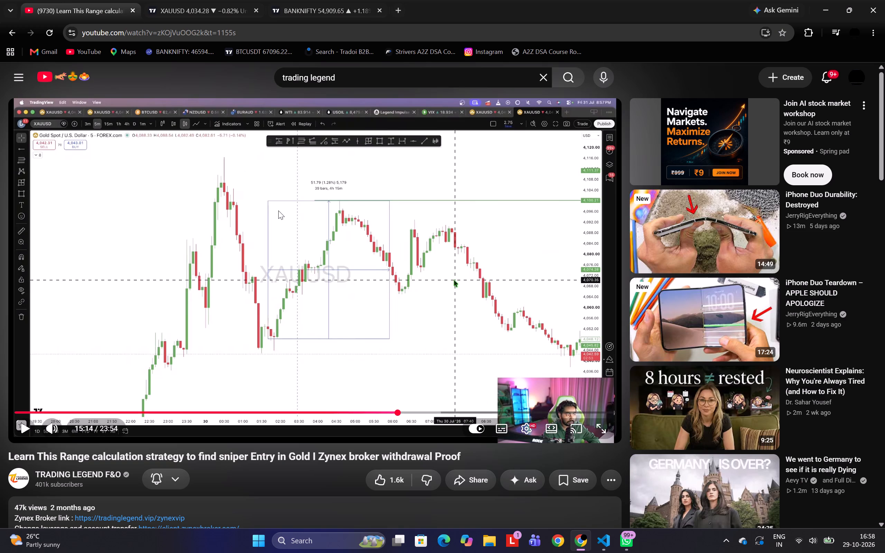
click(278, 210)
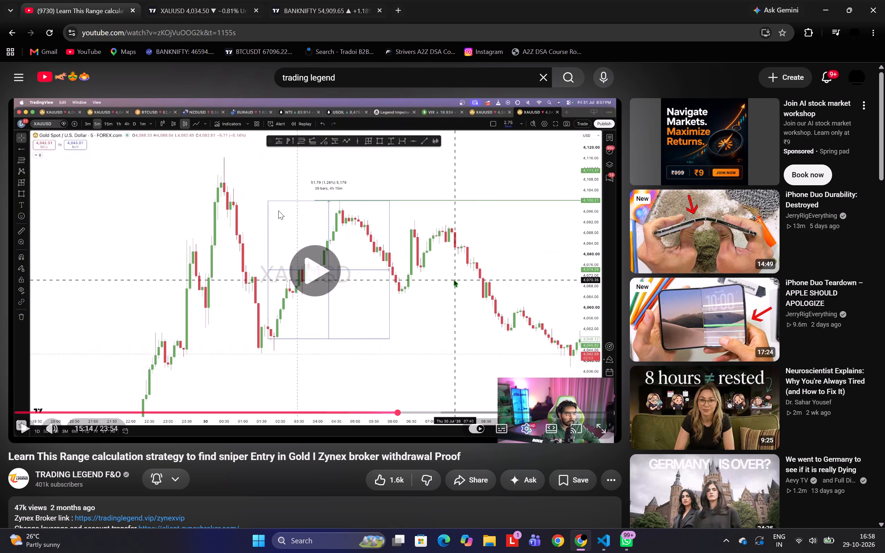
text(jjj)
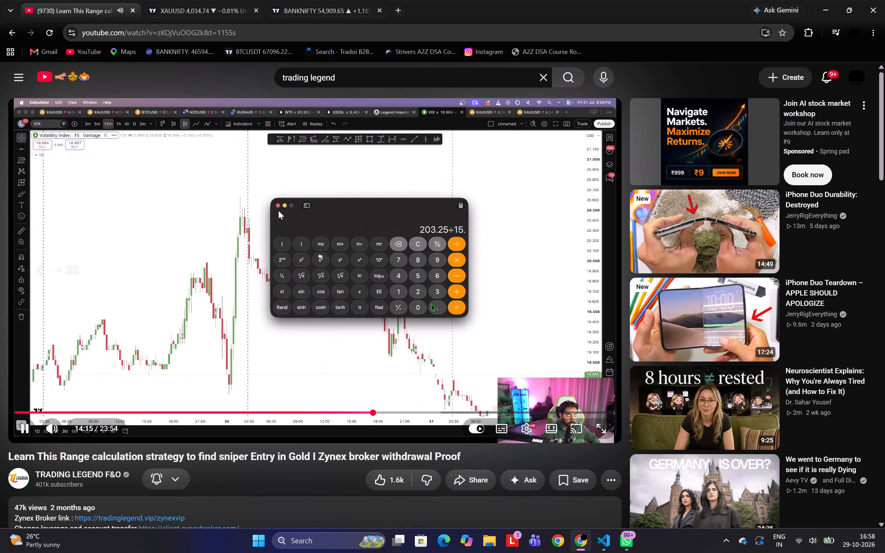
key(j)
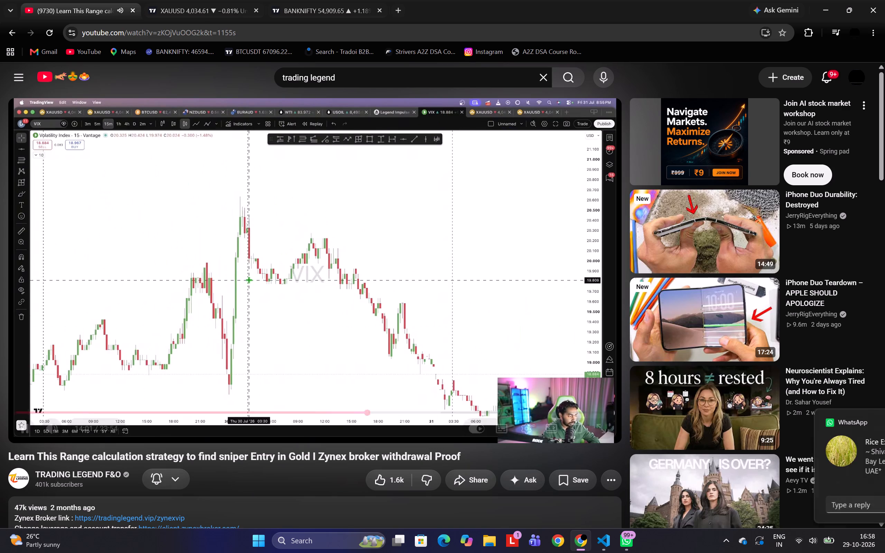
key(k)
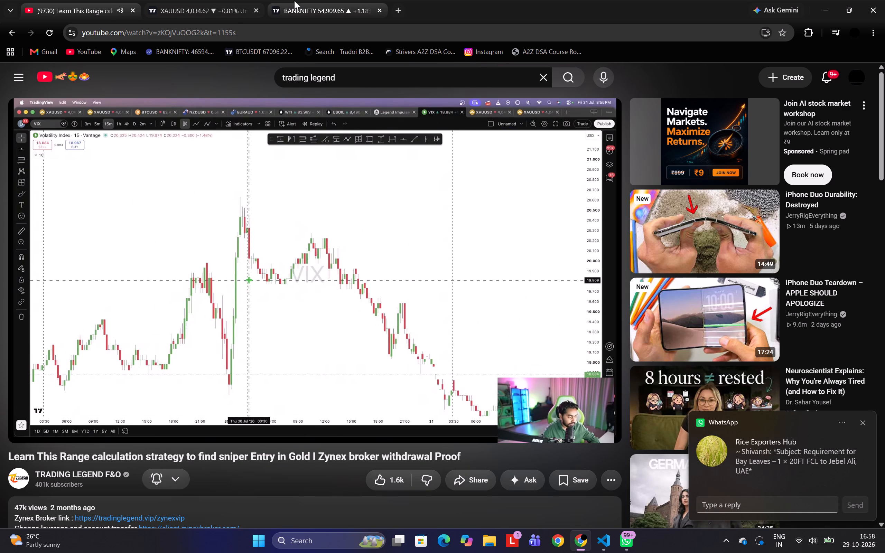
Compare the VIX search results with the video's chart and load the Vantage Volatility Index in the BANKNIFTY tab.
click(294, 1)
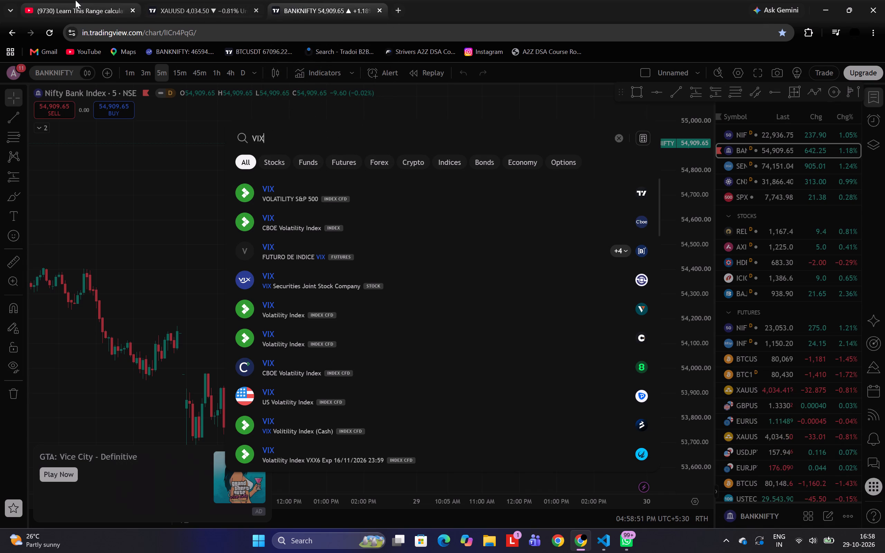
click(75, 0)
click(310, 0)
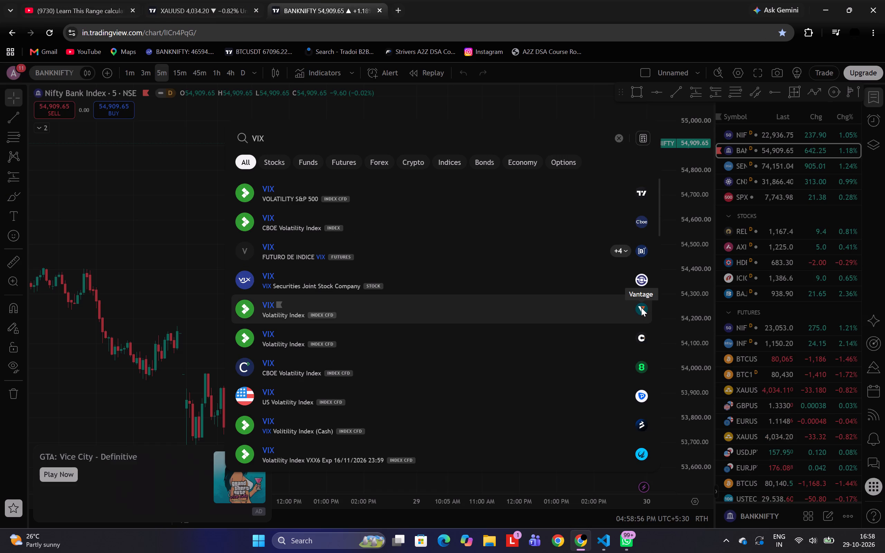
click(312, 0)
click(212, 0)
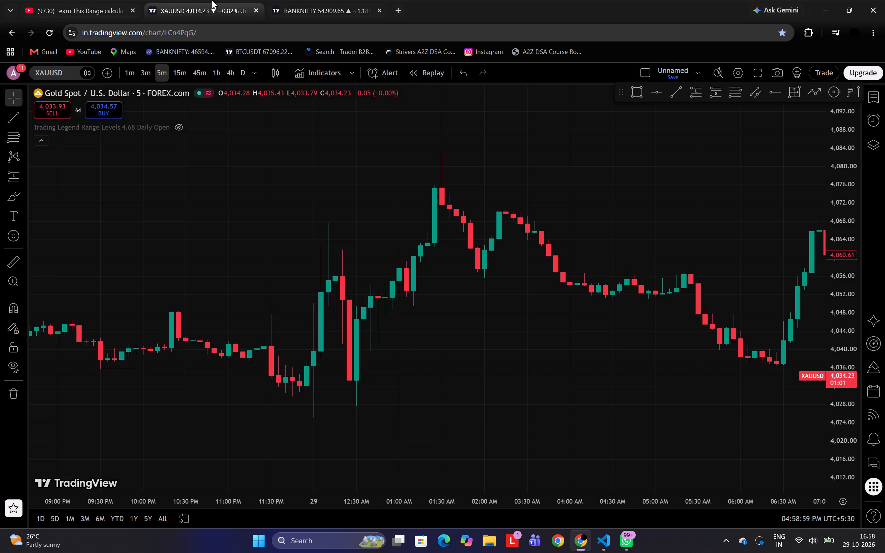
click(87, 0)
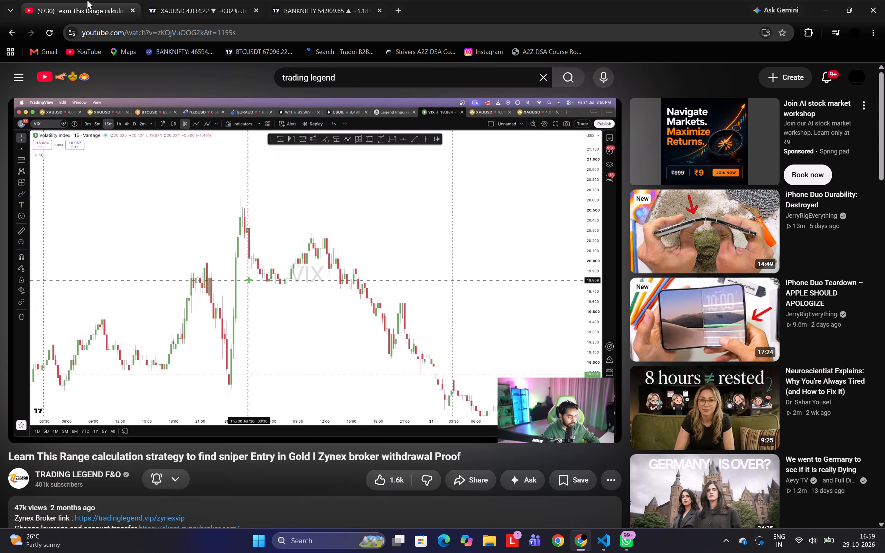
click(271, 0)
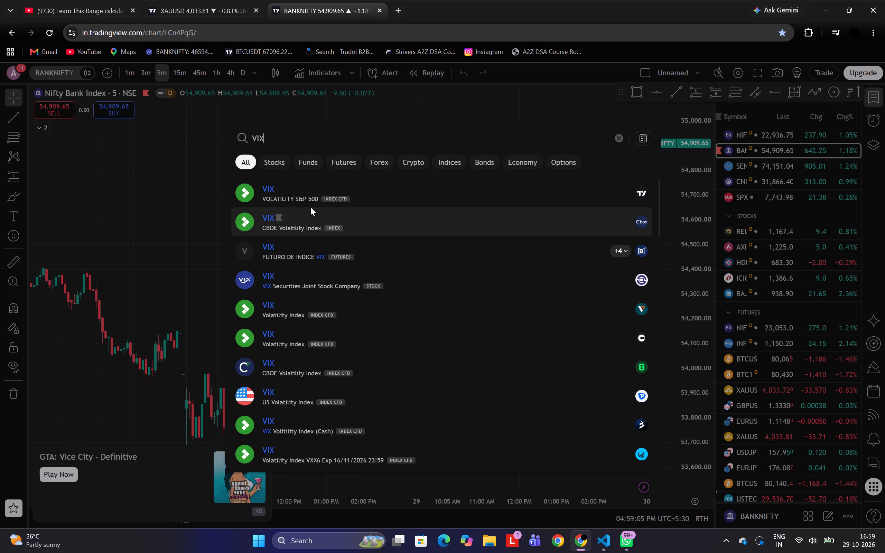
click(411, 315)
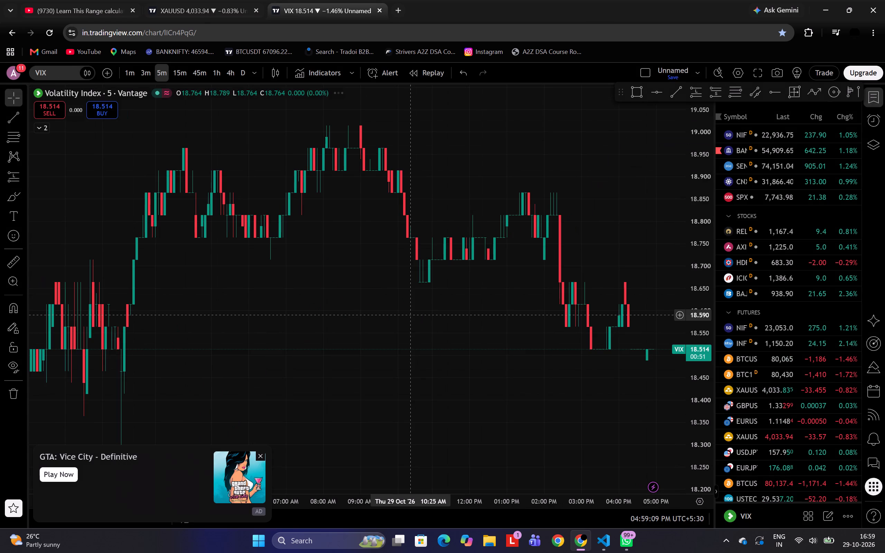
Set the VIX chart to the 15-minute timeframe and dismiss the advertisement.
click(279, 327)
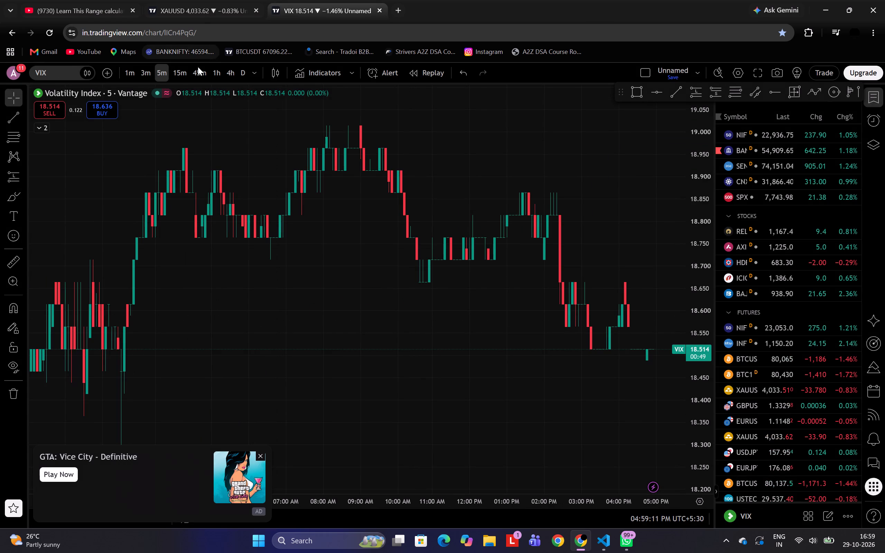
click(181, 74)
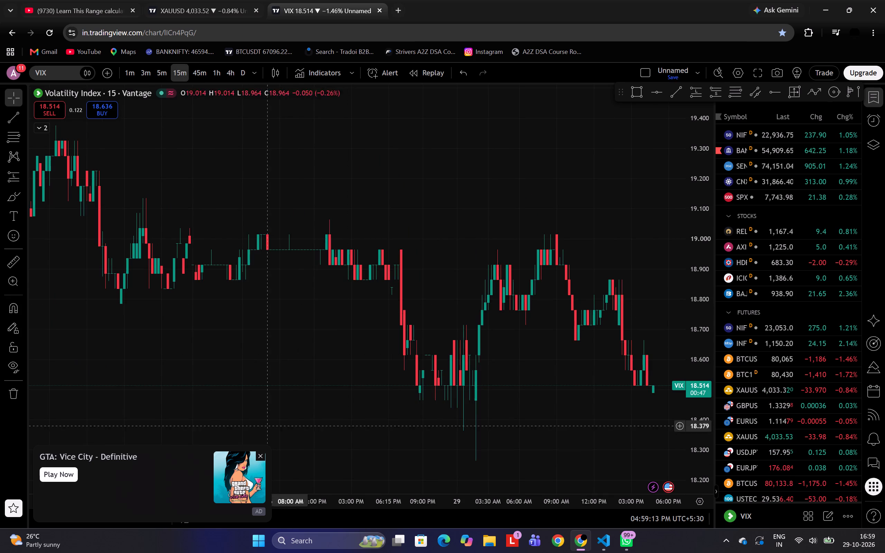
click(260, 457)
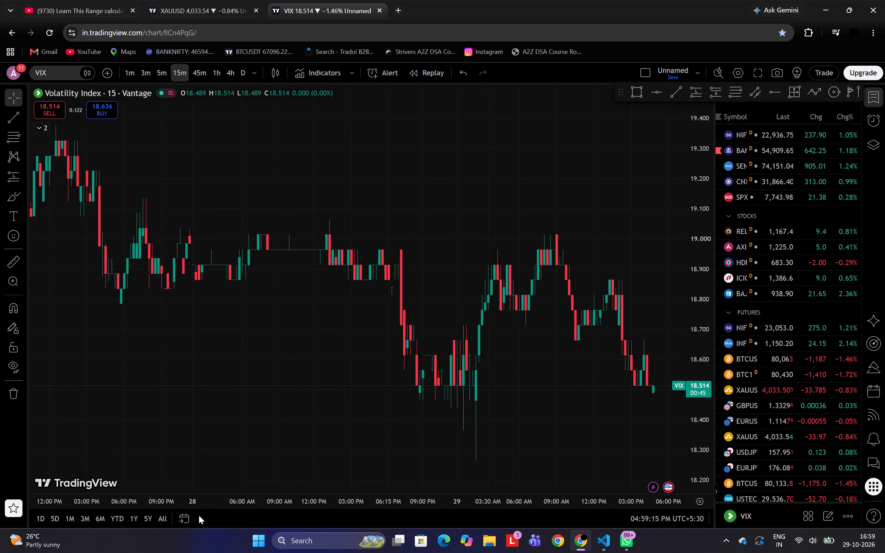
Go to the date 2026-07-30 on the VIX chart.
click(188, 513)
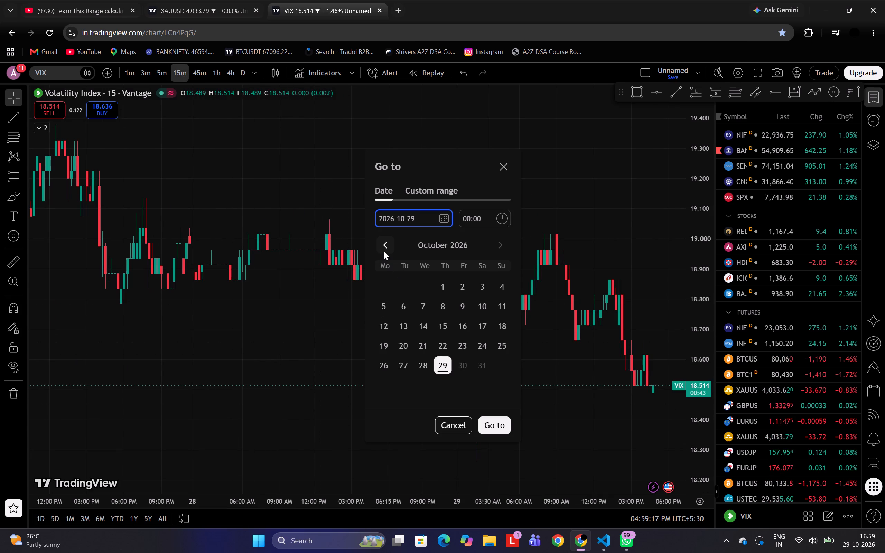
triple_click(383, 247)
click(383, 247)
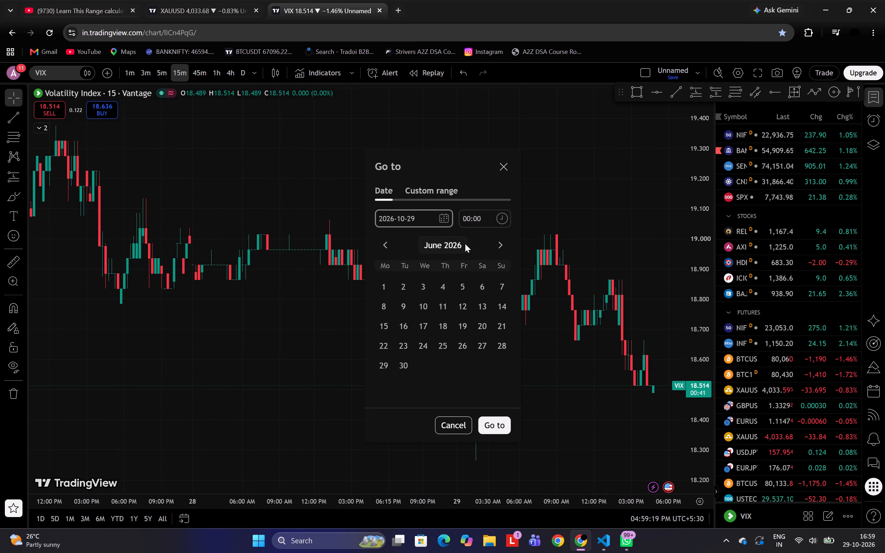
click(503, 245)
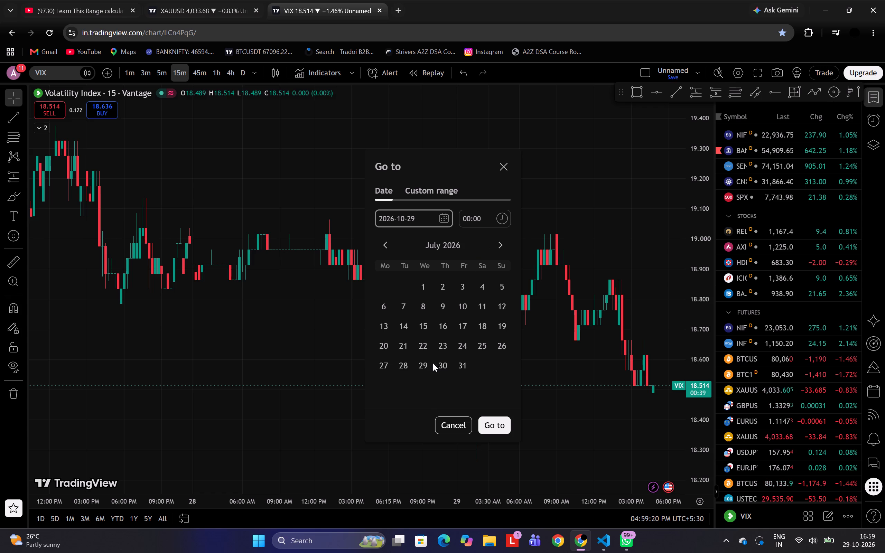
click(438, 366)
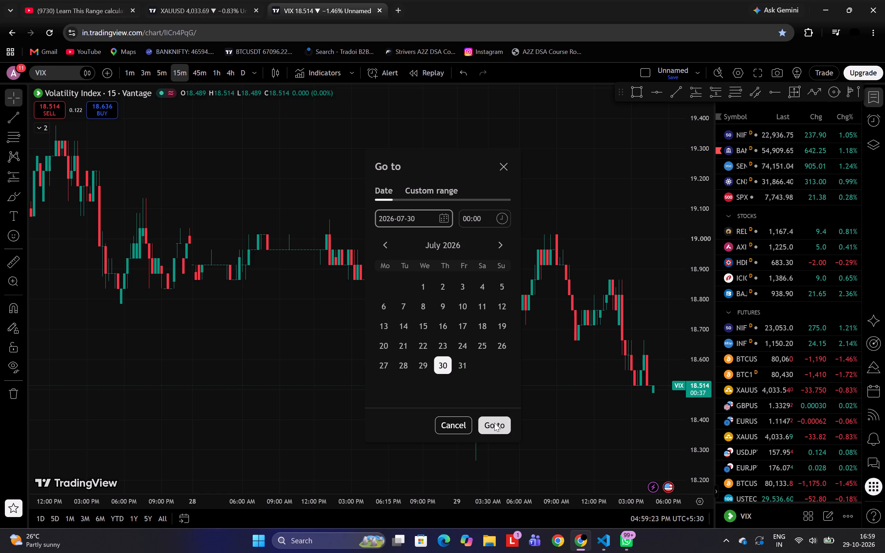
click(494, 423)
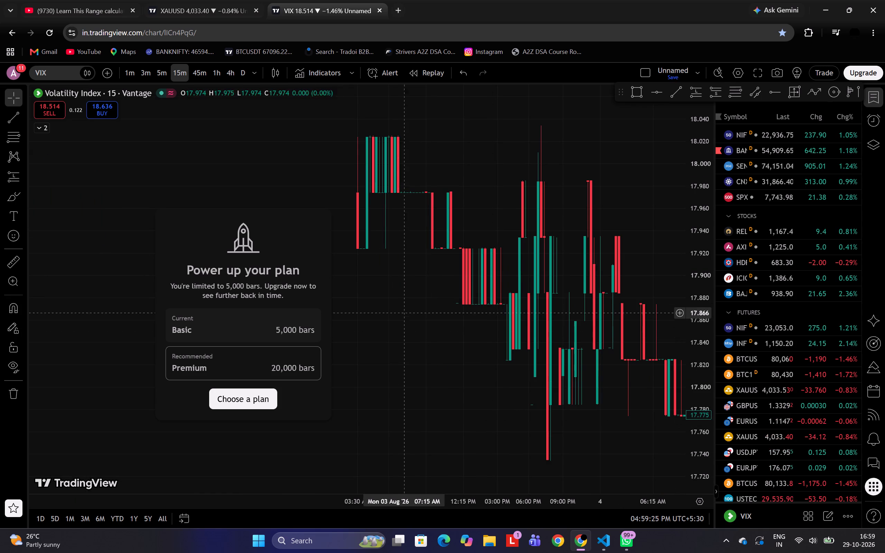
Reorder the browser tabs so the VIX chart sits between the video and the XAUUSD chart.
click(230, 3)
click(129, 0)
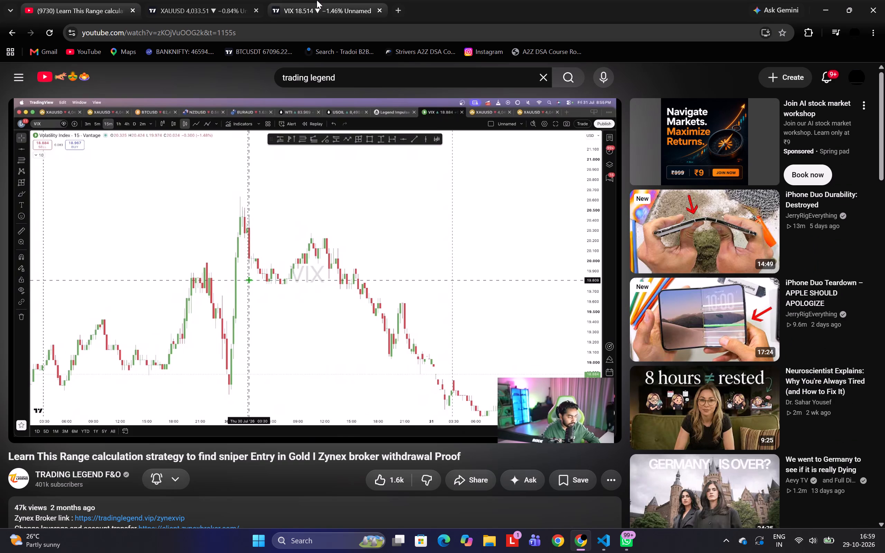
drag(289, 1, 203, 0)
Replay the video from about 8:06 to examine how the presenter picks the VIX symbol.
click(118, 0)
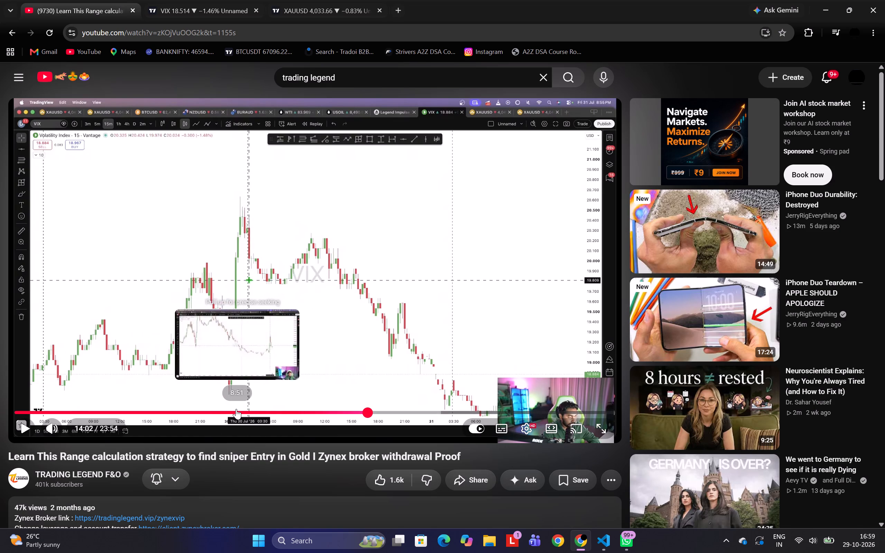
click(218, 409)
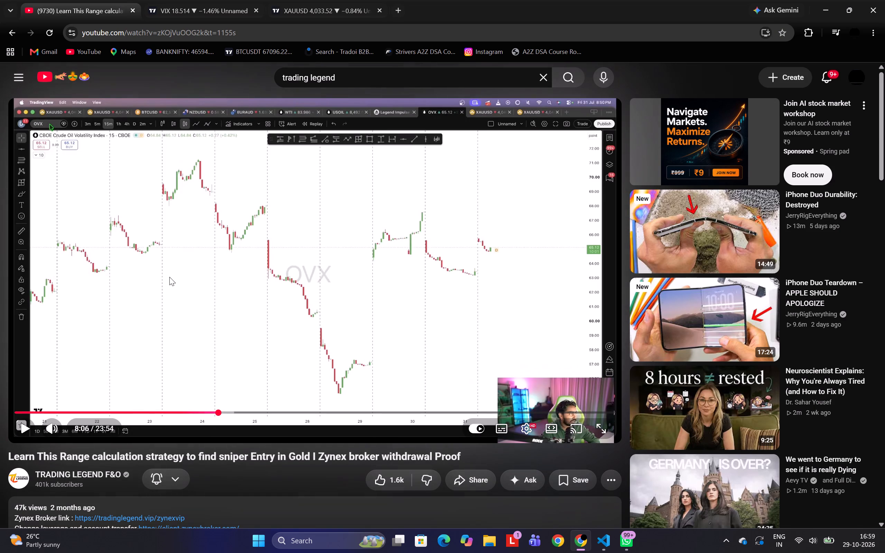
click(286, 299)
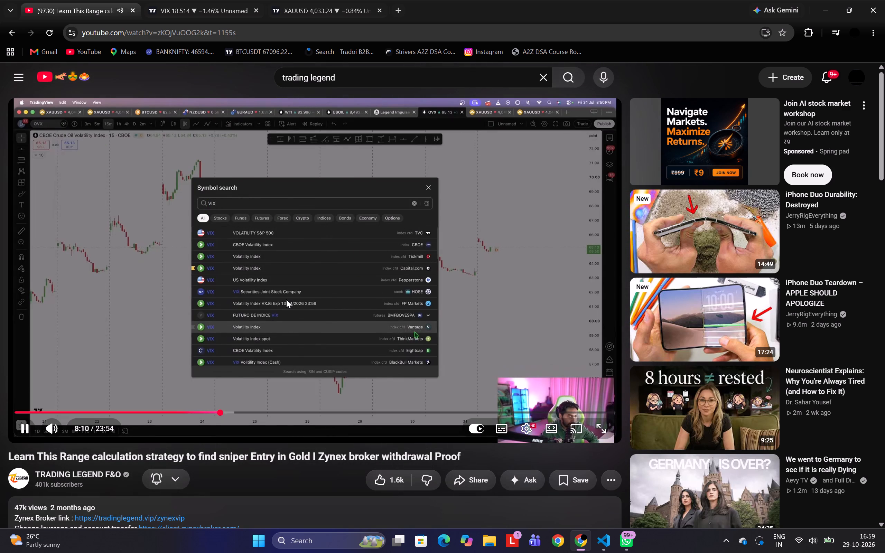
click(286, 299)
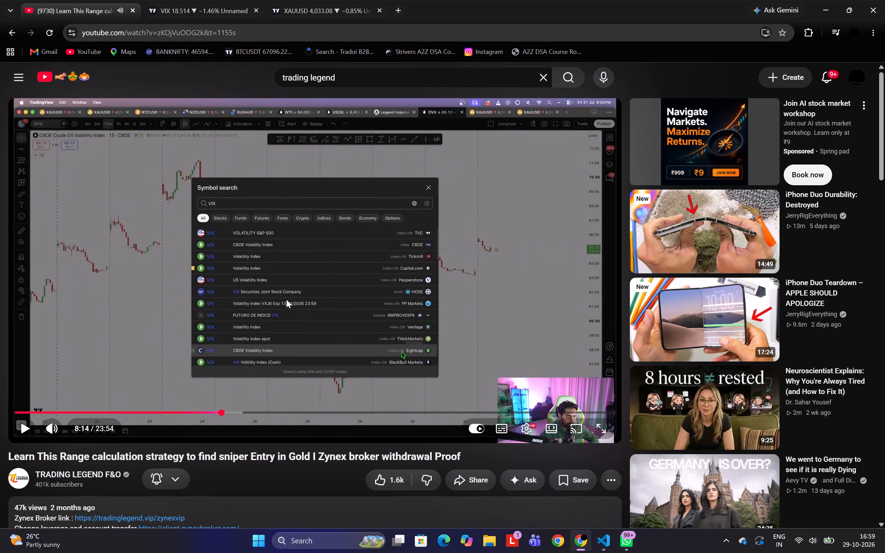
click(286, 299)
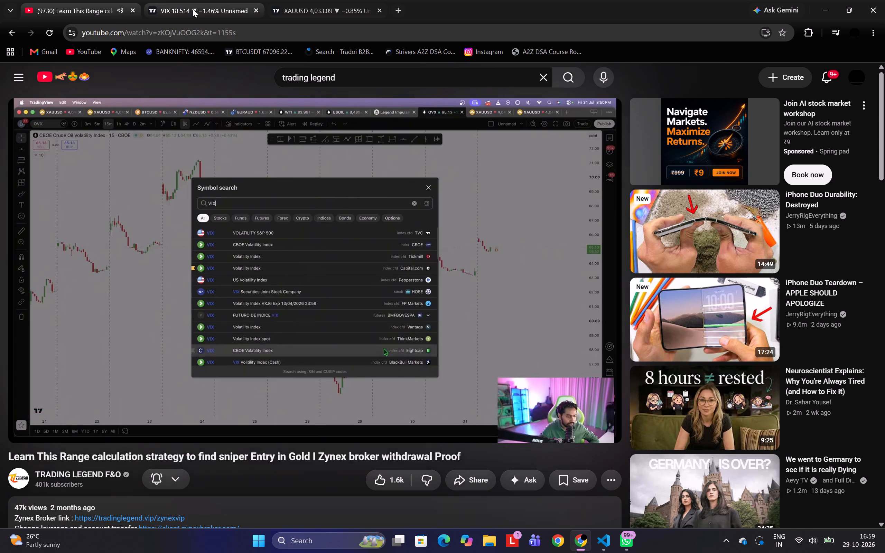
Reset the VIX chart view to the latest bars and enlarge the candles for 29 October.
click(193, 9)
right_click(411, 216)
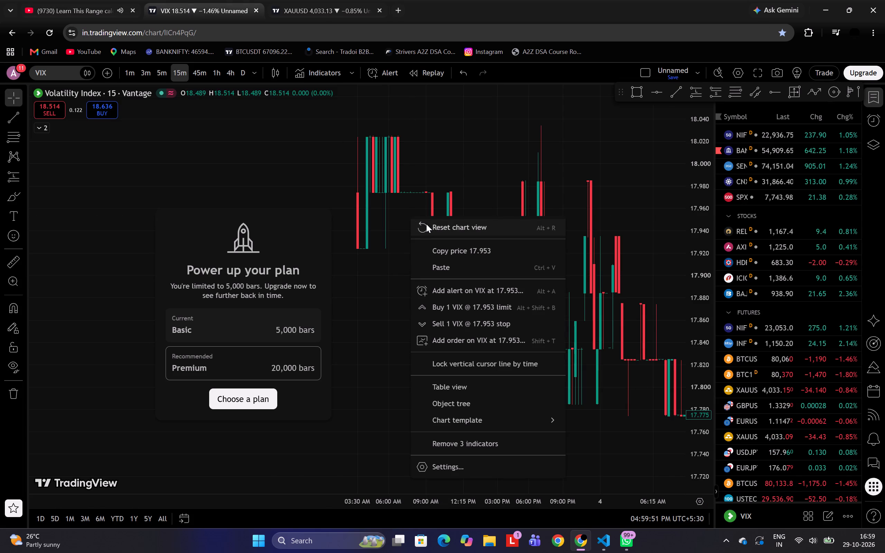
click(426, 224)
scroll(426, 224, left, 3)
scroll(427, 227, up, 1)
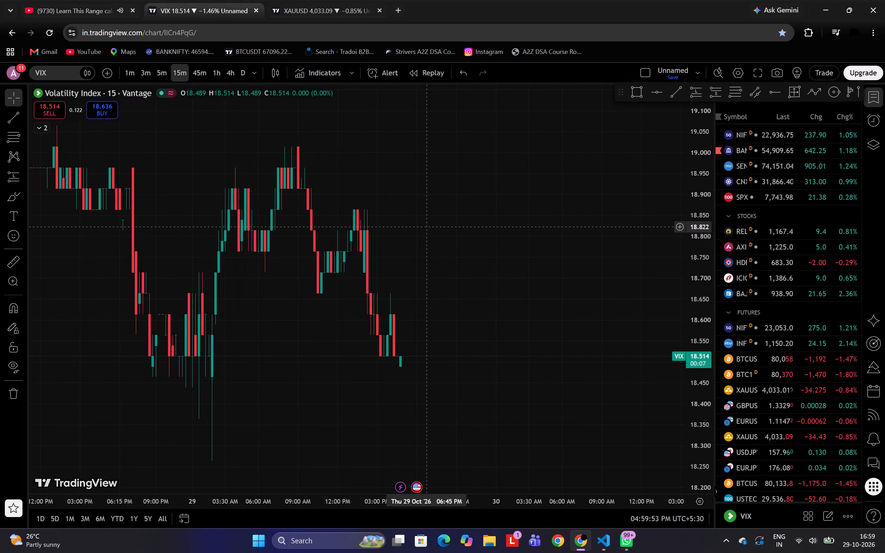
scroll(427, 227, right, 3)
scroll(427, 227, up, 4)
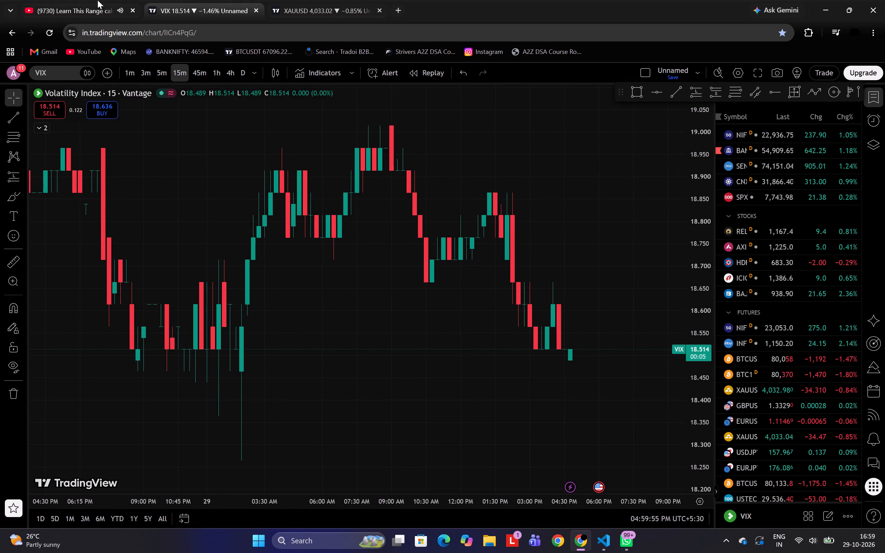
Watch the video's VIX chart explanation from about 8:31, pause it and return to the VIX chart.
click(68, 0)
click(289, 234)
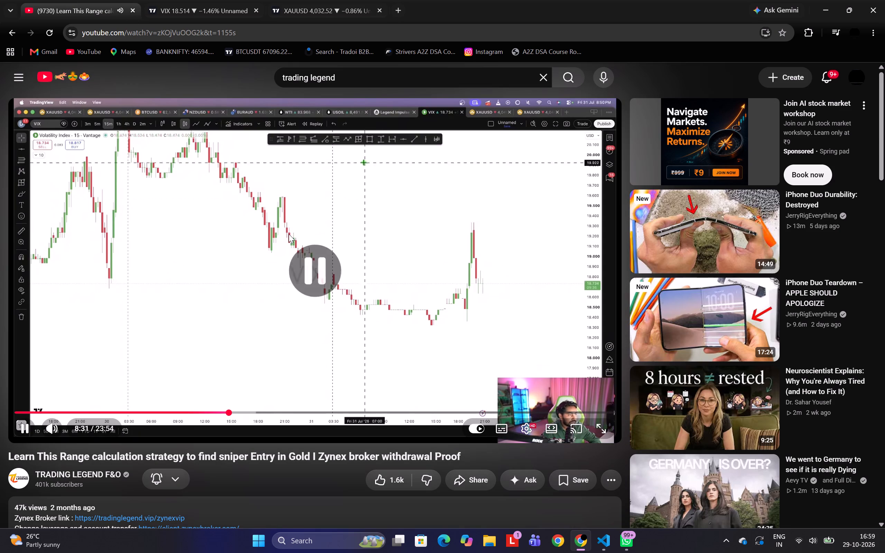
click(289, 234)
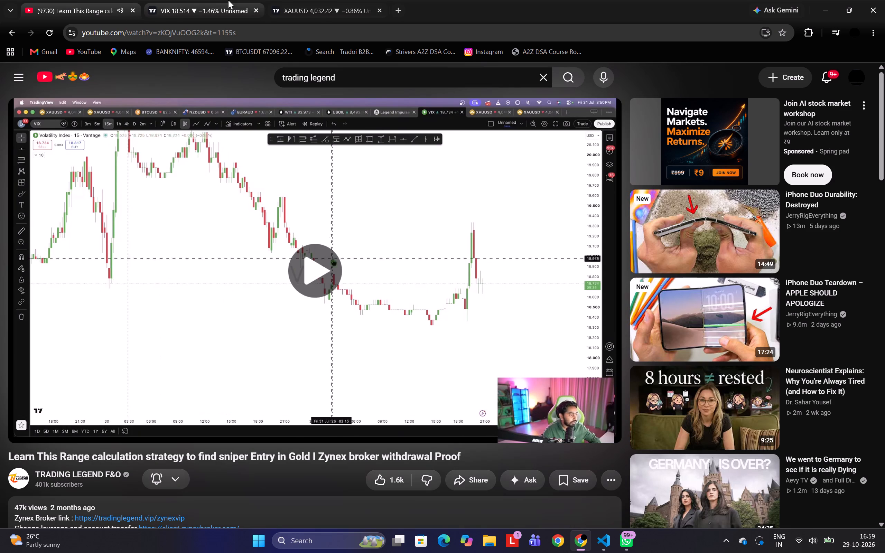
click(204, 207)
click(202, 0)
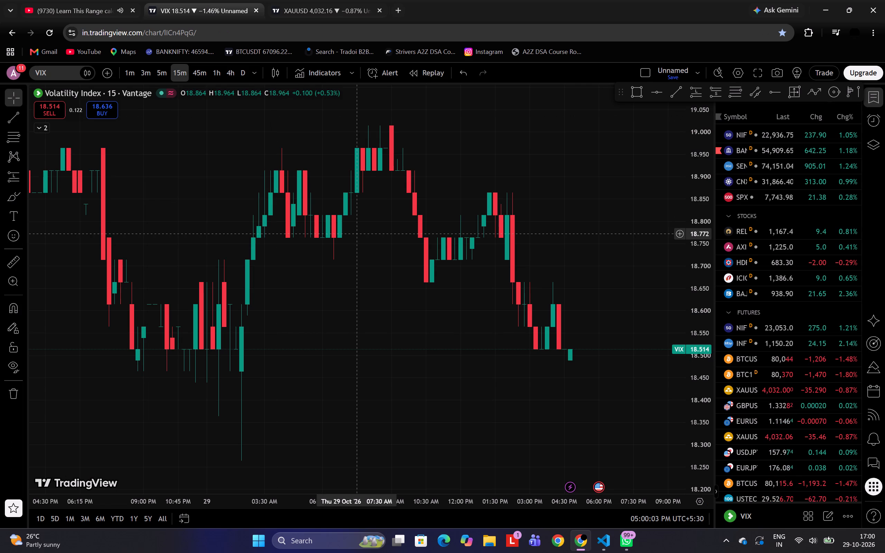
Adjust the VIX chart's zoom and position to examine the 29 October candles around 03:30 AM.
scroll(356, 234, up, 1)
click(366, 320)
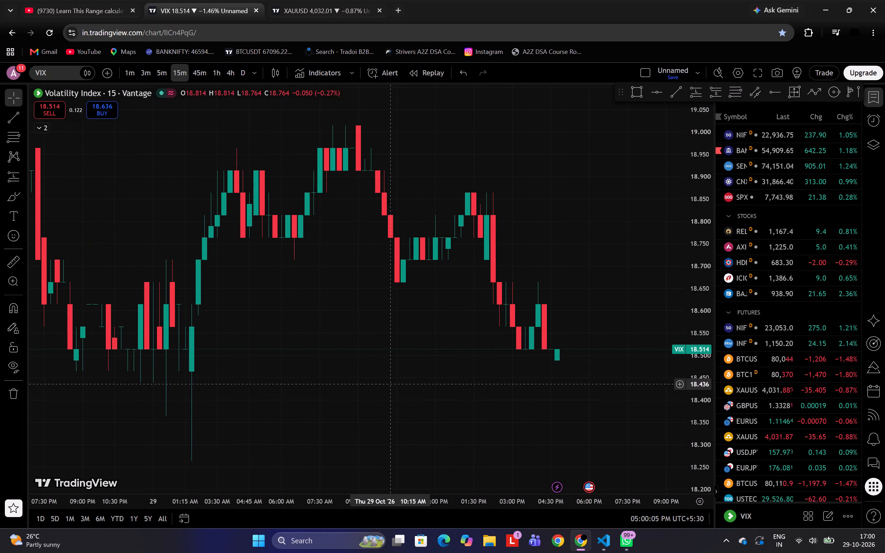
scroll(708, 378, down, 1)
drag(441, 366, 558, 433)
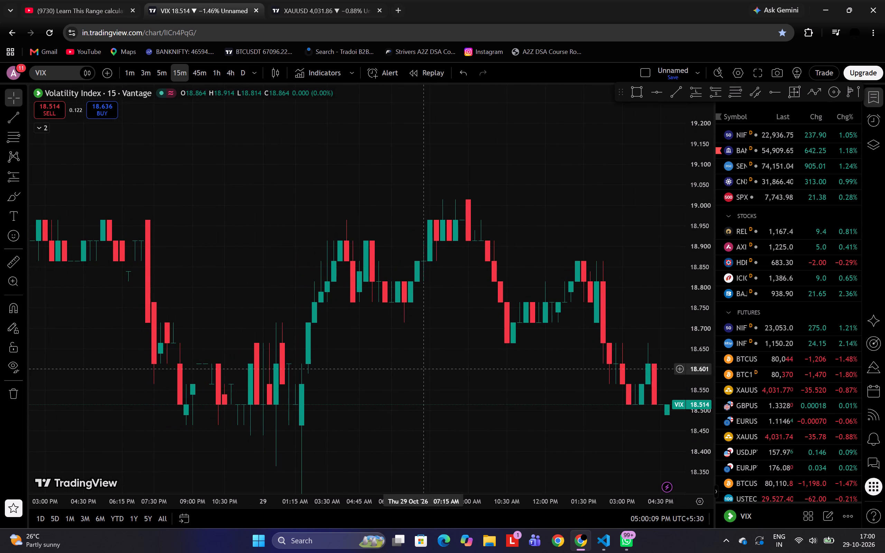
click(326, 318)
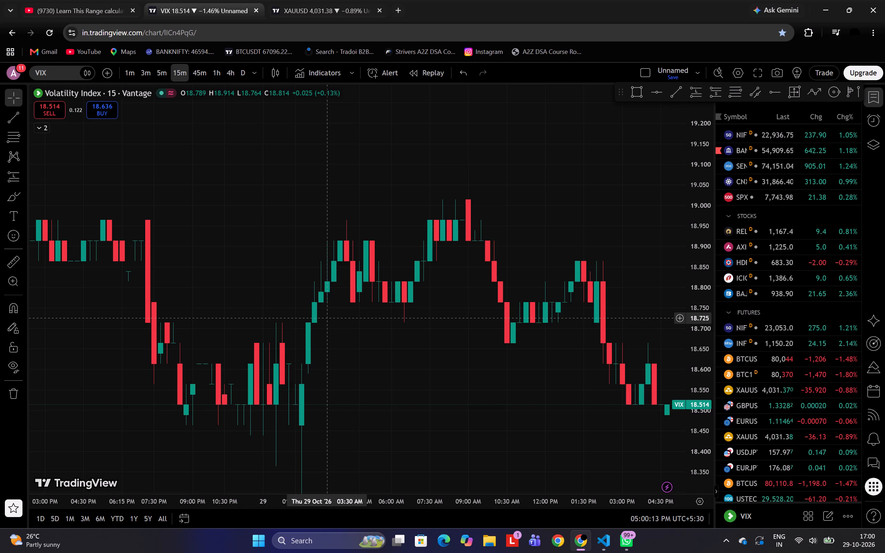
Return to the video and play it from 8:37, skipping ahead to the VIX division by 15.87 at about 9:31.
click(95, 0)
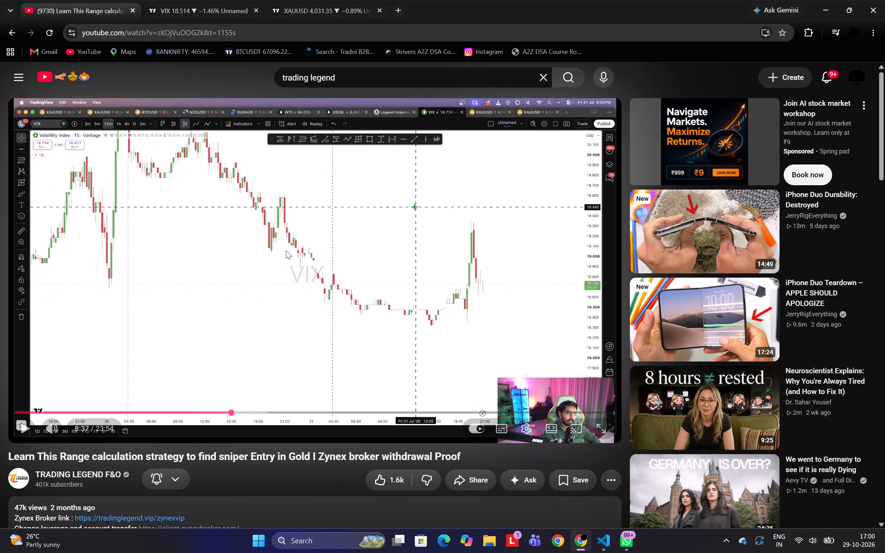
click(286, 250)
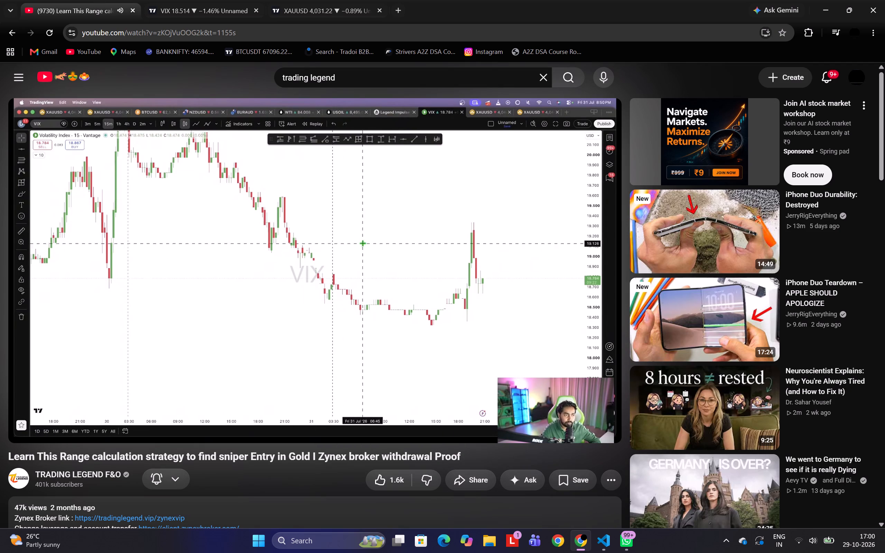
text(ll)
key(k)
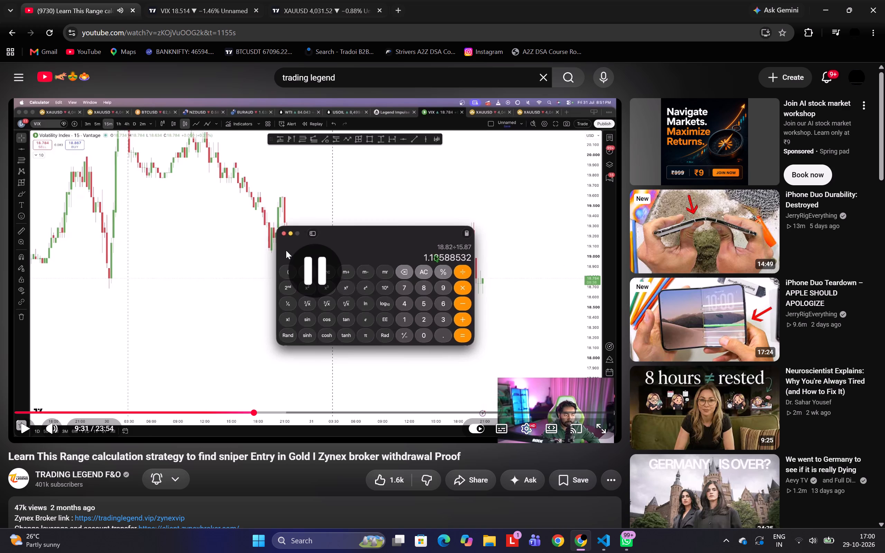
text(kk)
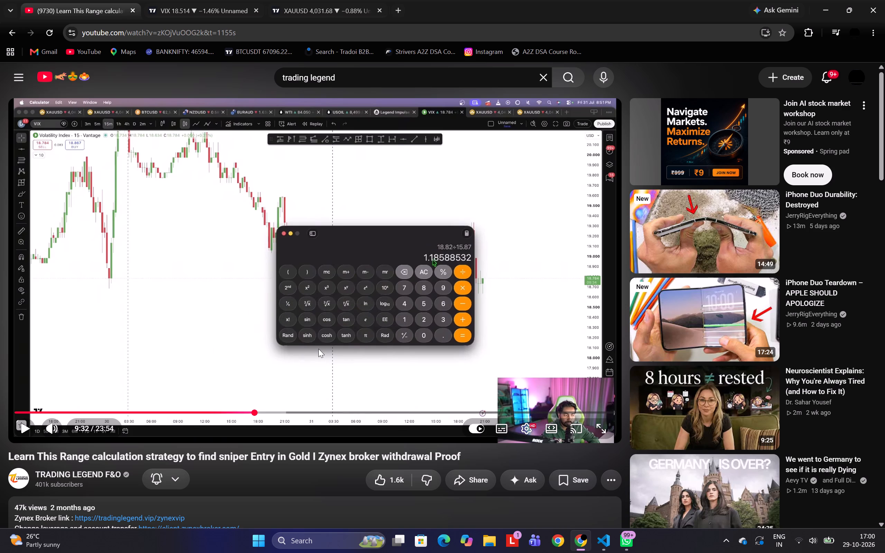
Skip the video ahead past 11:34 to watch how the presenter places the calculated ranges on the XAUUSD chart.
key(k)
text(llllll)
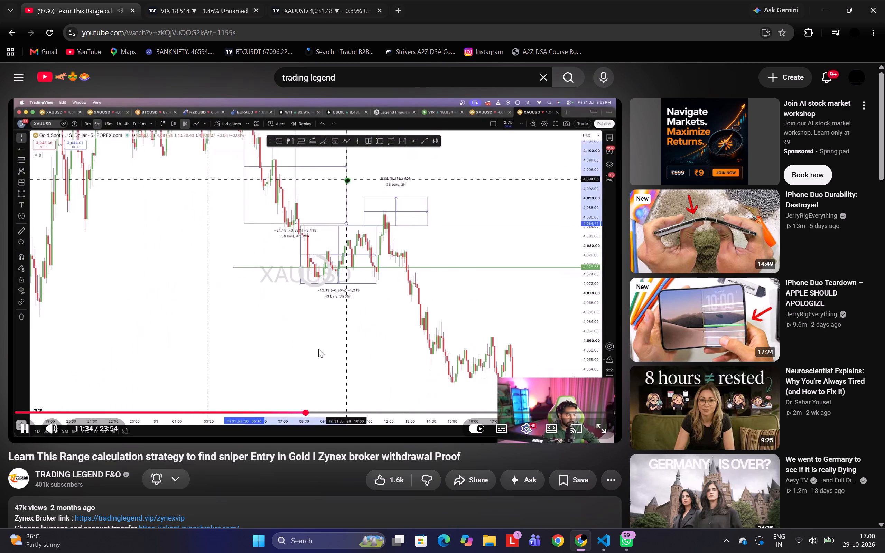
key(l)
text(ll)
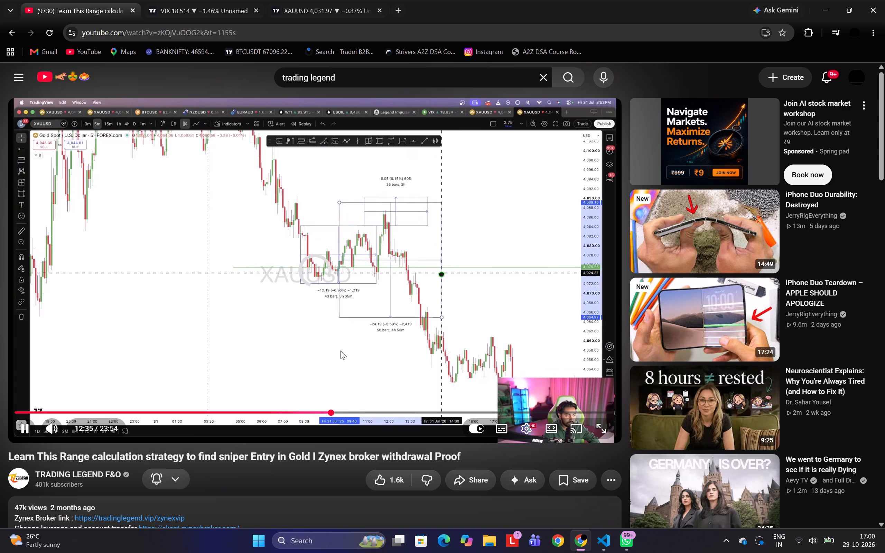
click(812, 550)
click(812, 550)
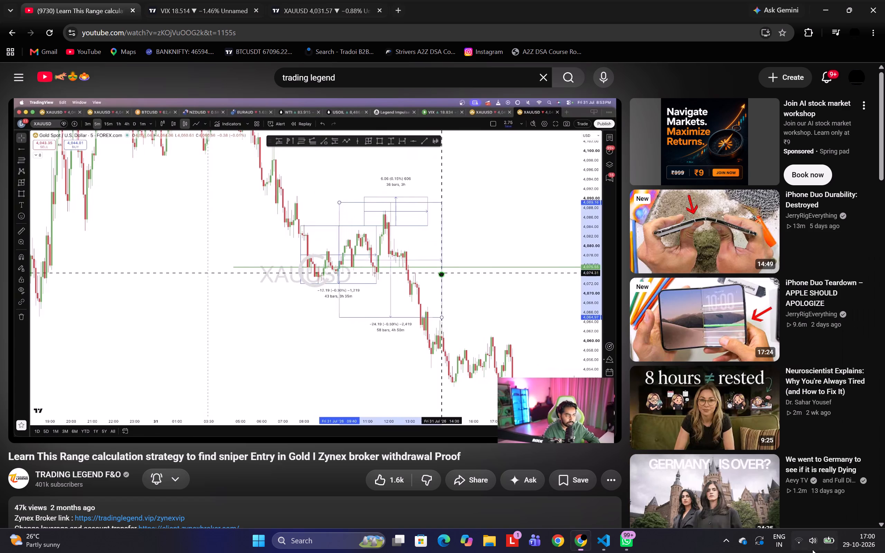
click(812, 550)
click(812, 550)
Watch the video's range and trade examples, skipping ahead past 13:44, and pause at the 203.25 ÷ 15.87 calculation at 14:37.
text(kk)
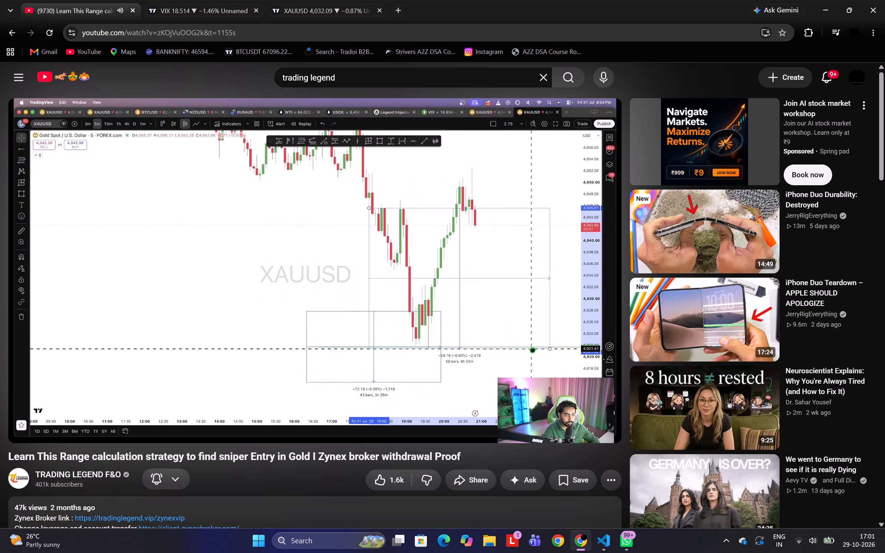
text(llll)
text(jj)
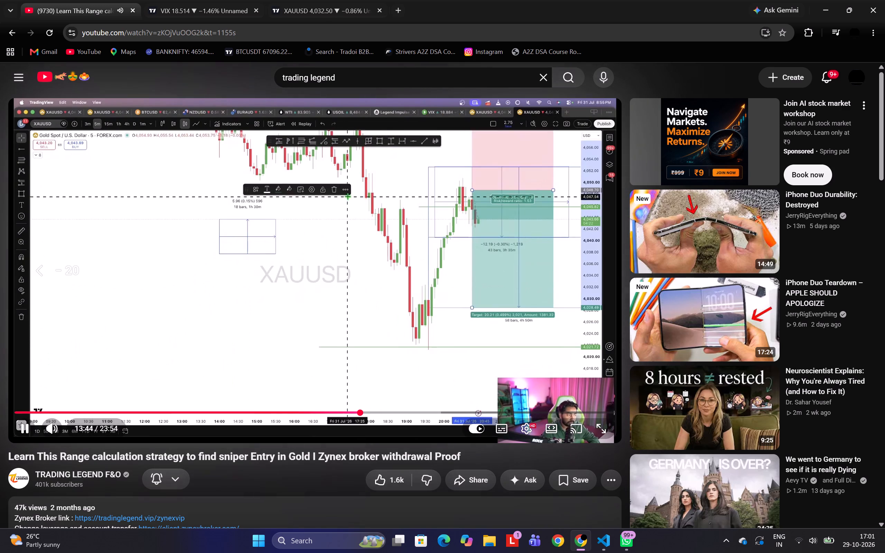
key(Right)
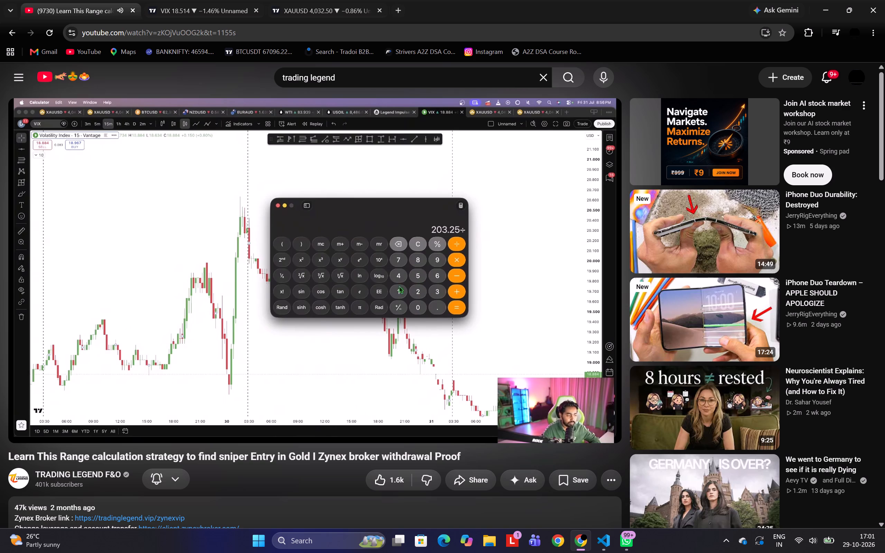
text(kkk)
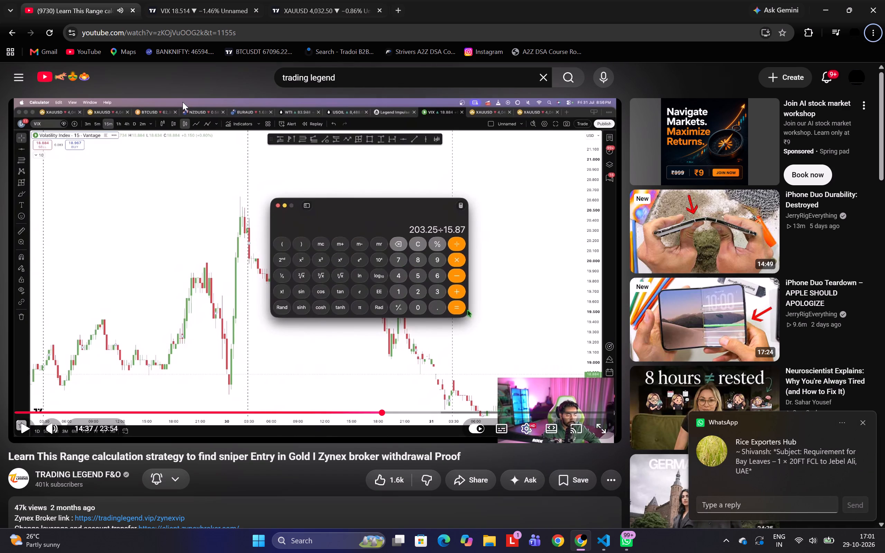
Compare the VIX and XAUUSD charts around the start of the 29 October session.
click(183, 13)
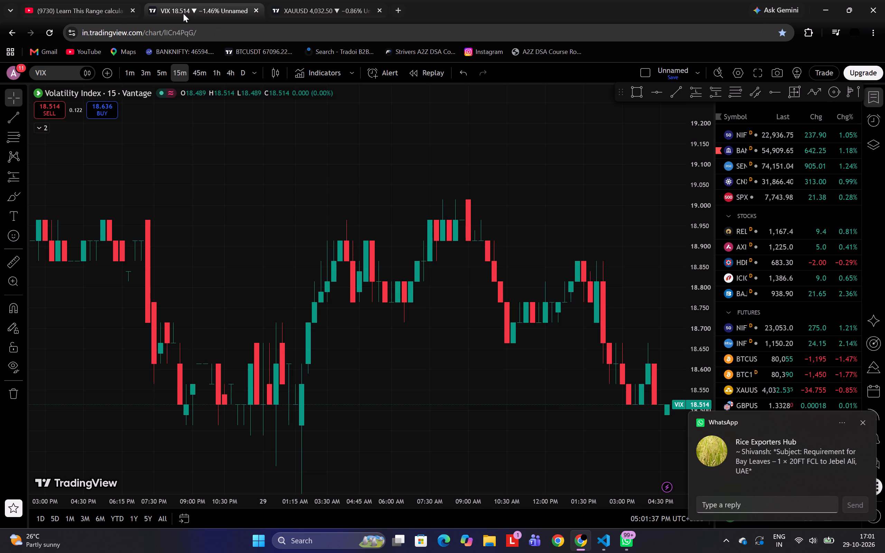
click(305, 0)
click(267, 0)
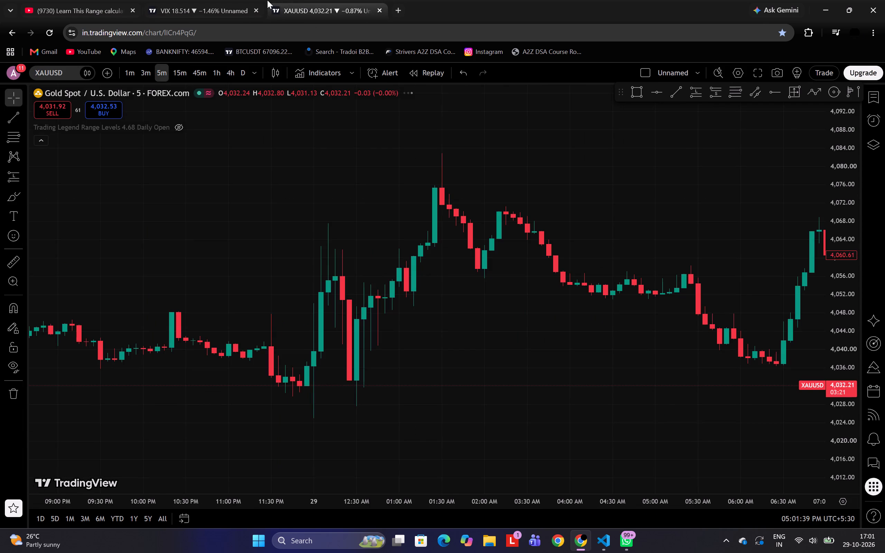
click(226, 0)
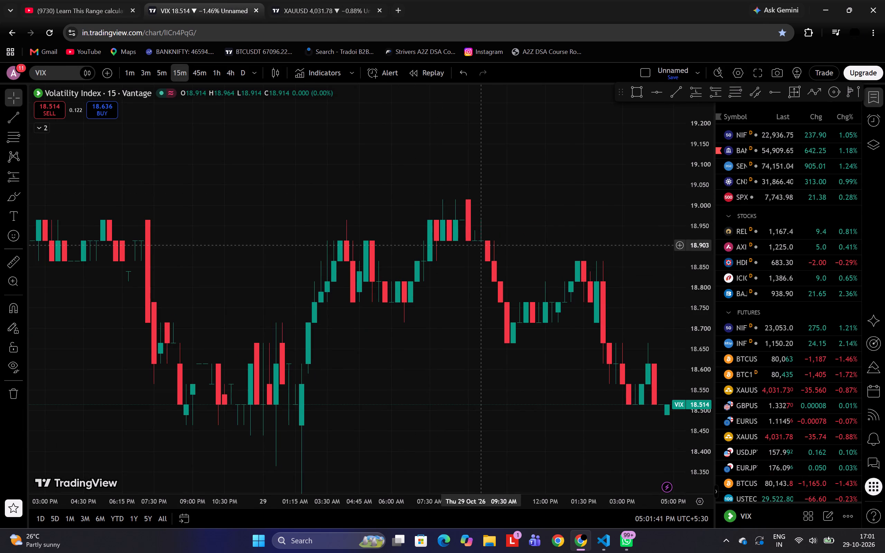
scroll(478, 245, right, 2)
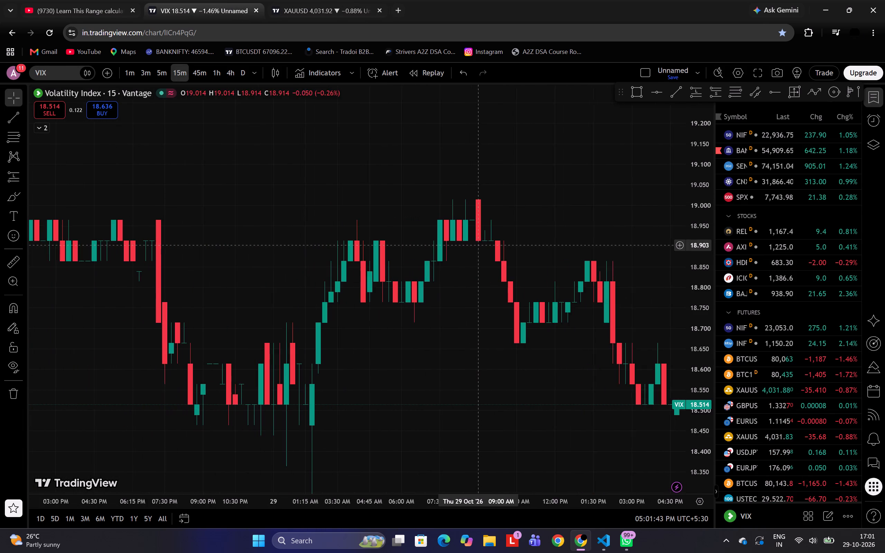
scroll(478, 245, right, 1)
click(355, 0)
scroll(601, 185, left, 3)
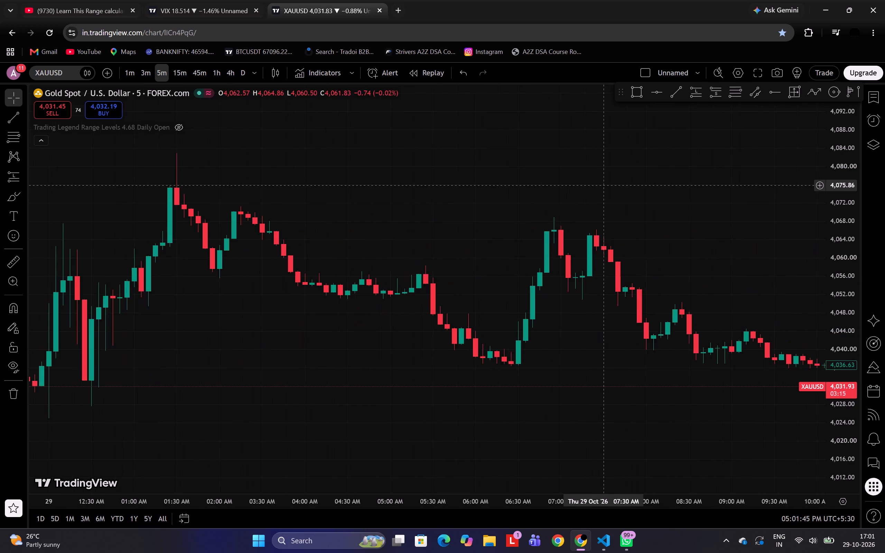
scroll(601, 185, left, 2)
scroll(601, 185, right, 2)
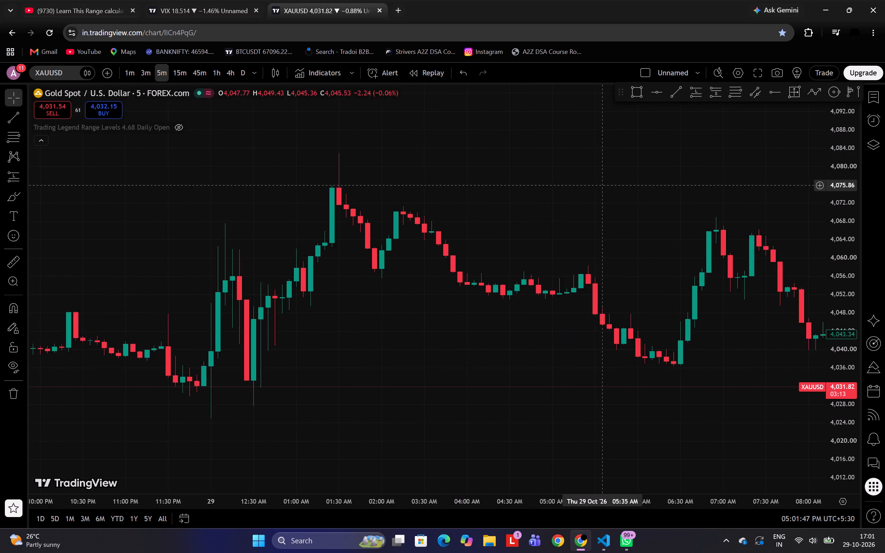
scroll(601, 185, right, 1)
scroll(396, 255, right, 2)
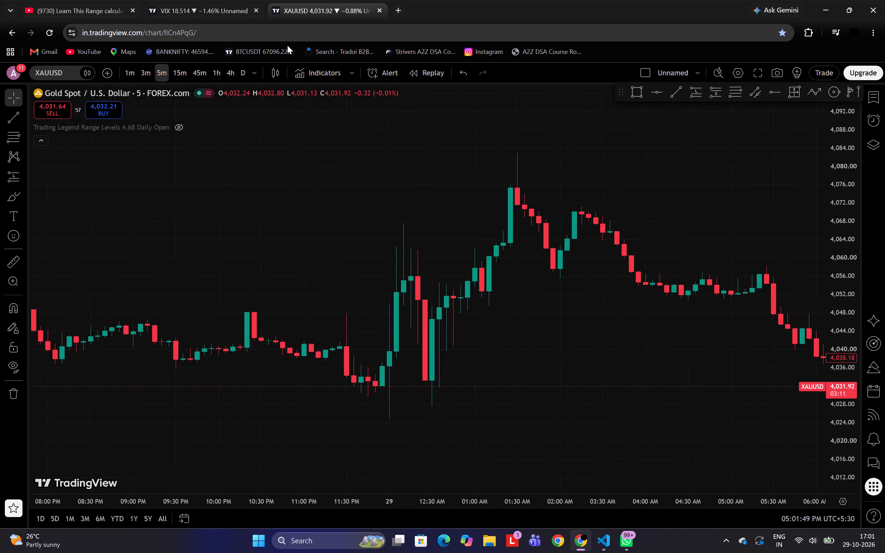
Find the VIX candle for 28 October at 03:30 AM and divide its 18.914 value by 15.87 in Calculator.
click(237, 0)
scroll(301, 297, left, 3)
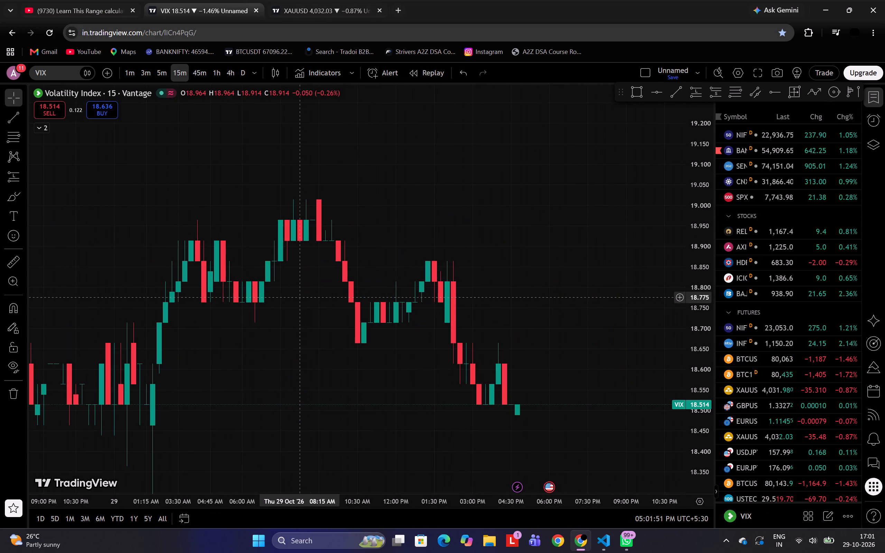
scroll(301, 297, right, 10)
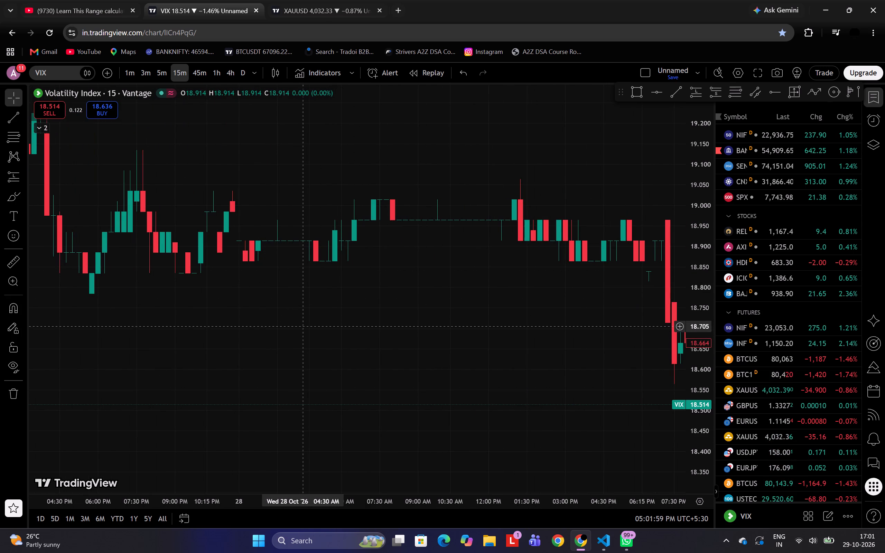
click(276, 331)
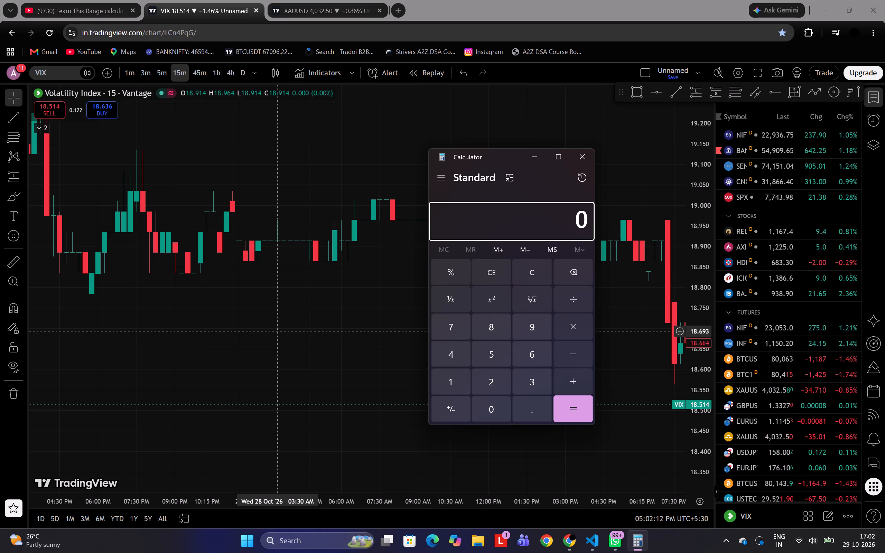
text(18)
text(.914)
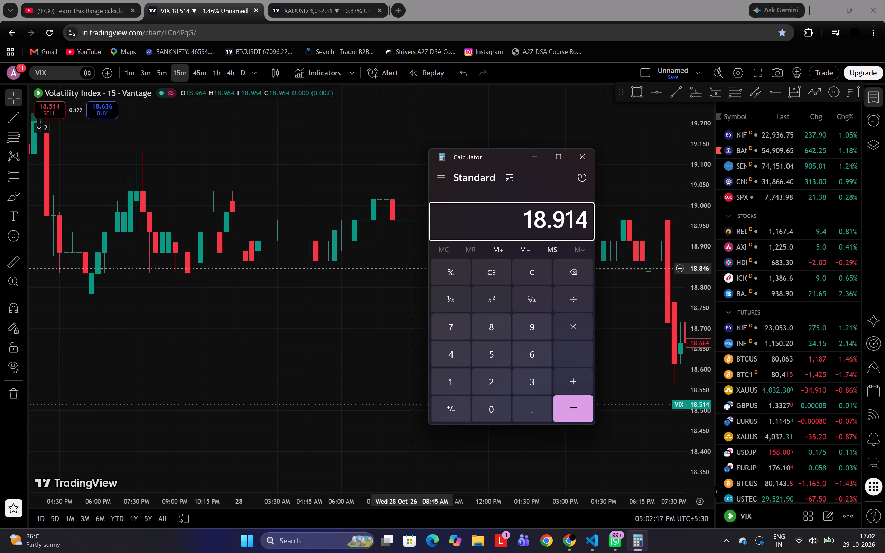
key(slash)
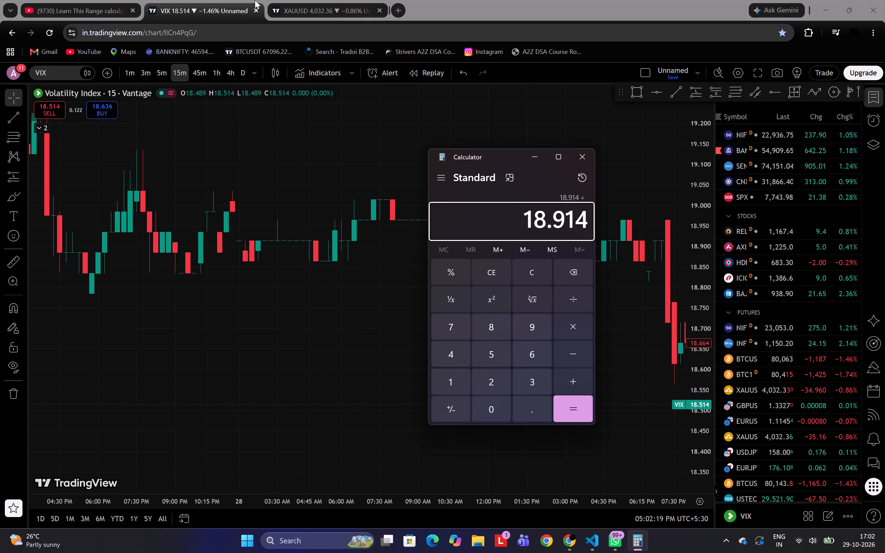
click(291, 0)
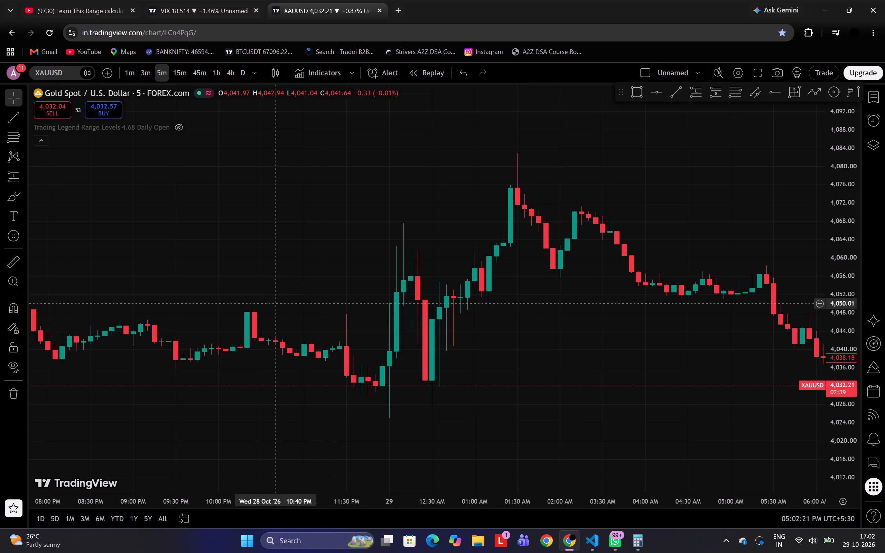
click(66, 0)
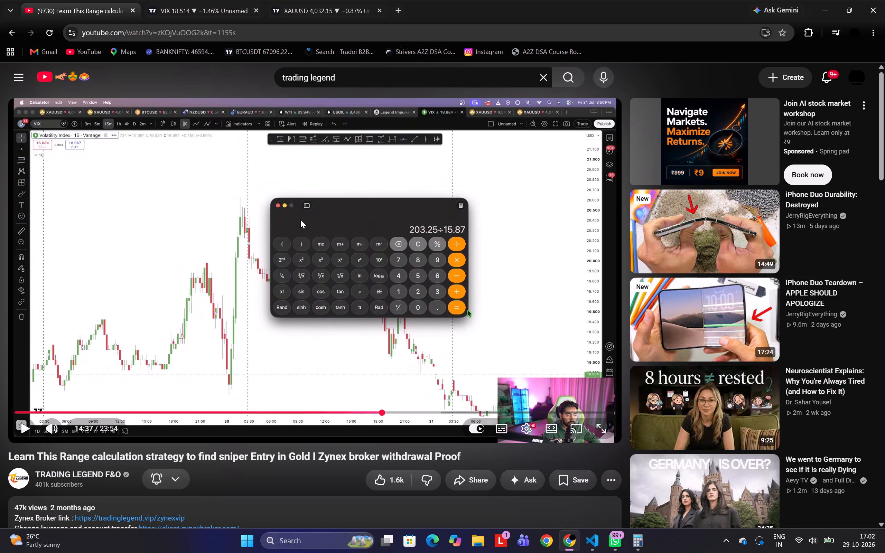
click(214, 0)
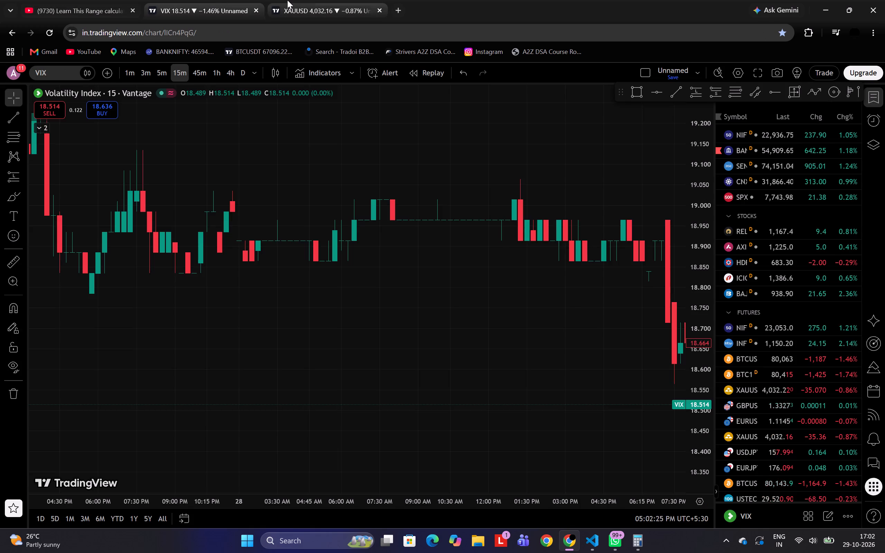
click(287, 0)
key(alt+Tab)
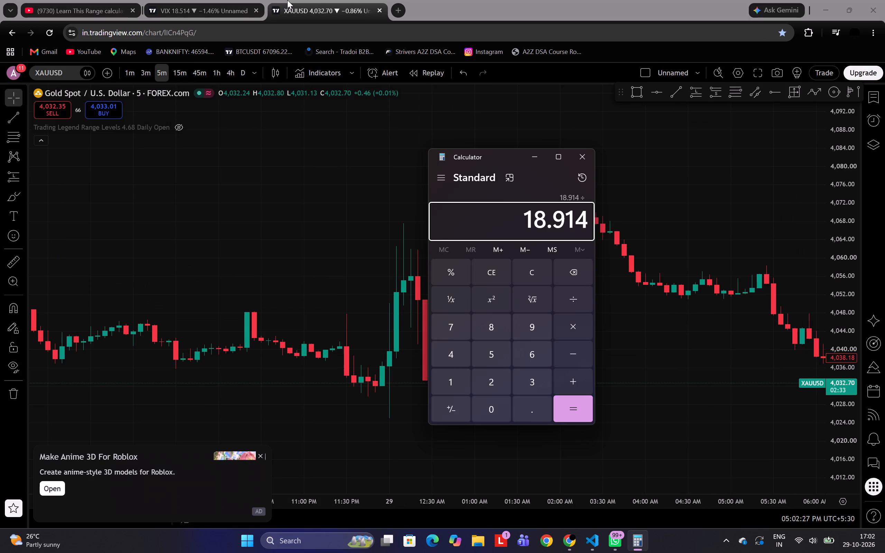
key(1)
key(5)
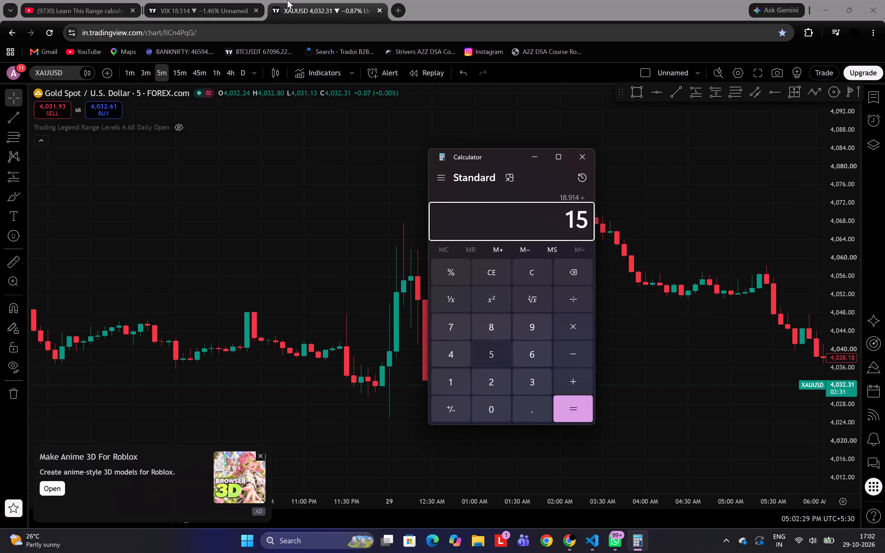
text(.87)
key(Return)
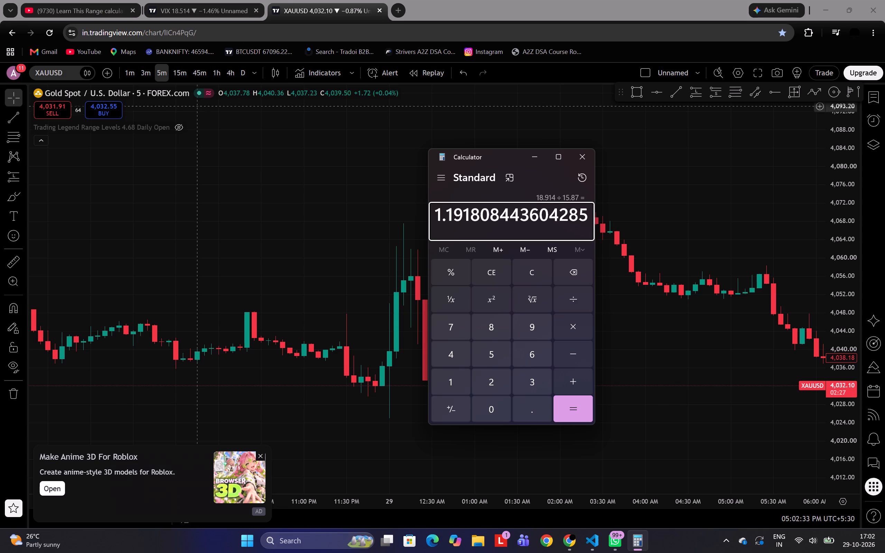
click(575, 162)
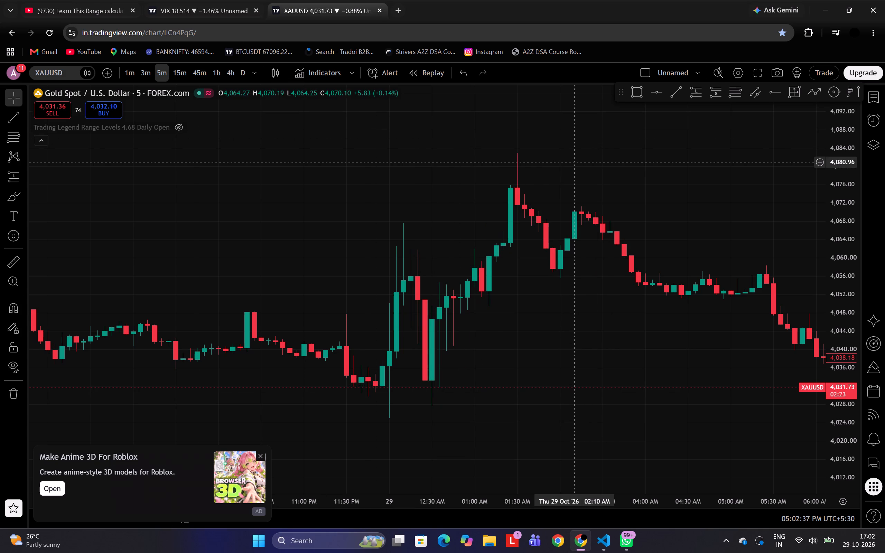
Dismiss the advertisement and hide the surrounding panels to enlarge the XAUUSD 5-minute chart.
click(261, 456)
scroll(261, 456, left, 6)
scroll(391, 390, left, 10)
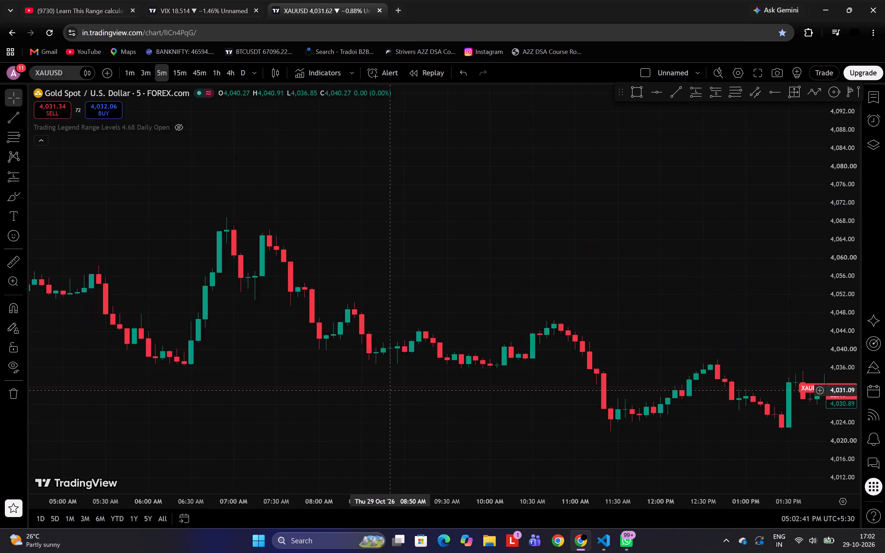
scroll(391, 390, left, 7)
scroll(391, 390, down, 3)
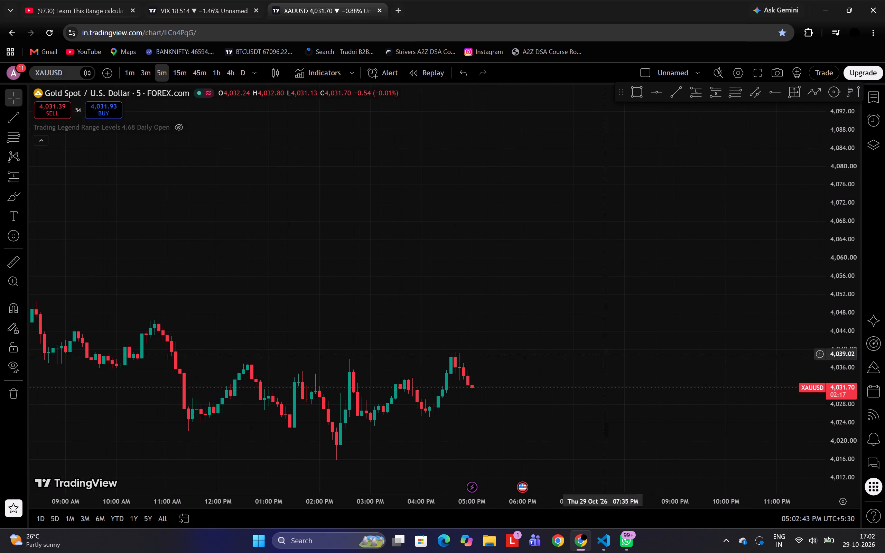
scroll(855, 308, down, 3)
scroll(519, 288, down, 2)
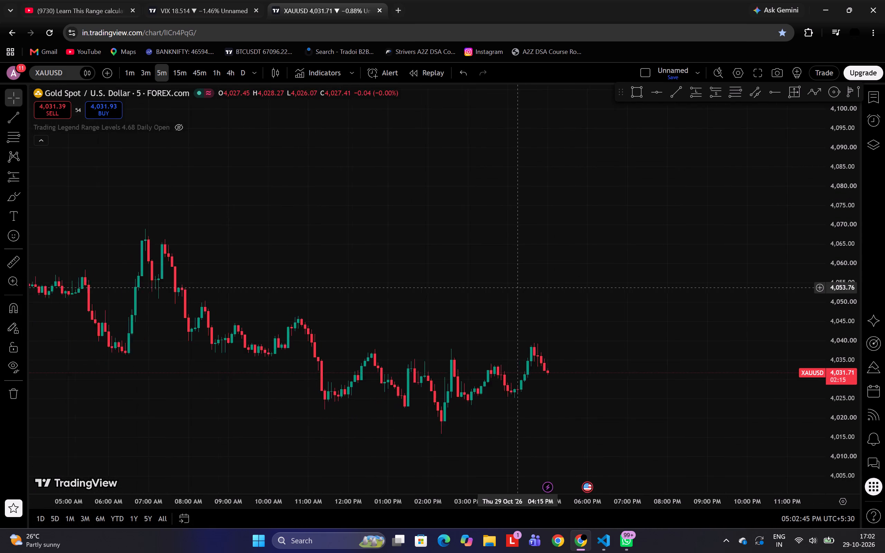
key(shift+f)
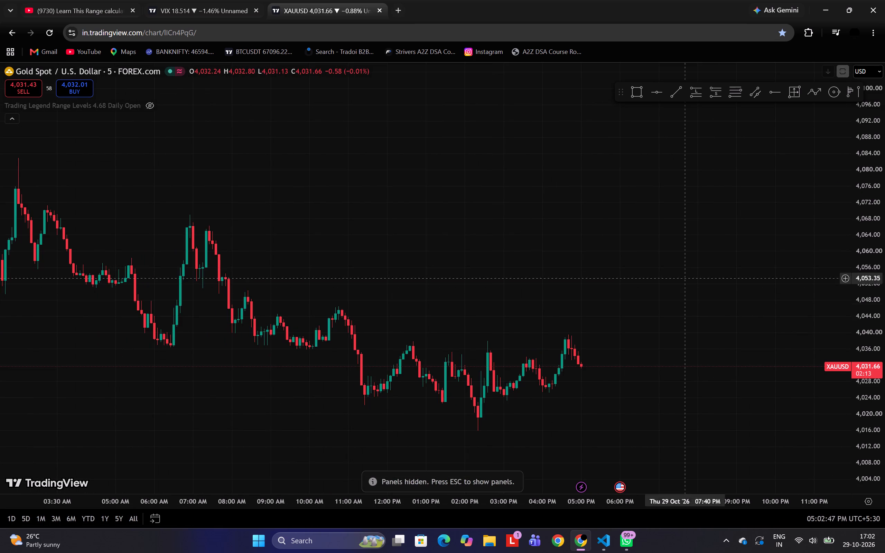
Draw a date and price range on XAUUSD from 28 October 04:05 AM near 4,067.42 to 08:20 AM near 4,037.83.
scroll(547, 358, down, 2)
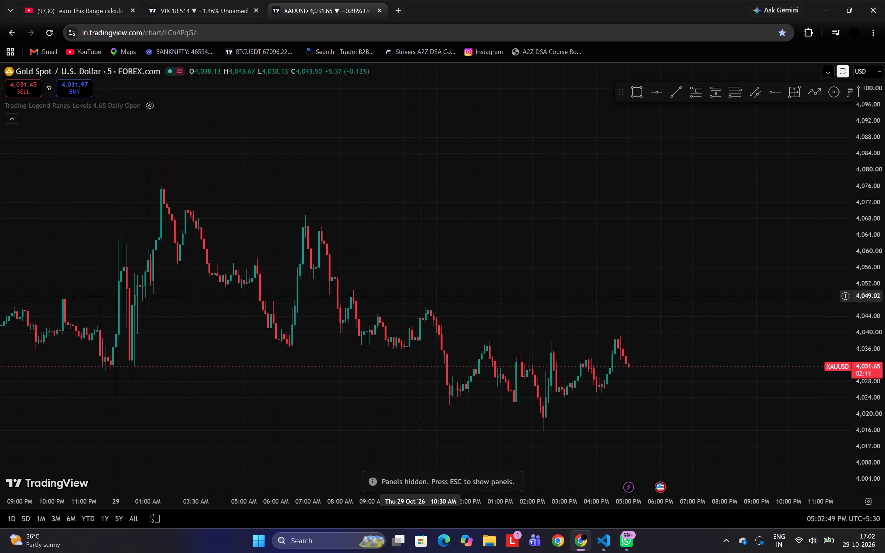
scroll(483, 288, right, 10)
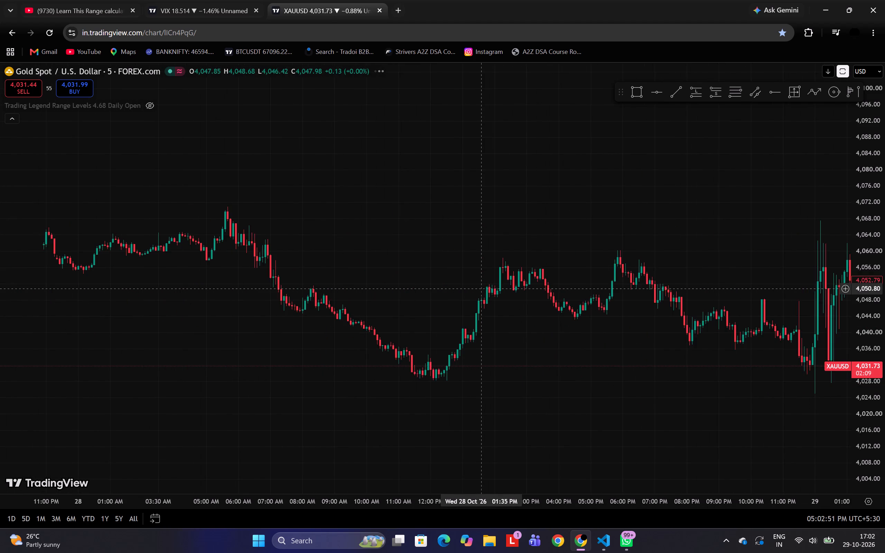
scroll(483, 288, right, 3)
scroll(483, 288, up, 2)
scroll(483, 288, right, 4)
scroll(483, 288, up, 1)
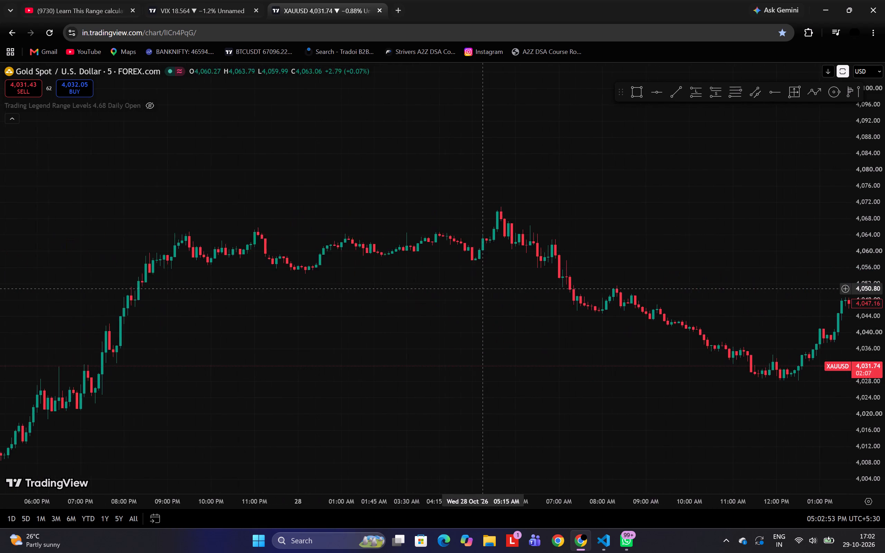
scroll(483, 288, up, 1)
scroll(865, 313, up, 13)
scroll(424, 263, up, 1)
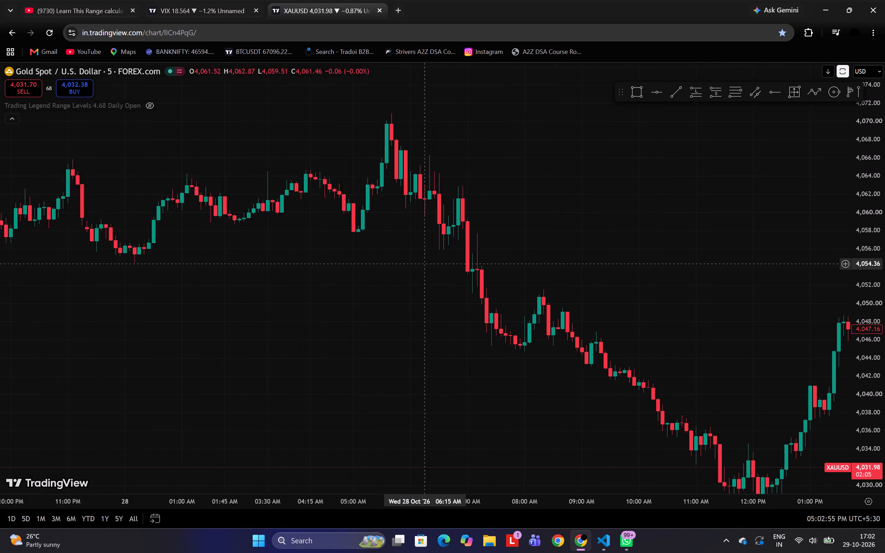
scroll(424, 263, up, 1)
scroll(316, 294, right, 1)
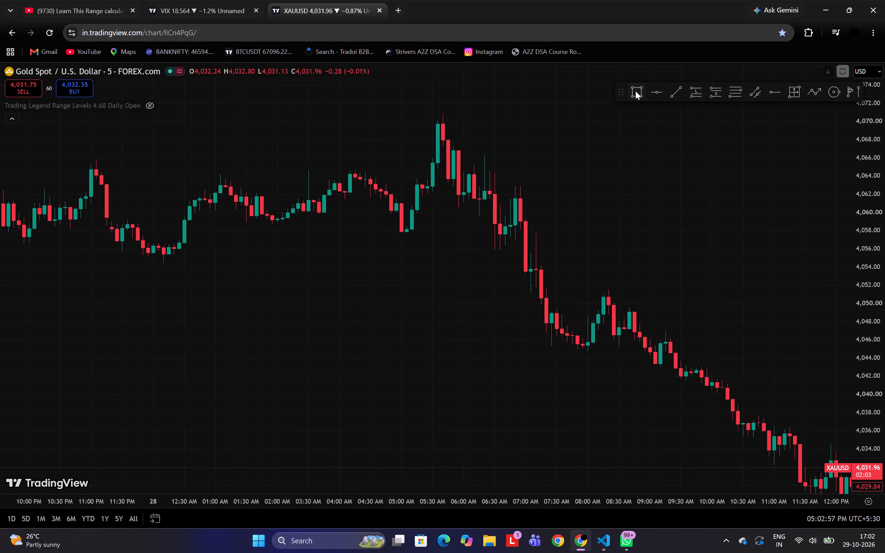
click(797, 94)
drag(343, 145, 579, 339)
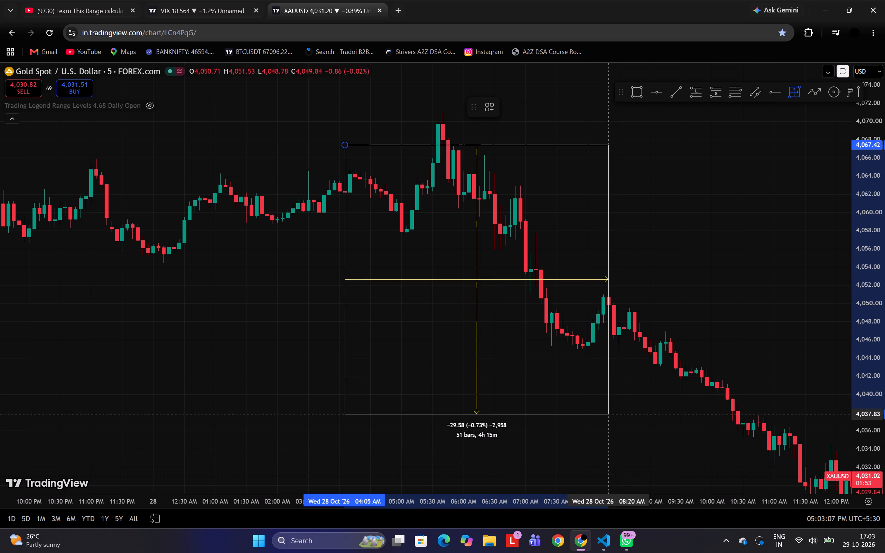
click(611, 414)
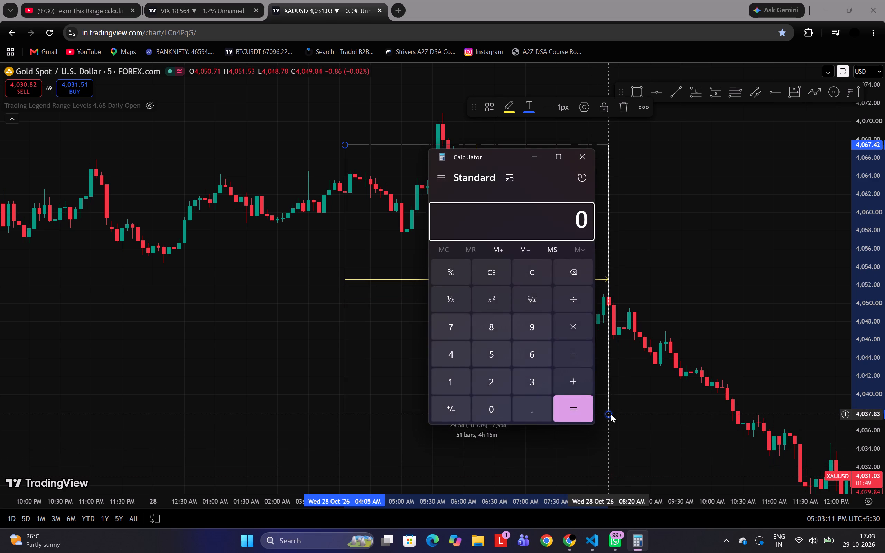
Switch to Calculator and divide 1.19 by 2.
click(578, 181)
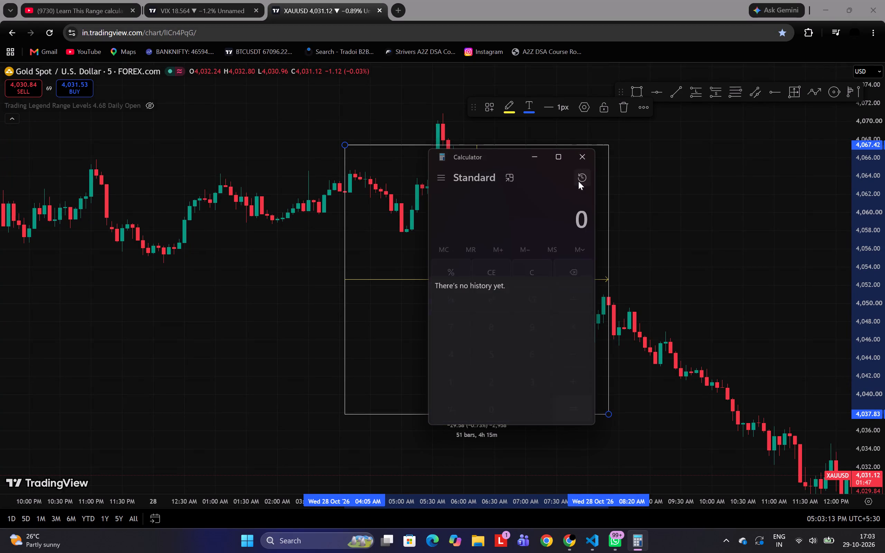
click(505, 184)
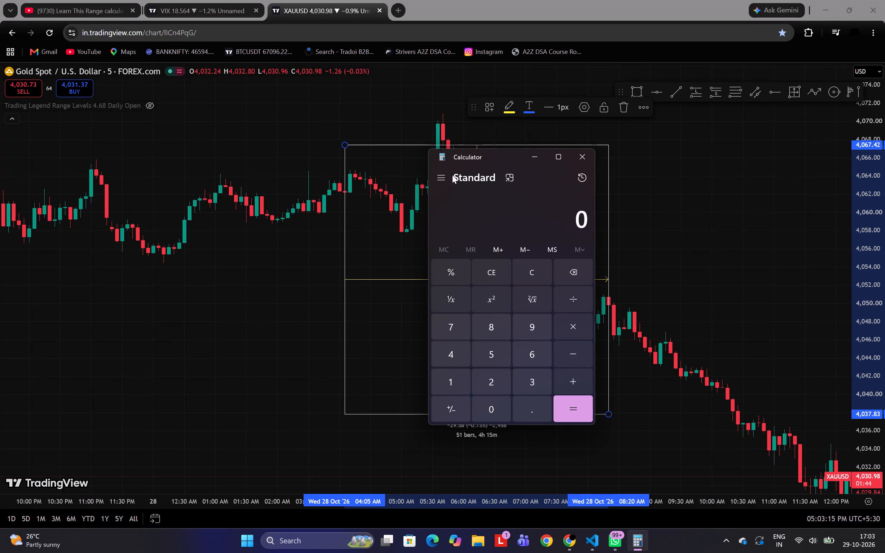
click(444, 176)
click(444, 176)
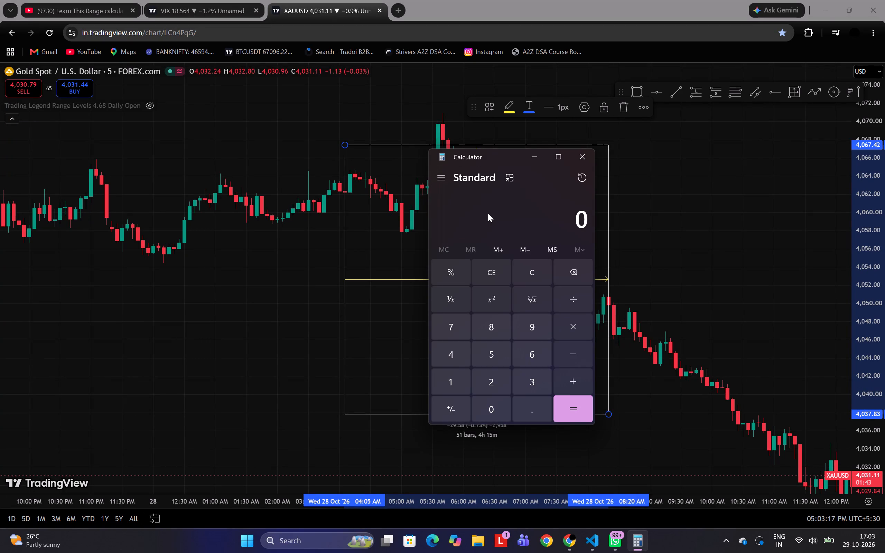
text(1.19)
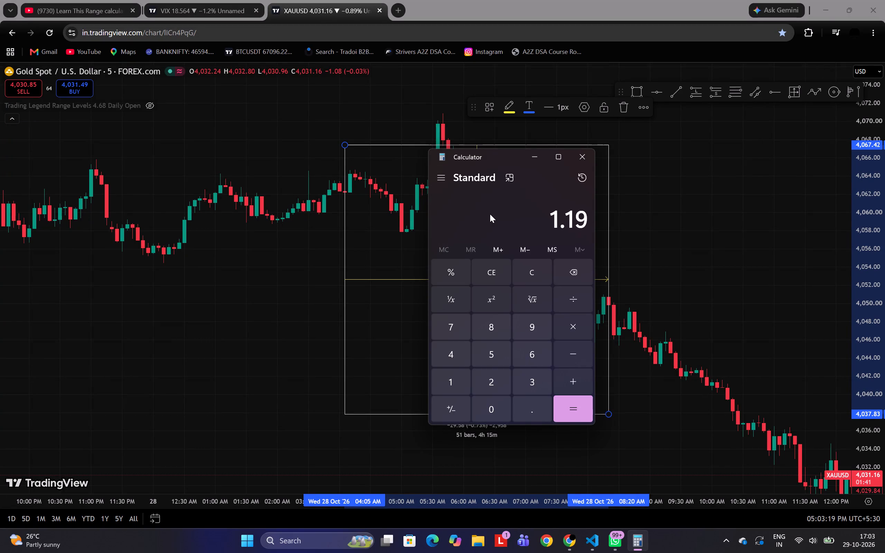
text(/2)
key(Return)
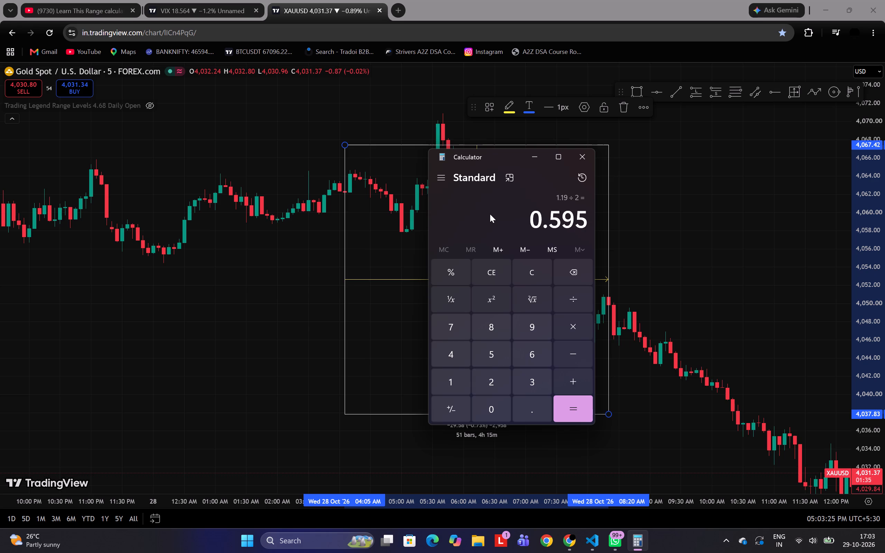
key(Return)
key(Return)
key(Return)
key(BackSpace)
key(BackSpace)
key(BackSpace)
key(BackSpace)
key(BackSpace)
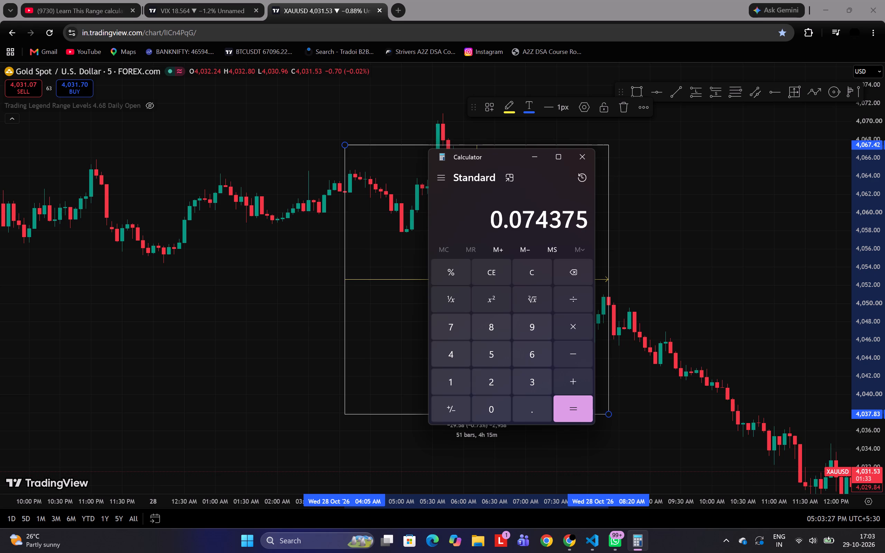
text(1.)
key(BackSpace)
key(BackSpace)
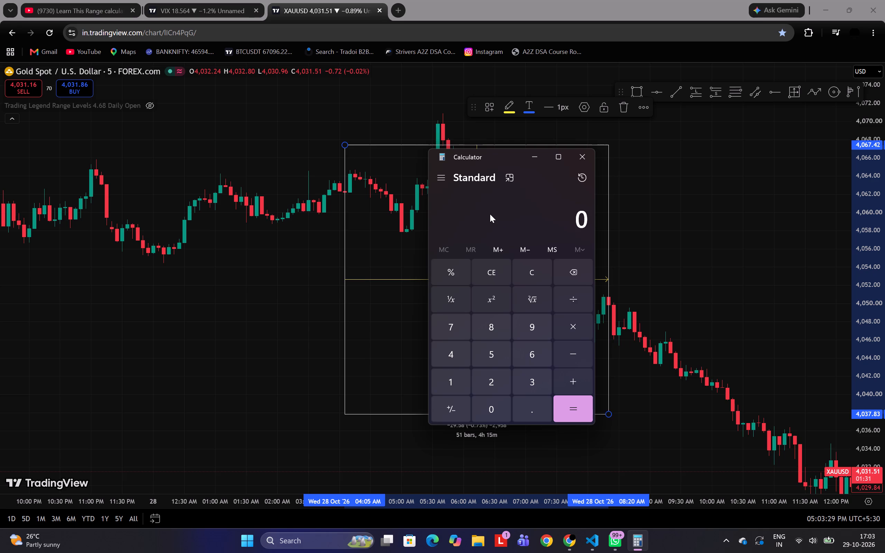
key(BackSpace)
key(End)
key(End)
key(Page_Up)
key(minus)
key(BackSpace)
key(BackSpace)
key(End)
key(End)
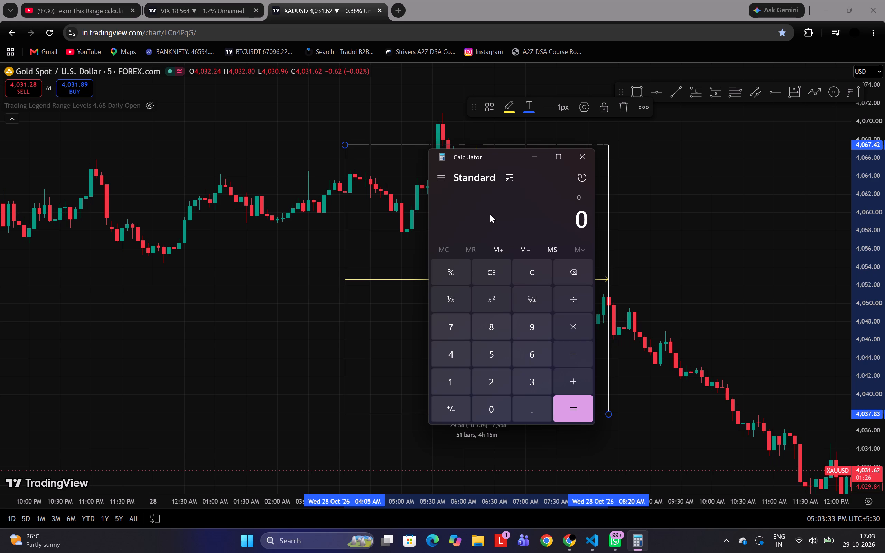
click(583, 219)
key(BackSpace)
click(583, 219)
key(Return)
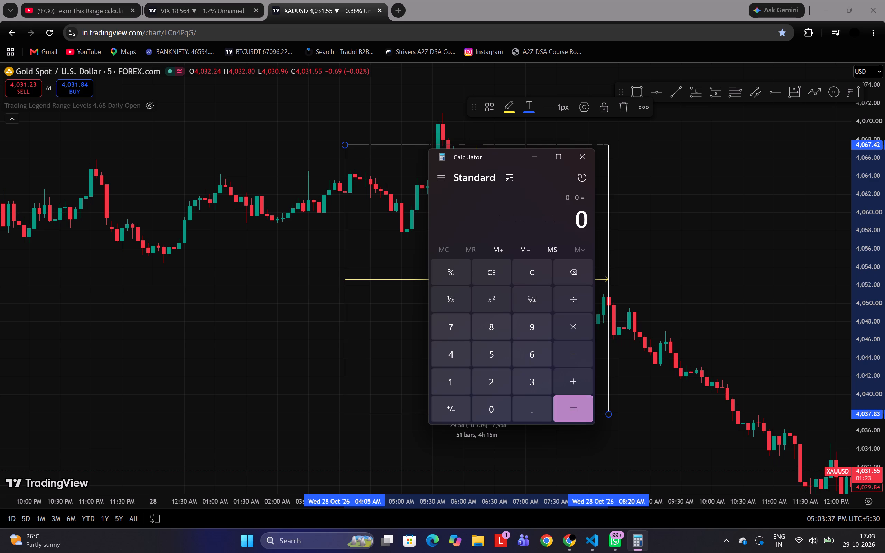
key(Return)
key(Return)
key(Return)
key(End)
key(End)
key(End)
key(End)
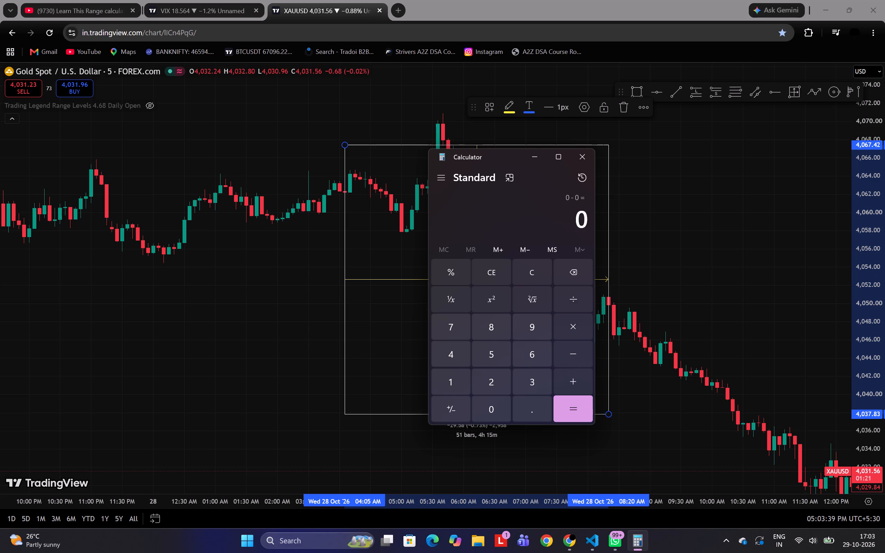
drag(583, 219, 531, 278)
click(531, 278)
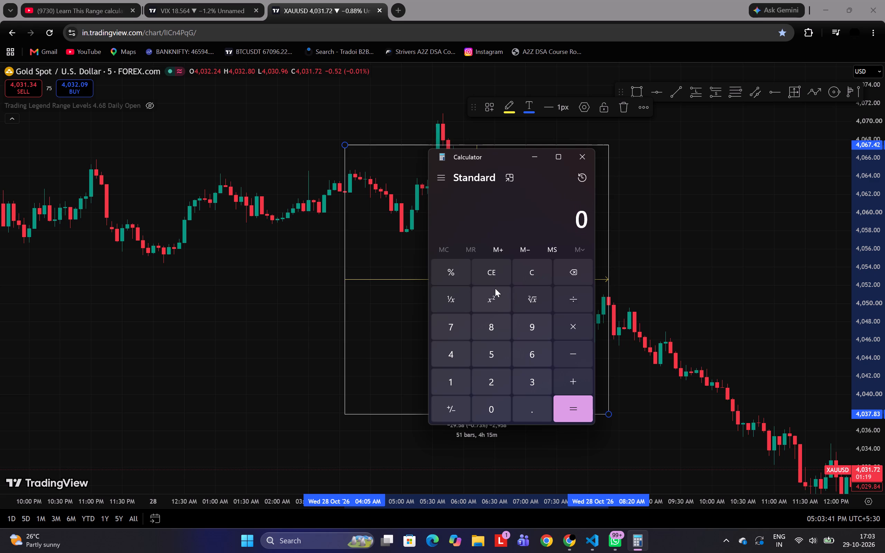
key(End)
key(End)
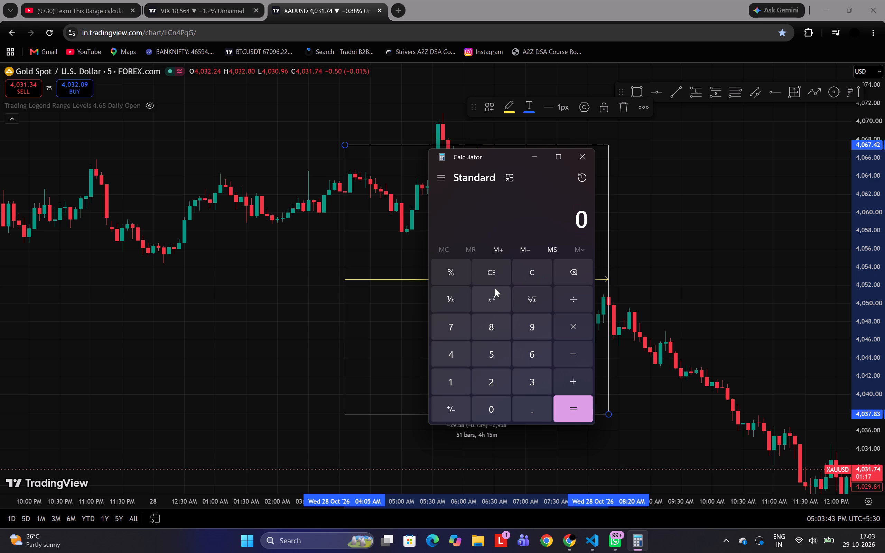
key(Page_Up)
Divide 119 by 2 in Calculator.
text(11)
text(9/2)
key(Return)
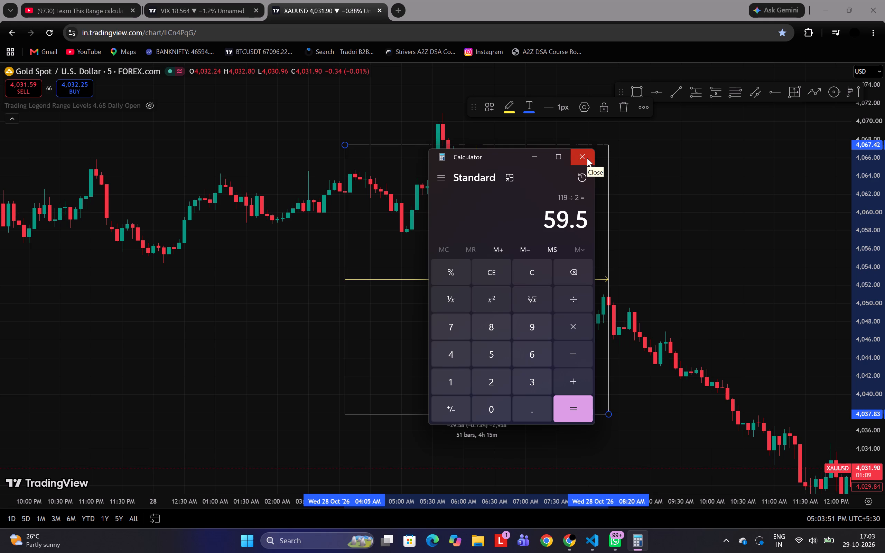
Check the halved range by multiplying 0.59 and 0.595 by 2, and close Calculator.
click(518, 266)
text(0.)
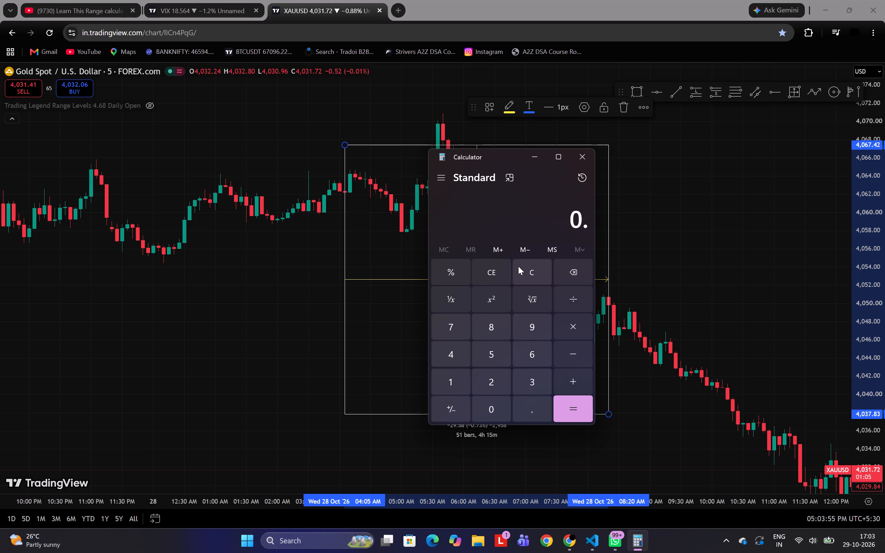
text(59)
text(*2)
key(Return)
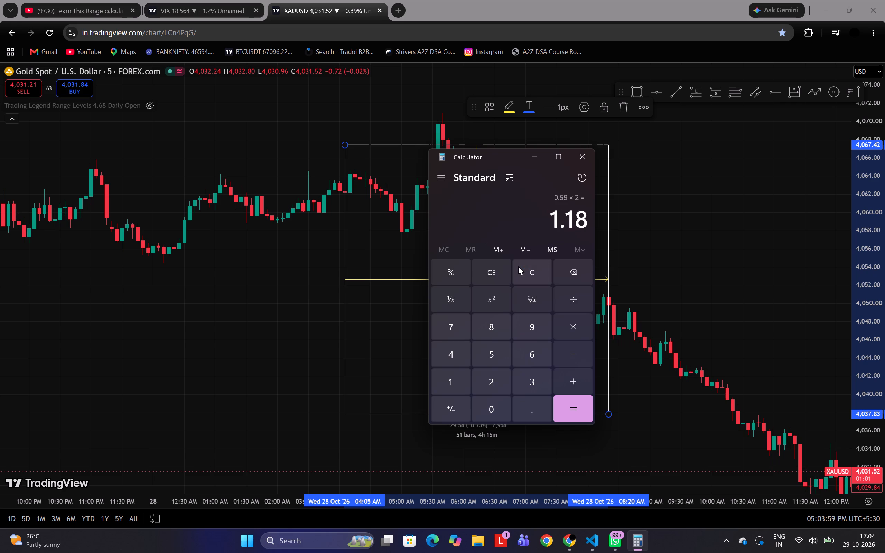
click(524, 273)
text(0.)
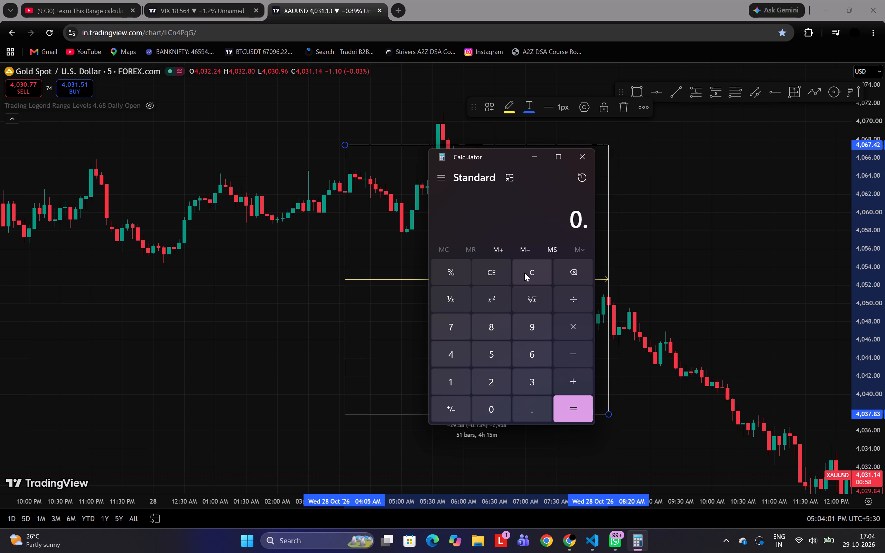
text(595*2)
key(Return)
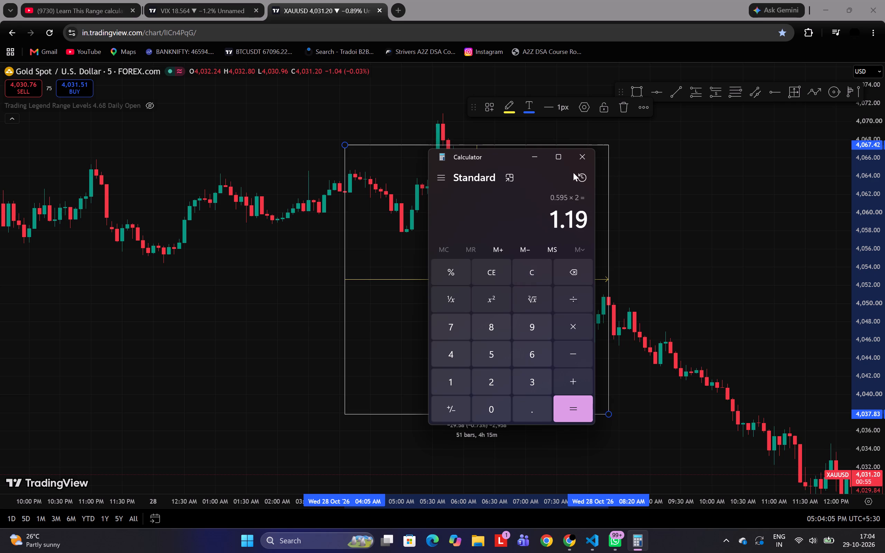
click(580, 163)
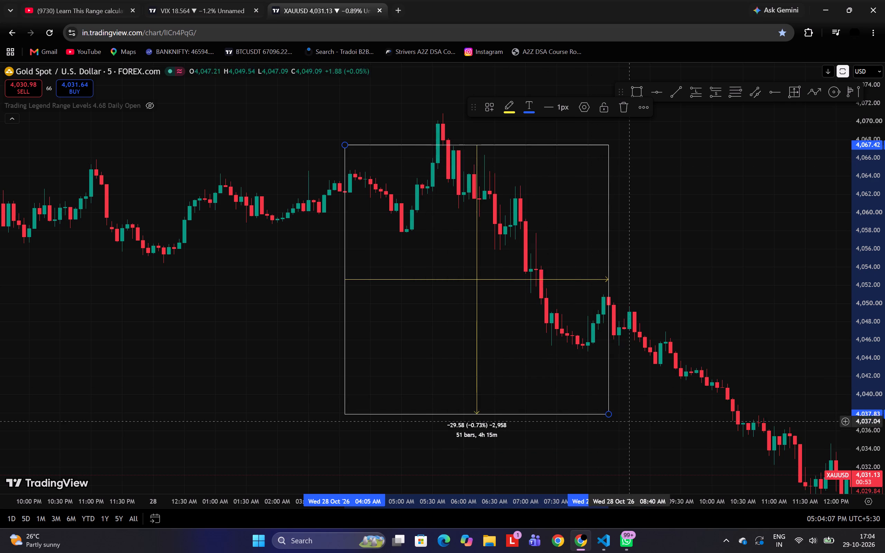
Shrink the date and price range to about −0.59%, ending at 08:10 AM near 4,043.53.
drag(611, 416, 597, 357)
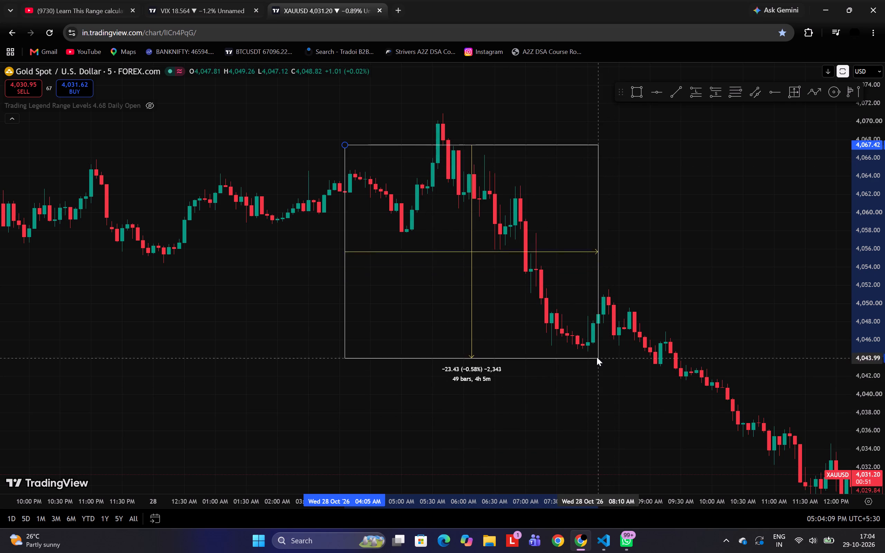
drag(597, 357, 598, 347)
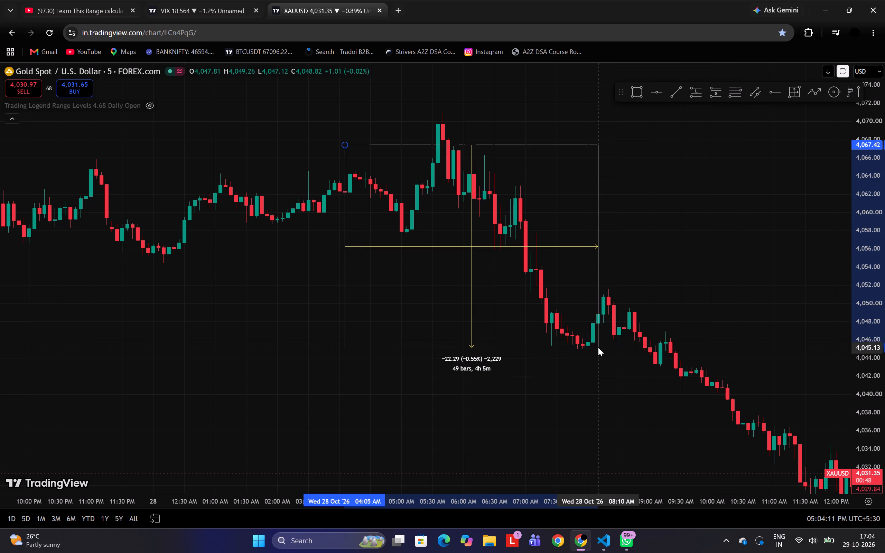
drag(598, 347, 600, 355)
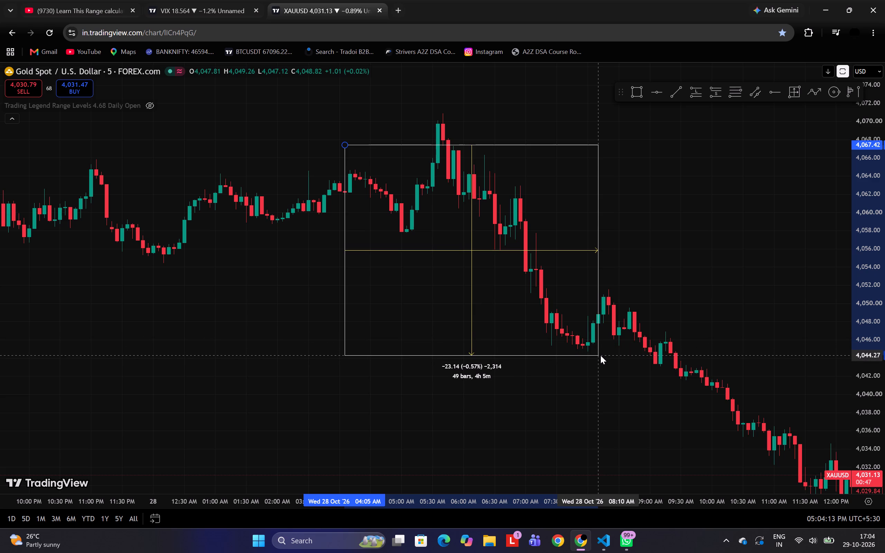
drag(600, 355, 600, 359)
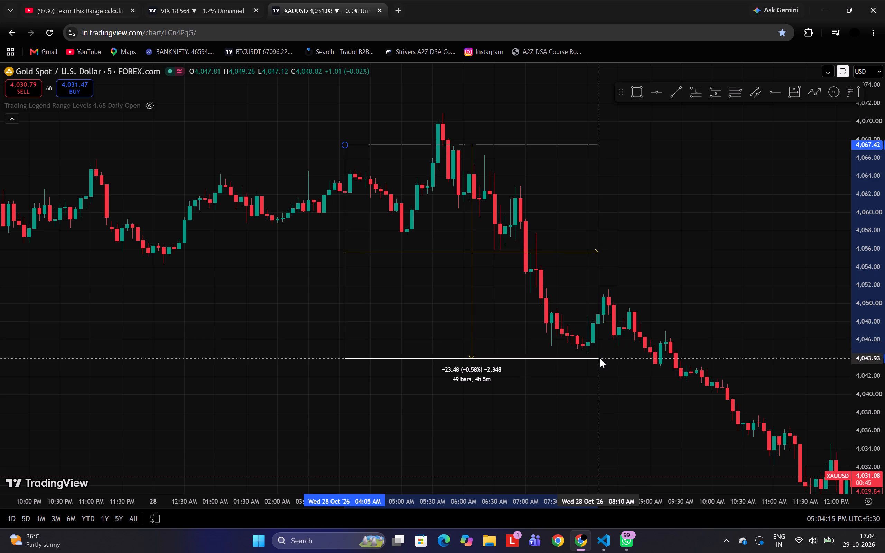
drag(600, 359, 599, 362)
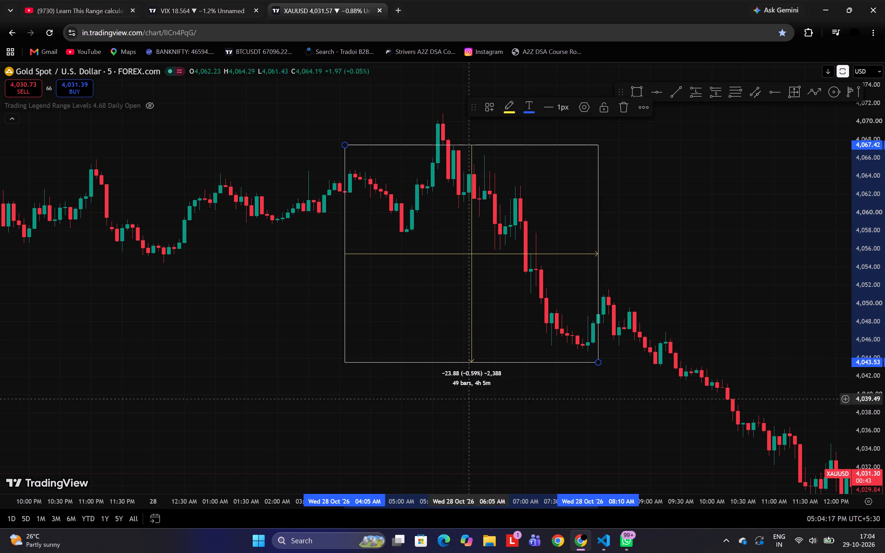
click(414, 419)
Move the −0.59% range to span 04:20 AM to 08:25 AM on 28 October, from about 4,072.47 to 4,048.58.
scroll(882, 313, up, 4)
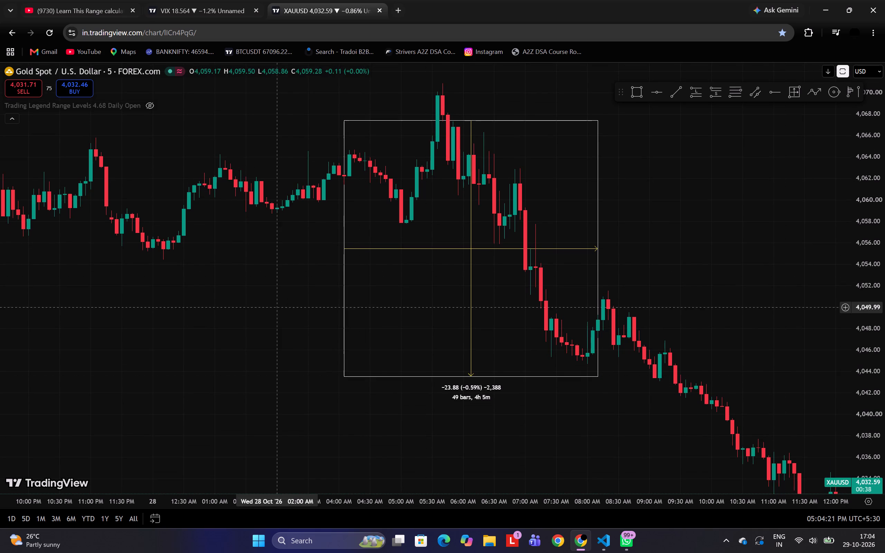
drag(275, 303, 341, 385)
scroll(350, 345, up, 1)
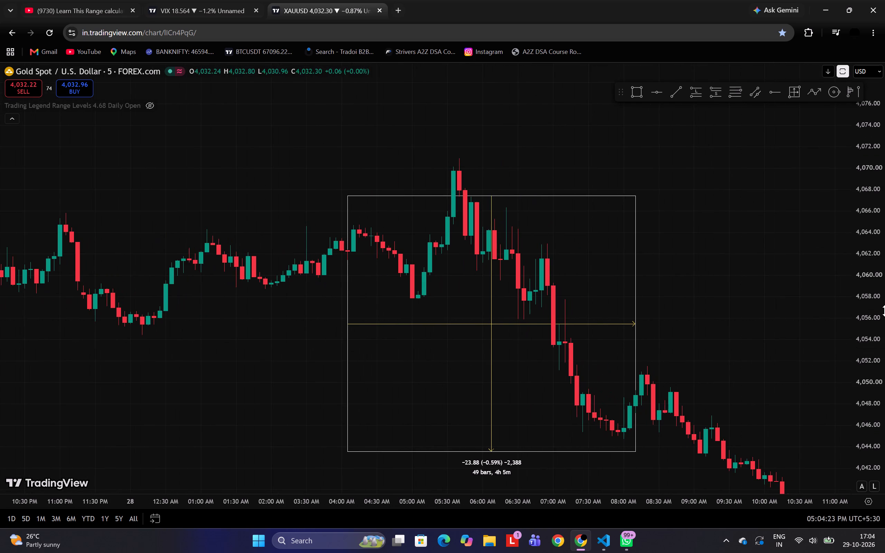
scroll(884, 311, up, 6)
drag(747, 311, 788, 186)
scroll(788, 186, down, 1)
scroll(884, 238, down, 6)
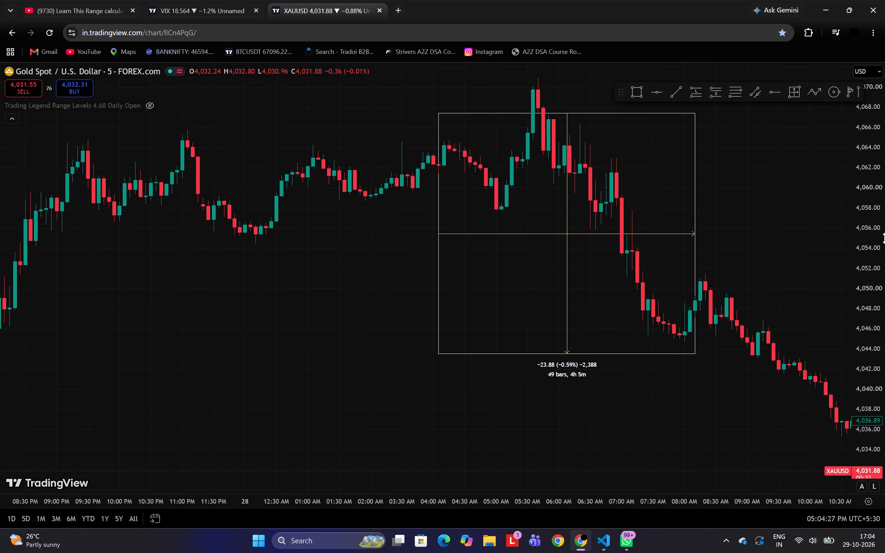
drag(813, 185, 729, 227)
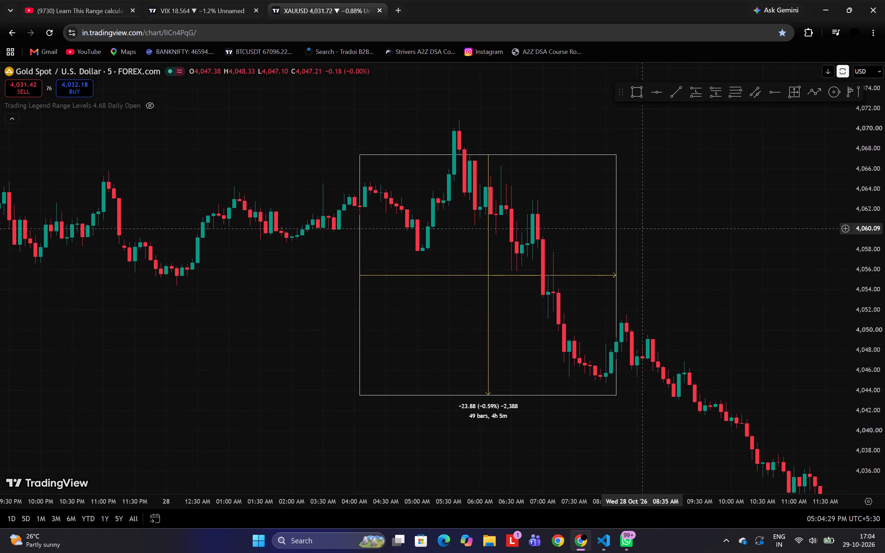
drag(488, 407, 506, 363)
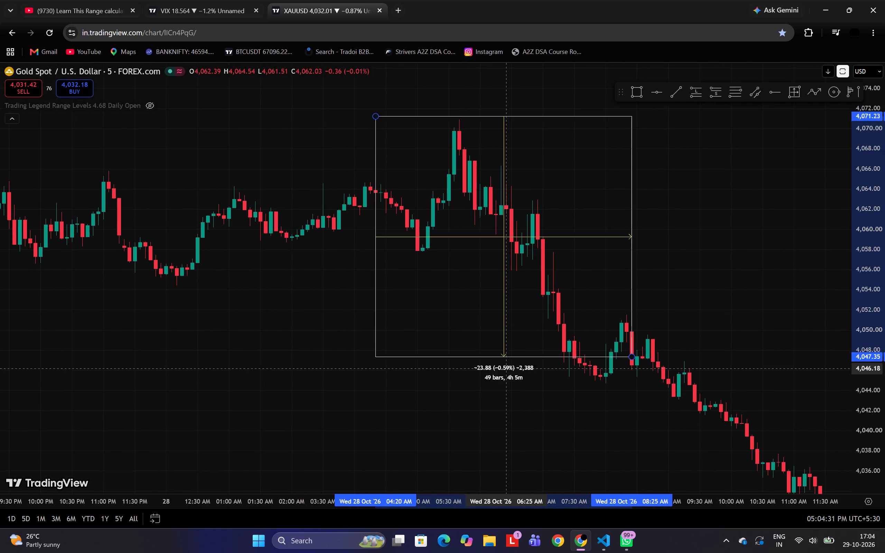
drag(506, 363, 506, 356)
Review the style, coordinates, text and visibility settings of the −0.59% date and price range.
click(787, 92)
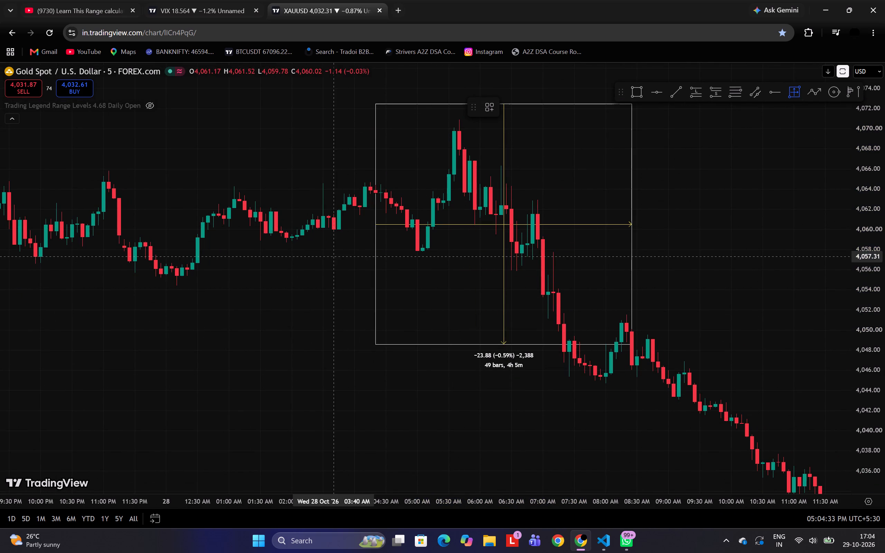
right_click(365, 224)
click(513, 355)
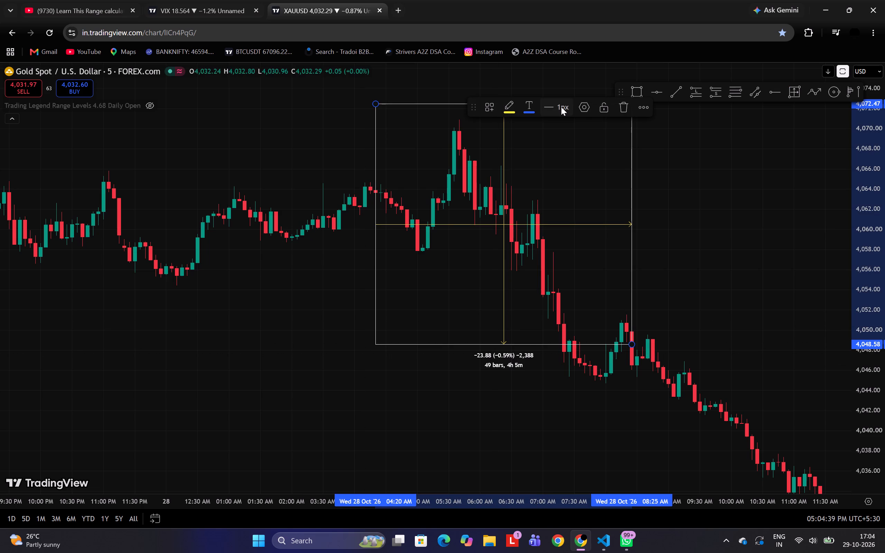
click(589, 104)
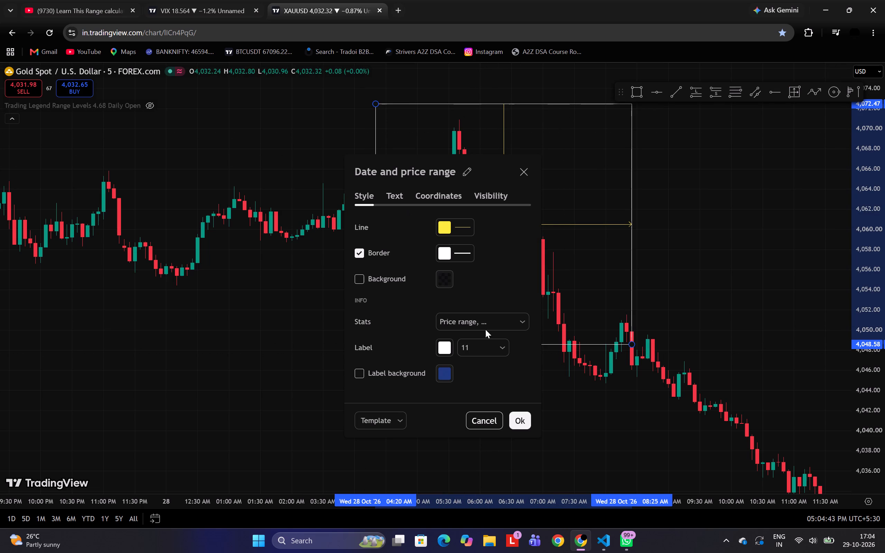
click(447, 193)
click(385, 191)
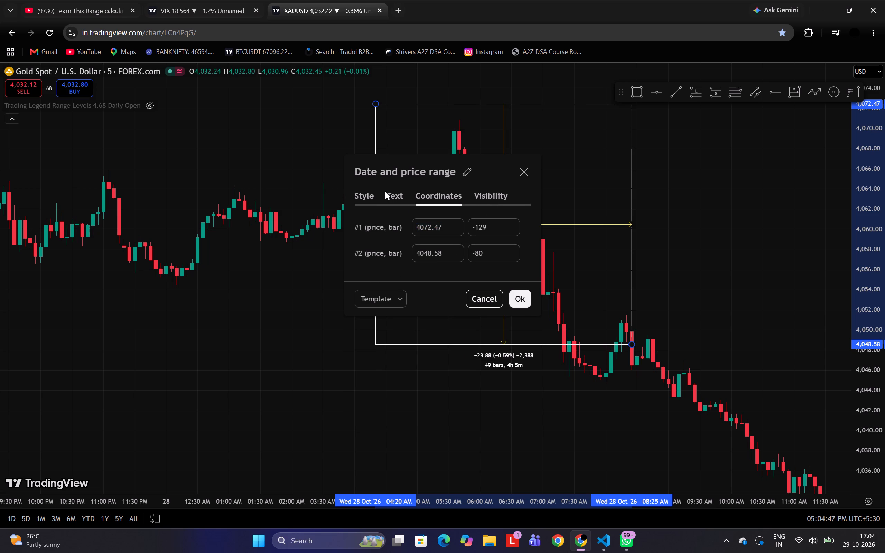
click(395, 197)
click(494, 191)
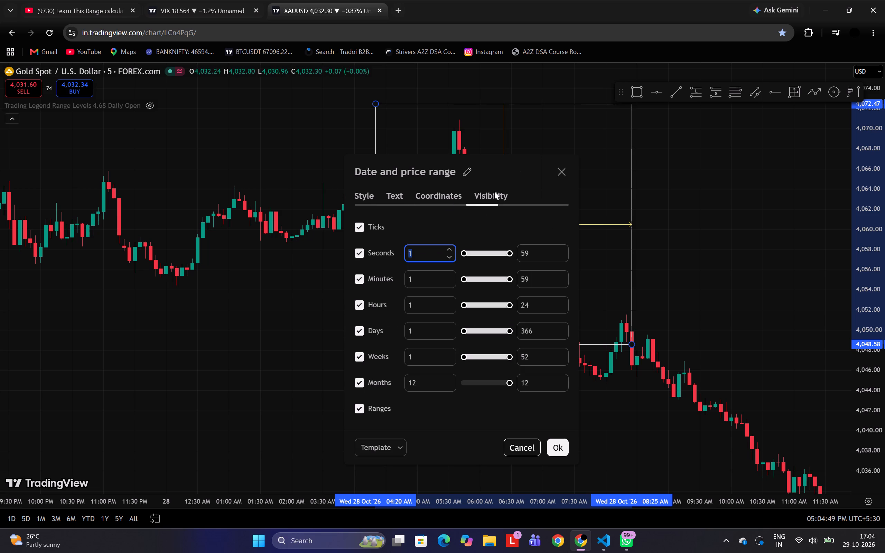
click(559, 176)
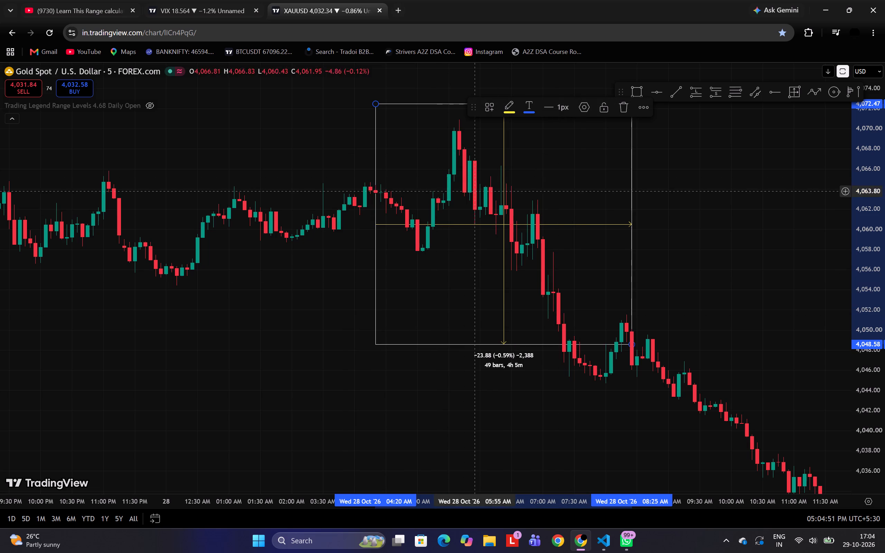
Draw a second date and price range from 03:55 AM near 4,060.50 to 09:05 AM near 4,048.55, and place it before the first range.
click(791, 95)
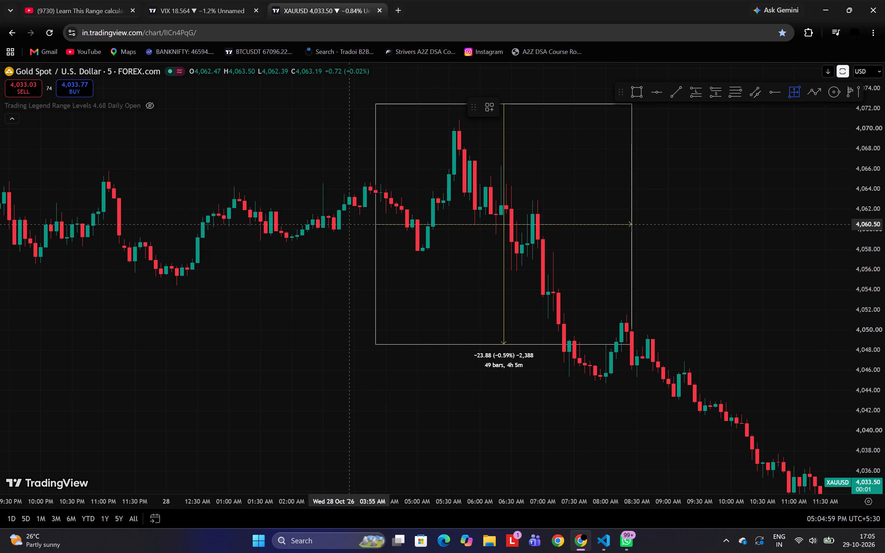
click(351, 224)
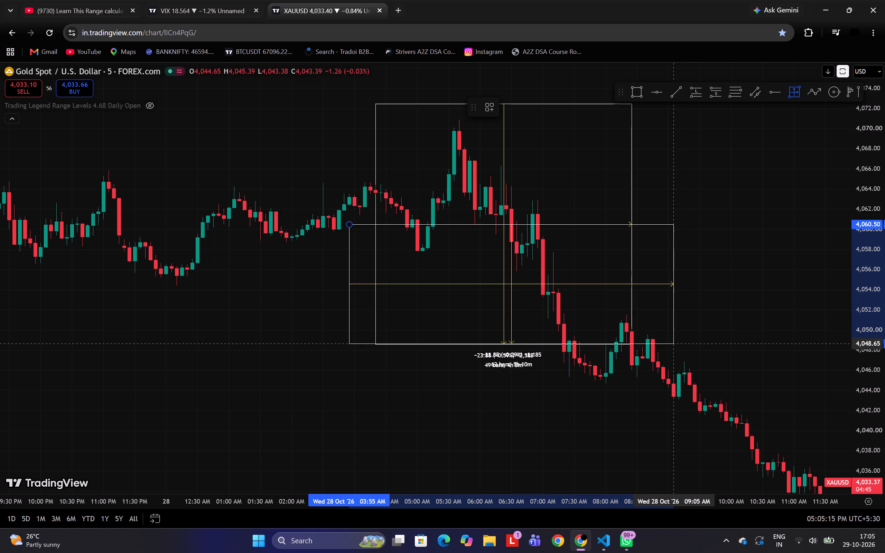
click(673, 344)
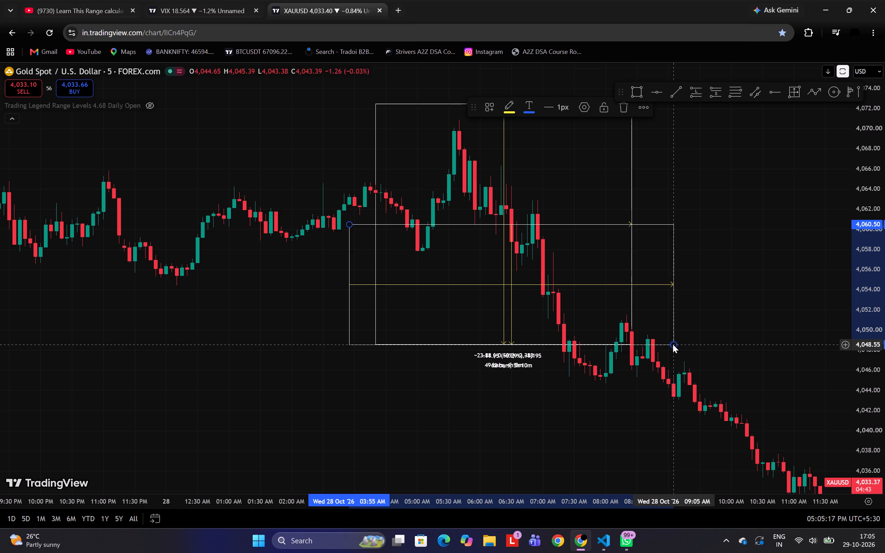
drag(526, 356, 600, 371)
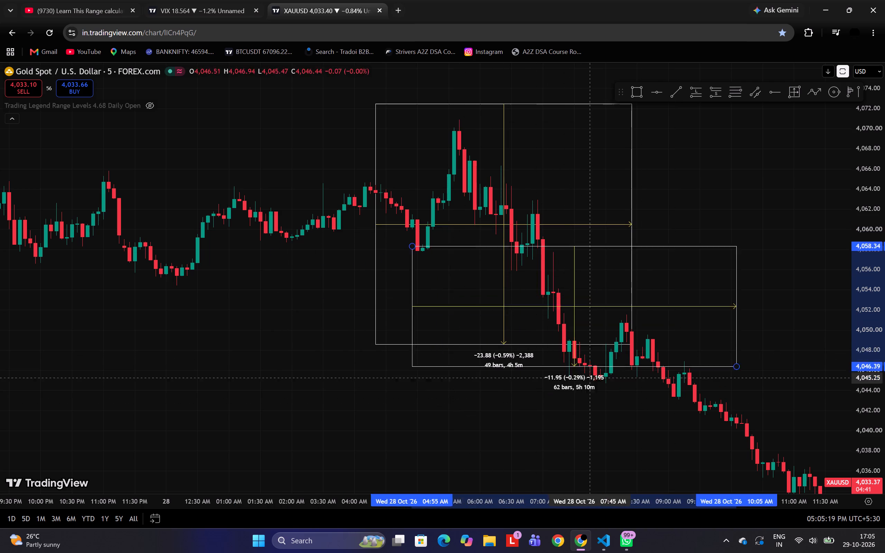
drag(600, 371, 198, 360)
click(401, 419)
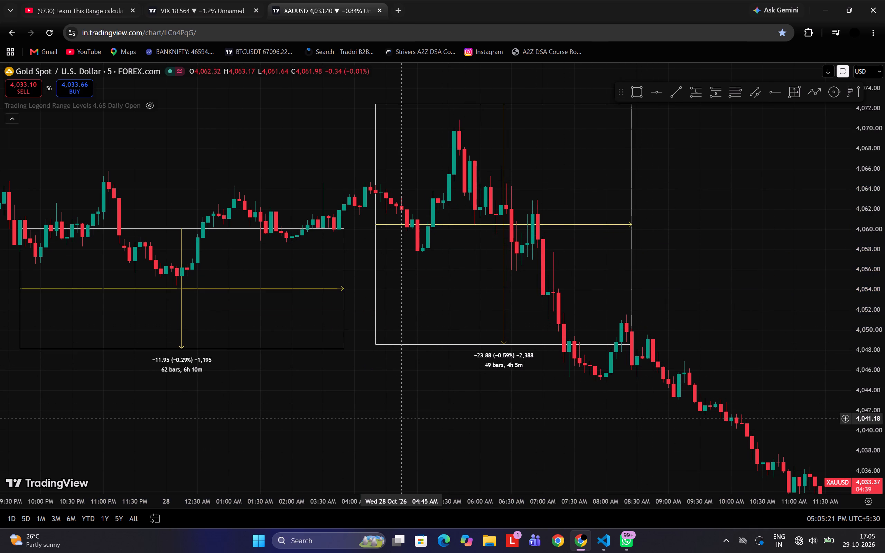
Examine XAUUSD price movement around both ranges and through the afternoon of 28 October.
scroll(884, 404, down, 1)
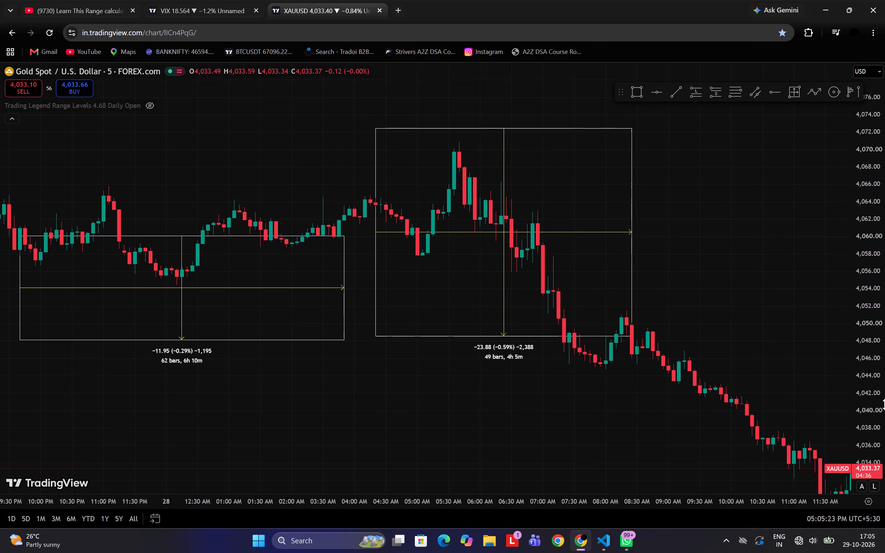
scroll(884, 404, down, 1)
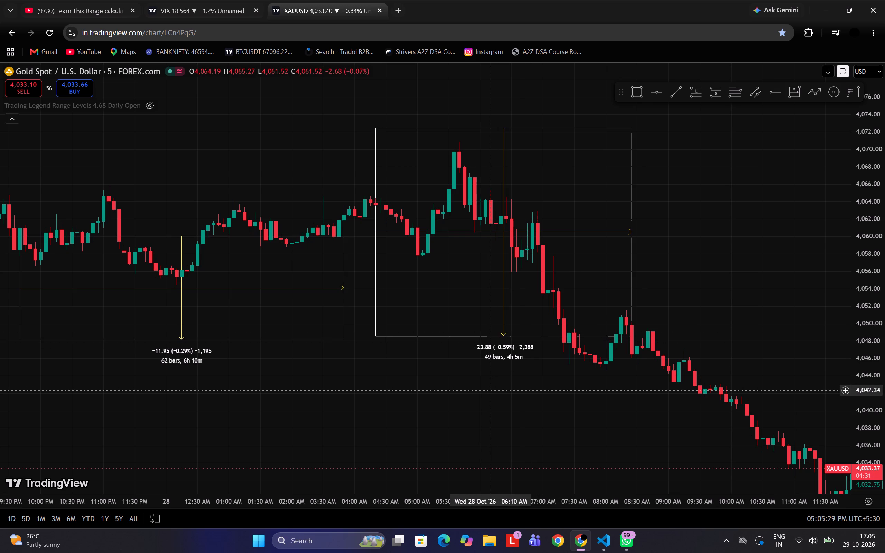
scroll(493, 390, up, 1)
scroll(884, 343, up, 4)
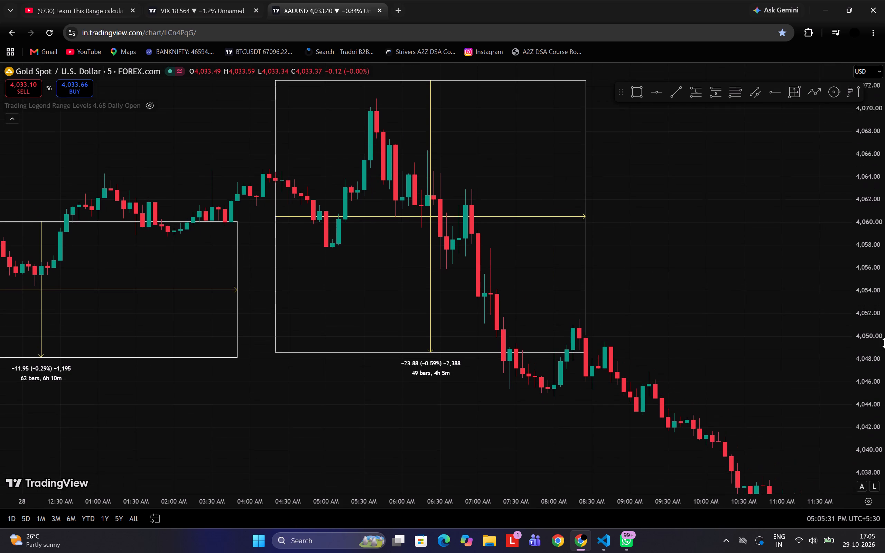
scroll(884, 343, up, 2)
drag(460, 430, 449, 416)
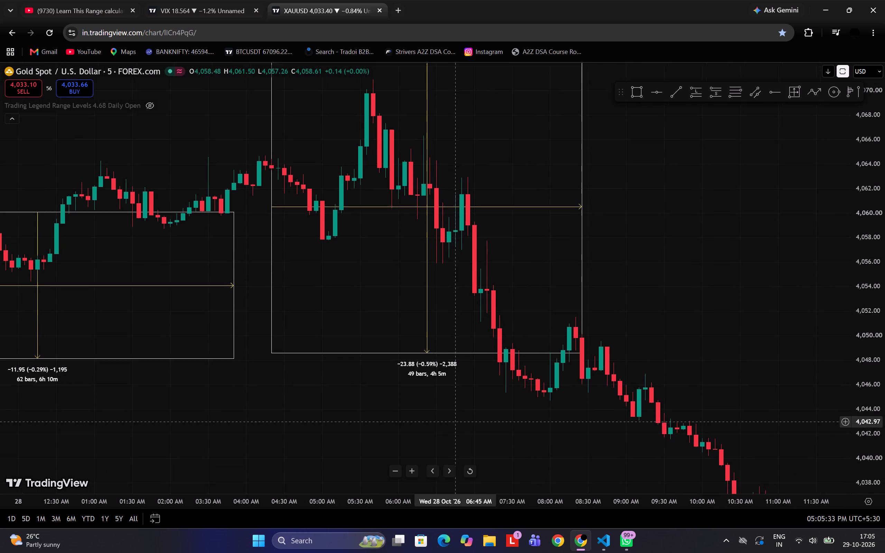
drag(449, 416, 312, 365)
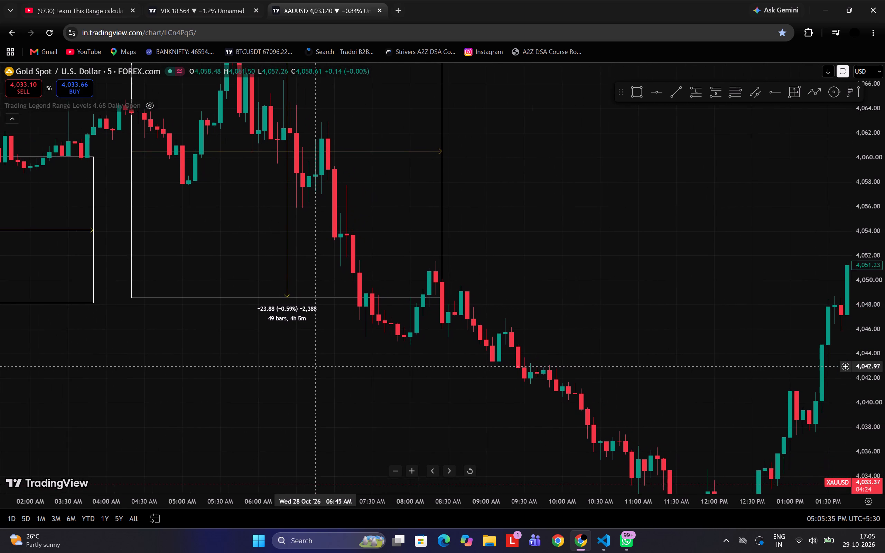
drag(312, 365, 309, 365)
scroll(309, 365, down, 3)
scroll(884, 407, down, 4)
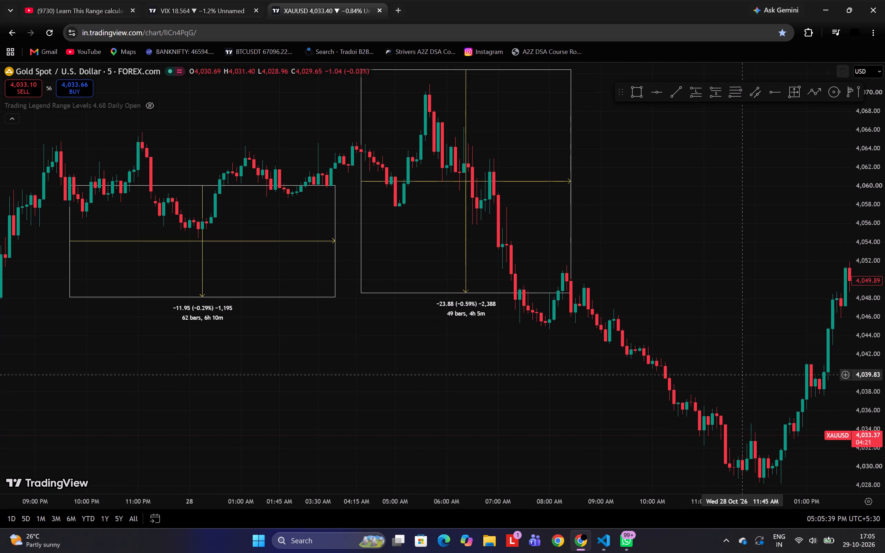
scroll(515, 429, left, 2)
drag(515, 429, 464, 385)
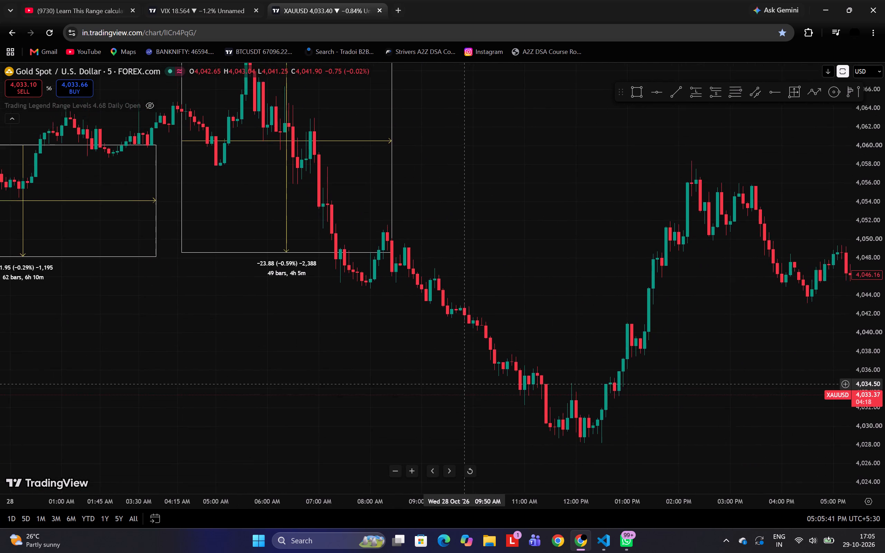
drag(464, 385, 511, 449)
Move the −0.59% range to span 07:55 AM to 12:00 PM on 28 October, starting near 4,051.50.
drag(332, 340, 624, 551)
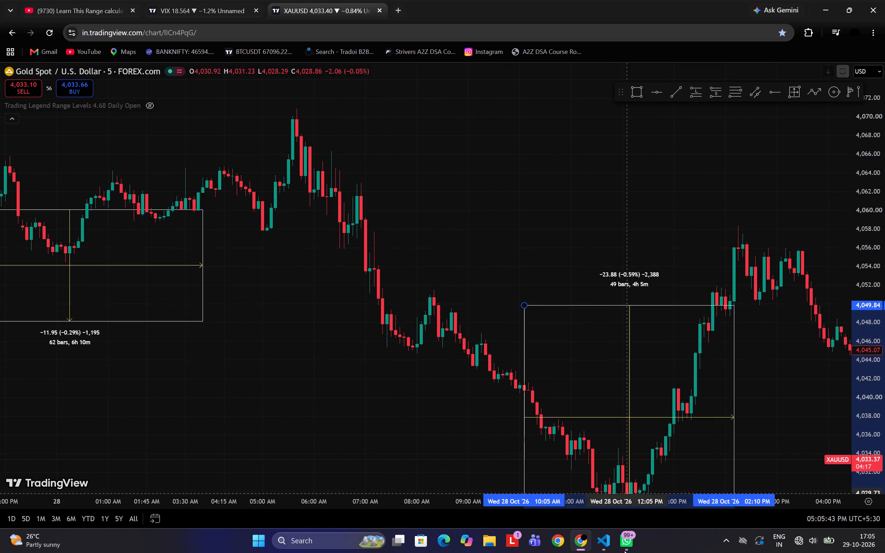
drag(624, 551, 516, 536)
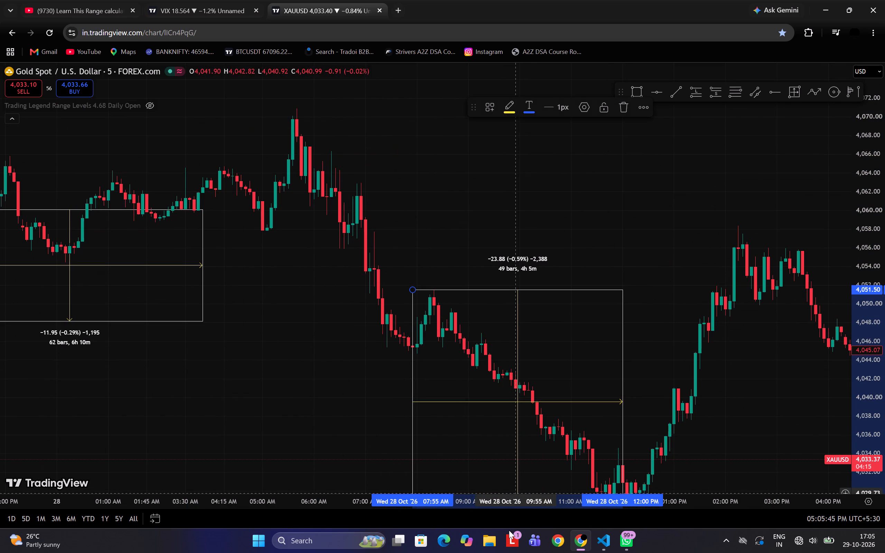
Move the smaller range just before the −0.59% range, spanning 01:30 AM to 07:40 AM with its top near 4,045.23.
drag(260, 430, 195, 334)
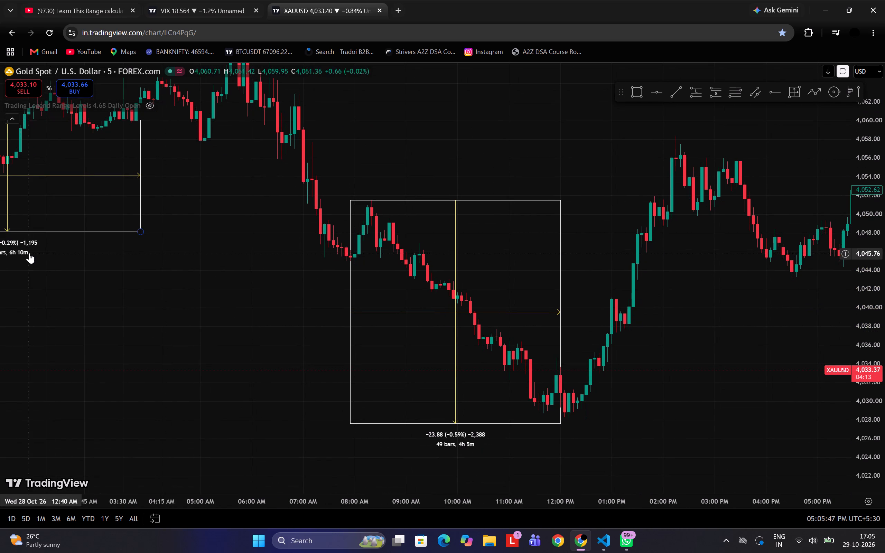
drag(14, 240, 553, 372)
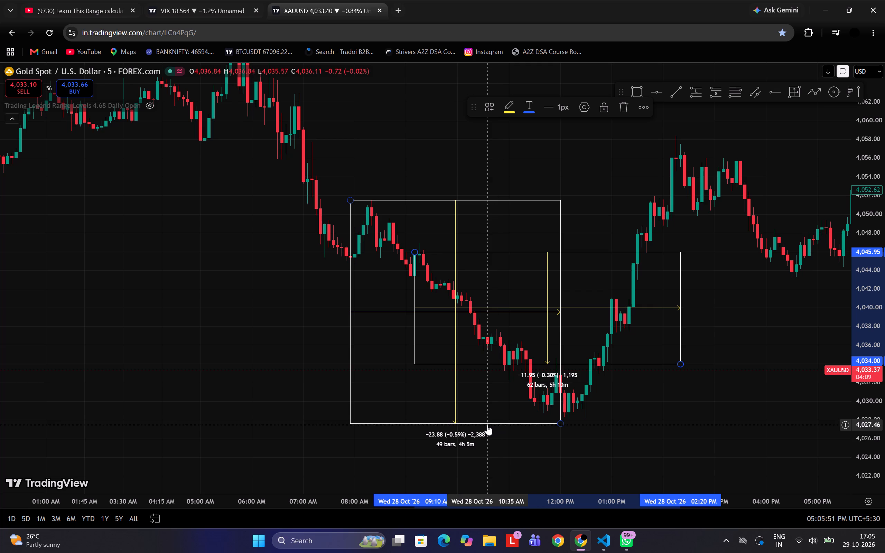
drag(547, 384, 379, 425)
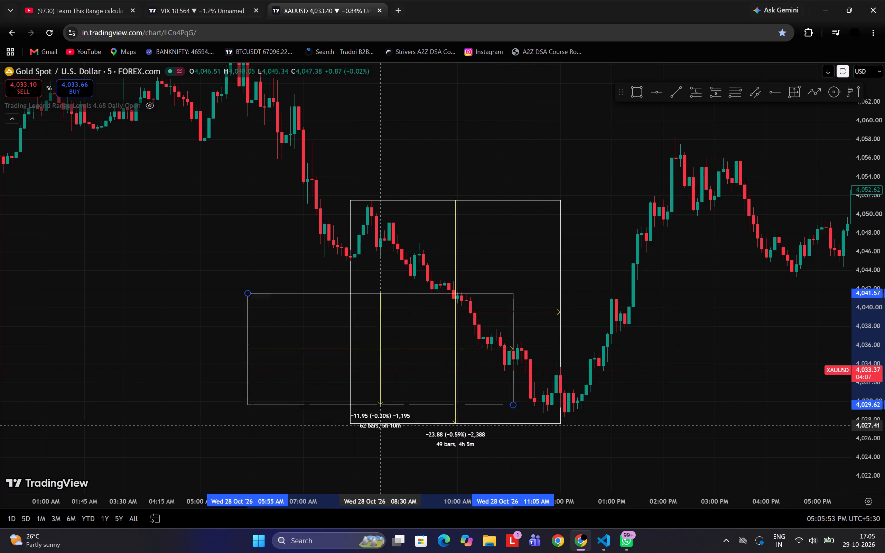
drag(379, 425, 476, 386)
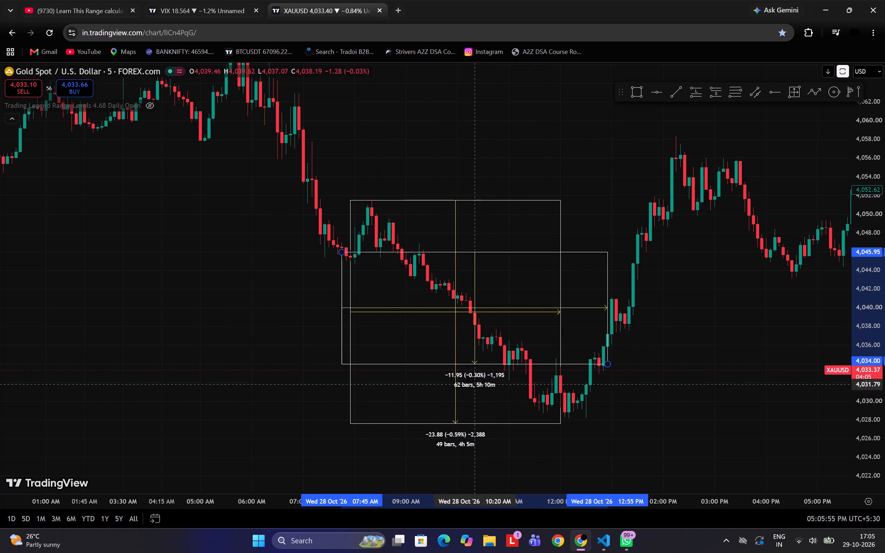
drag(476, 386, 205, 391)
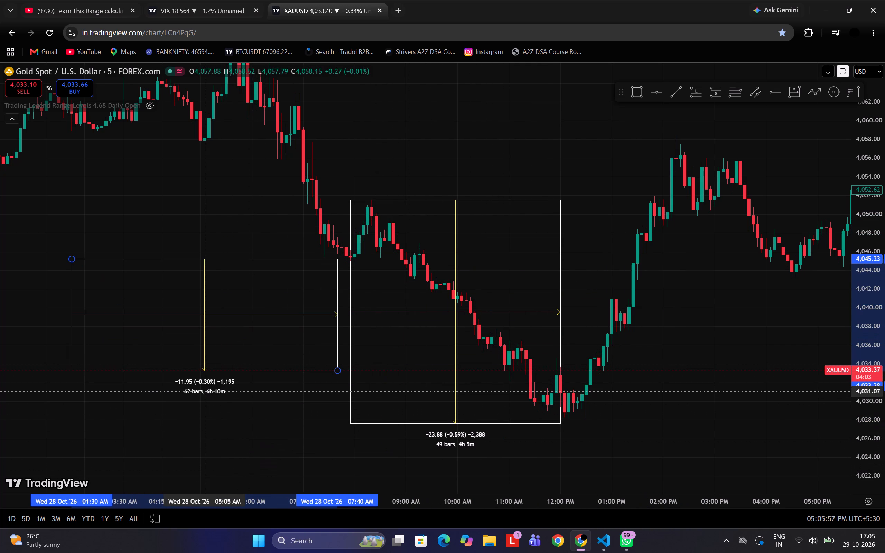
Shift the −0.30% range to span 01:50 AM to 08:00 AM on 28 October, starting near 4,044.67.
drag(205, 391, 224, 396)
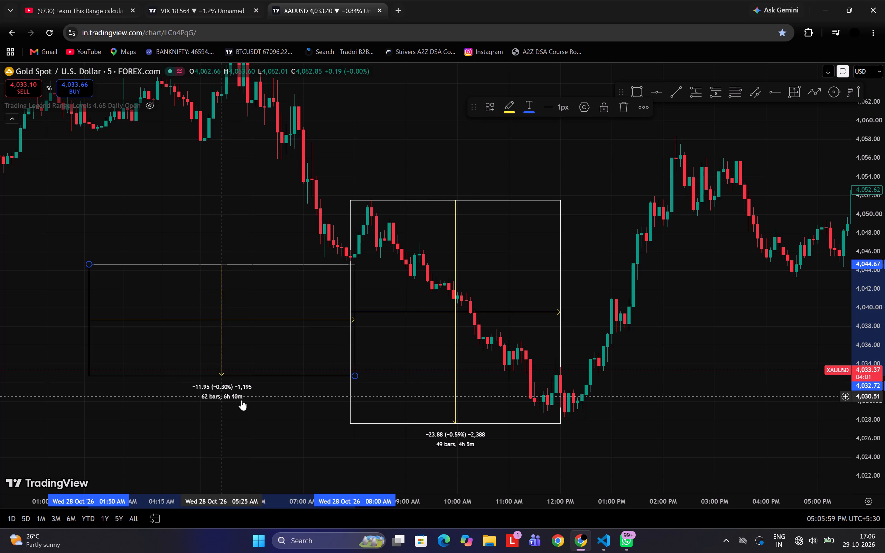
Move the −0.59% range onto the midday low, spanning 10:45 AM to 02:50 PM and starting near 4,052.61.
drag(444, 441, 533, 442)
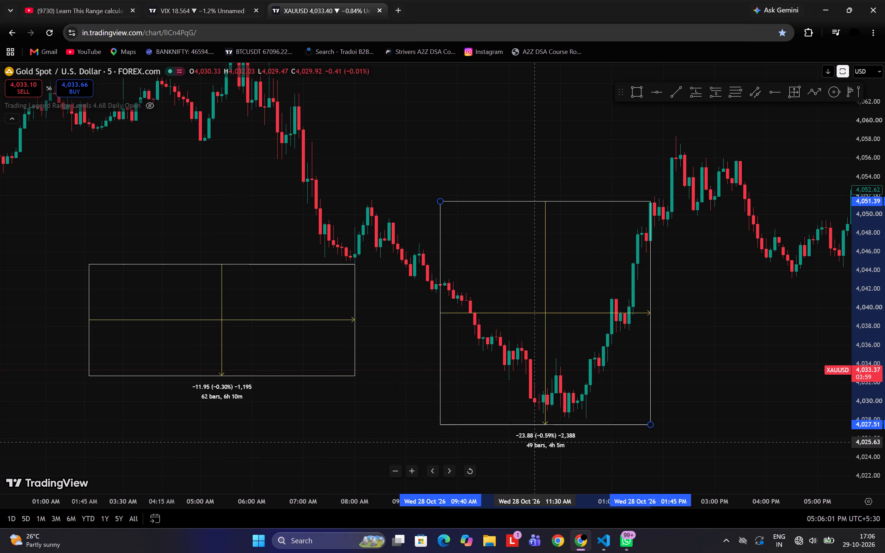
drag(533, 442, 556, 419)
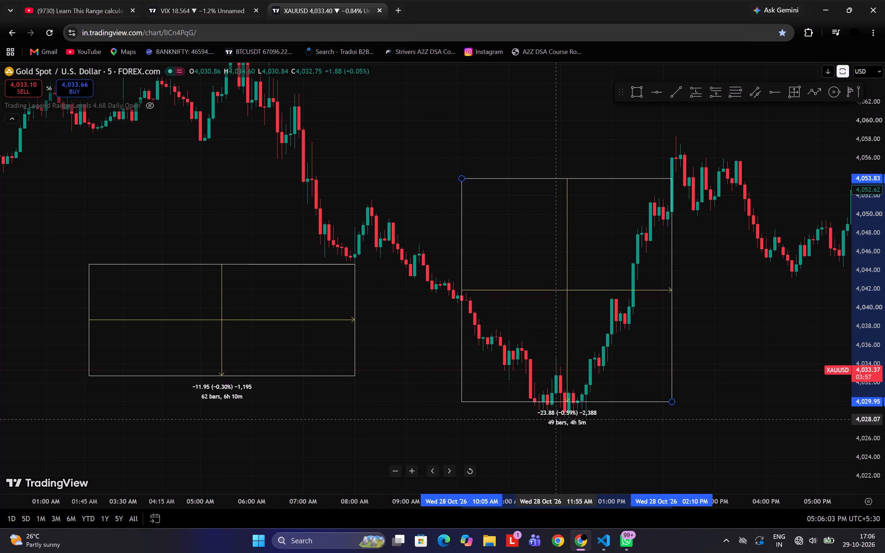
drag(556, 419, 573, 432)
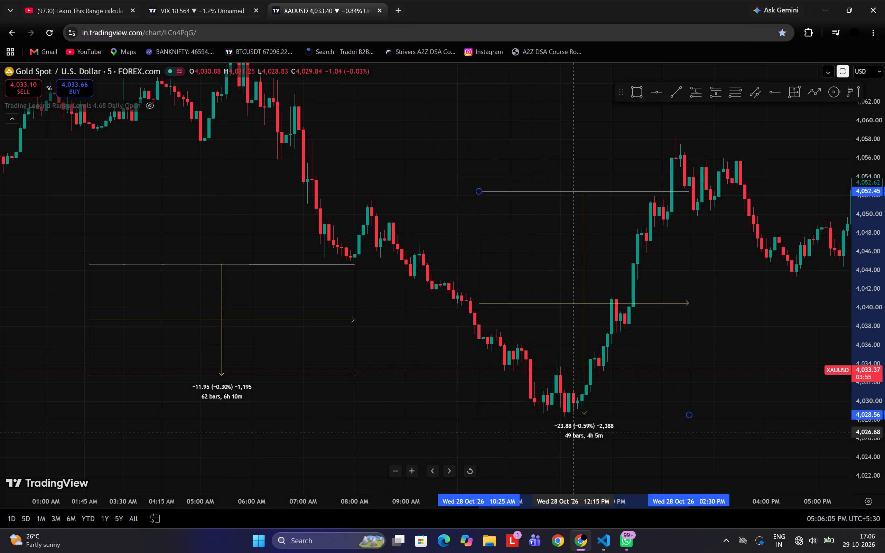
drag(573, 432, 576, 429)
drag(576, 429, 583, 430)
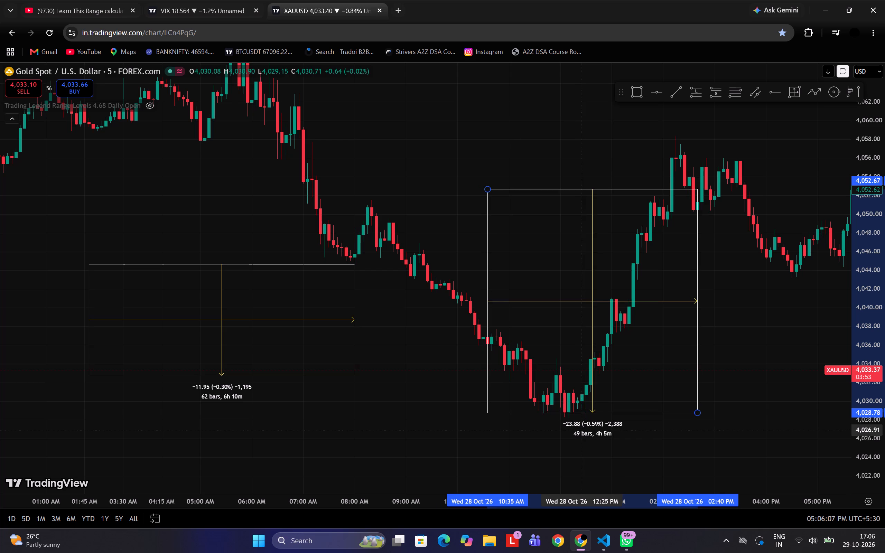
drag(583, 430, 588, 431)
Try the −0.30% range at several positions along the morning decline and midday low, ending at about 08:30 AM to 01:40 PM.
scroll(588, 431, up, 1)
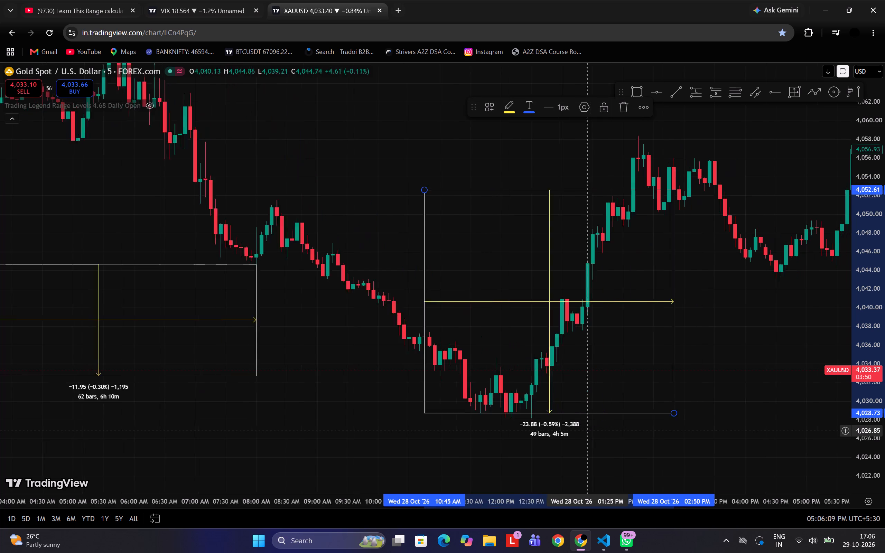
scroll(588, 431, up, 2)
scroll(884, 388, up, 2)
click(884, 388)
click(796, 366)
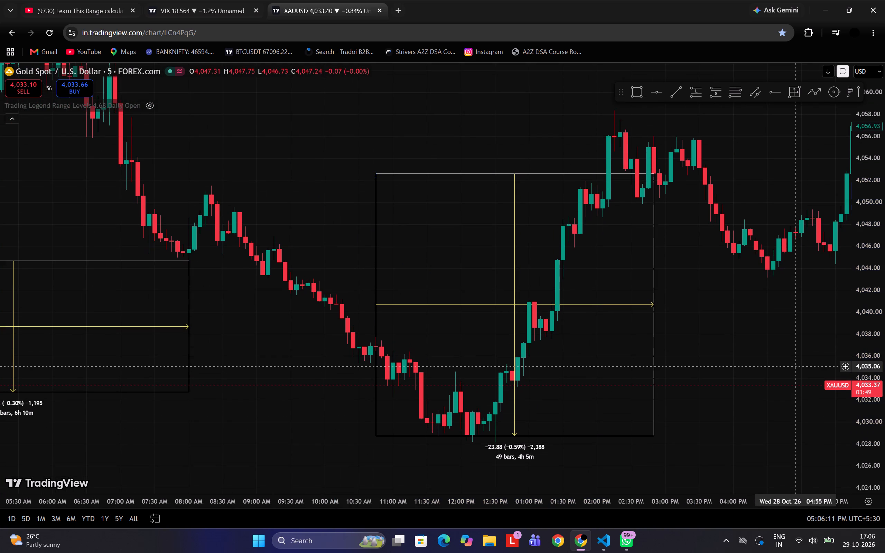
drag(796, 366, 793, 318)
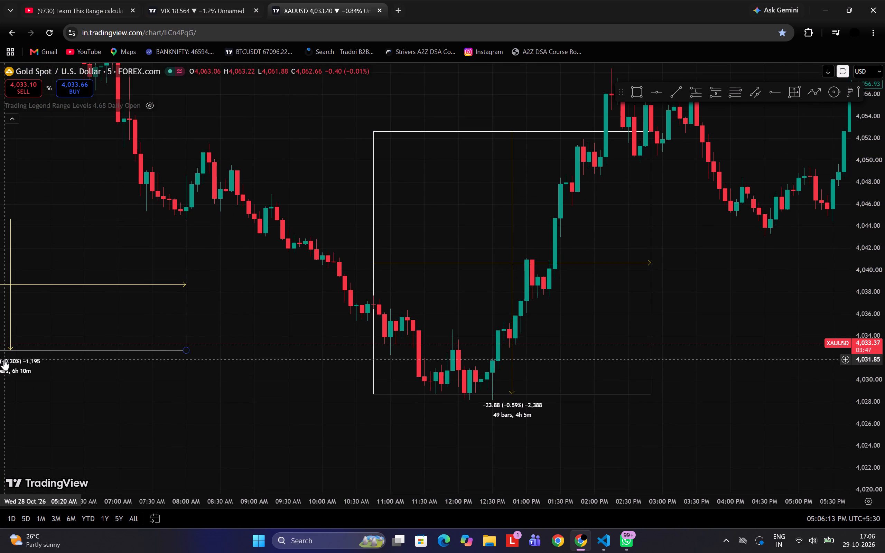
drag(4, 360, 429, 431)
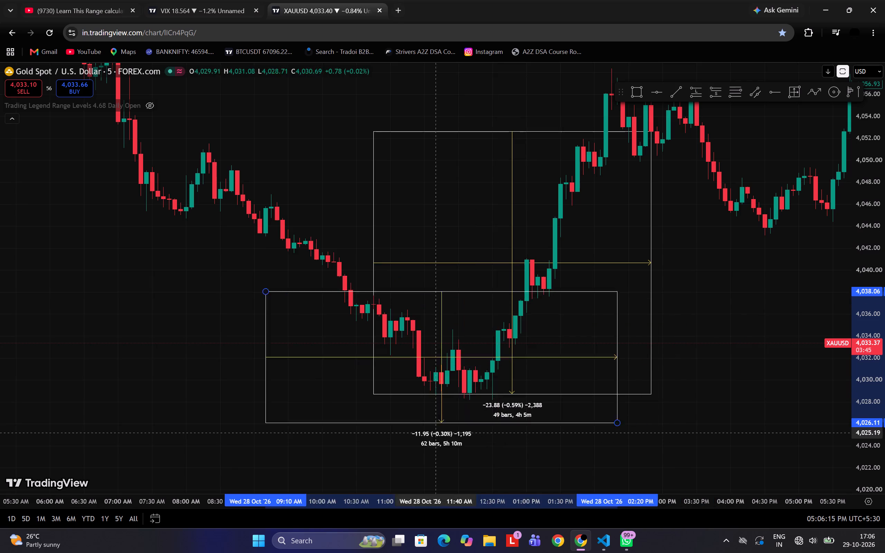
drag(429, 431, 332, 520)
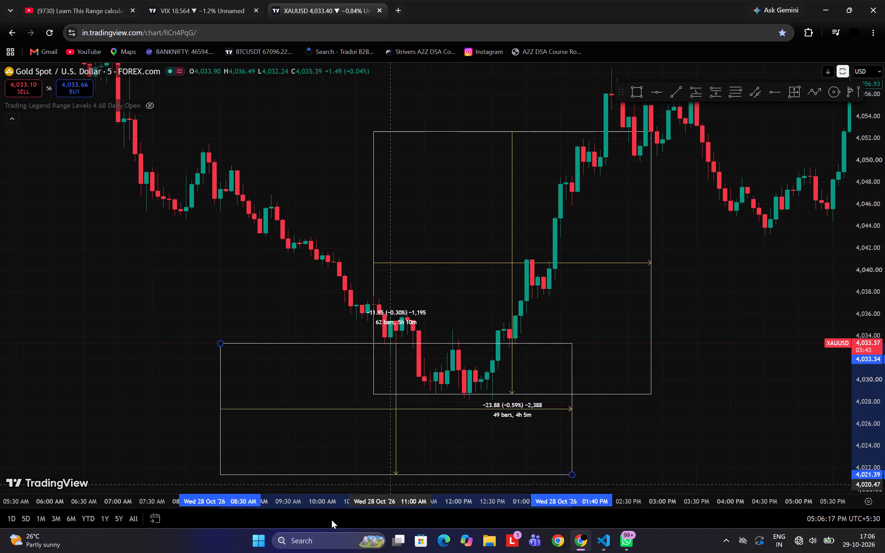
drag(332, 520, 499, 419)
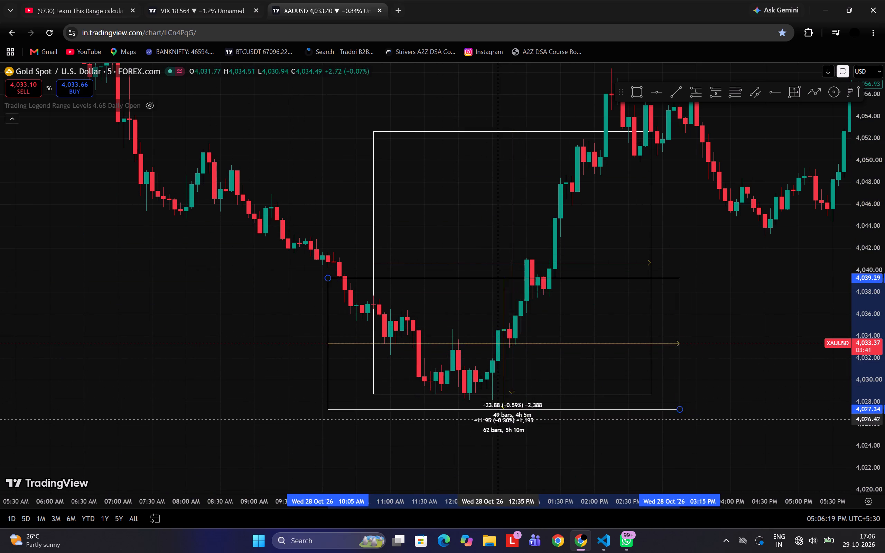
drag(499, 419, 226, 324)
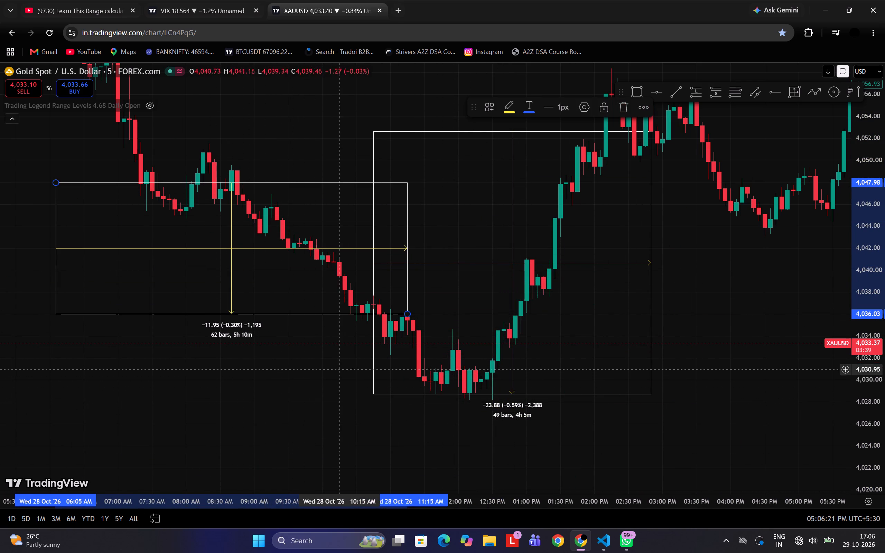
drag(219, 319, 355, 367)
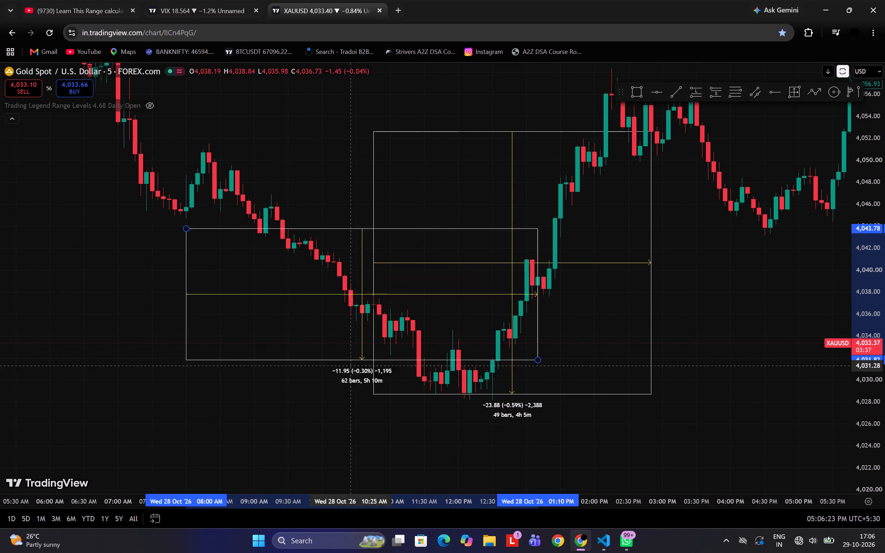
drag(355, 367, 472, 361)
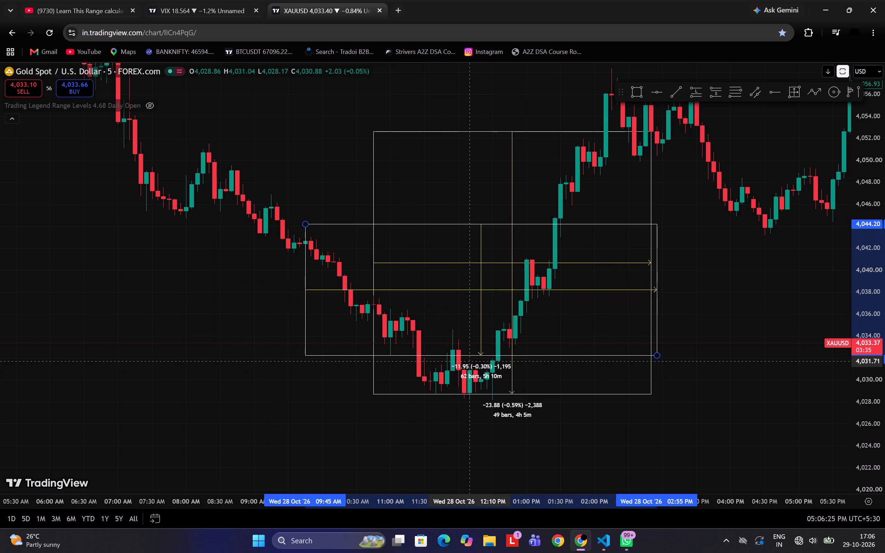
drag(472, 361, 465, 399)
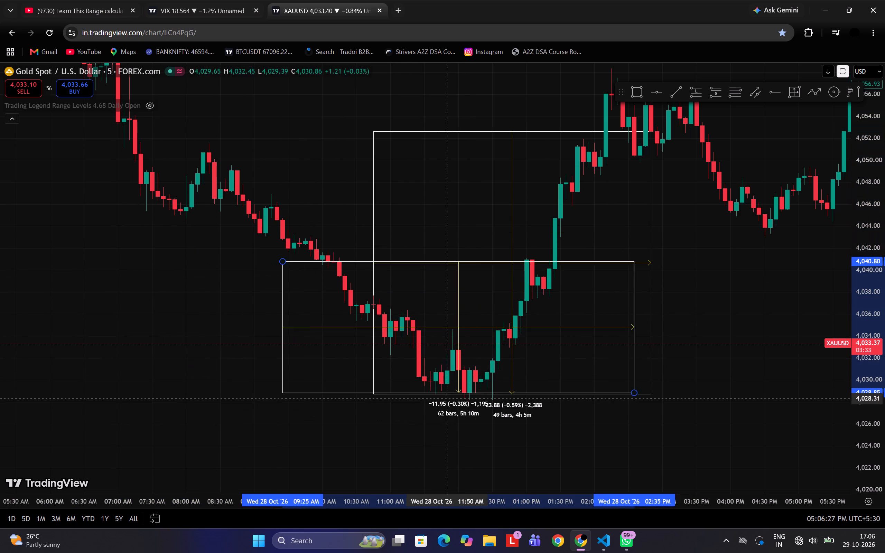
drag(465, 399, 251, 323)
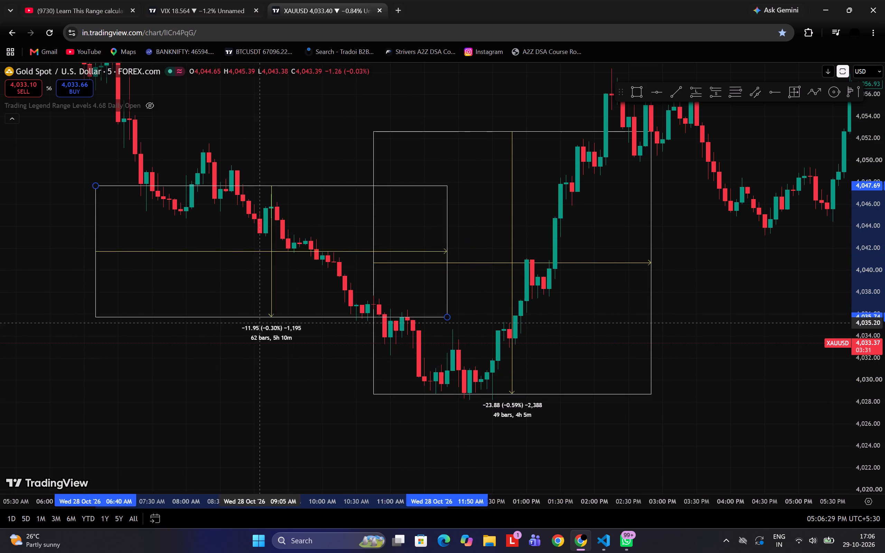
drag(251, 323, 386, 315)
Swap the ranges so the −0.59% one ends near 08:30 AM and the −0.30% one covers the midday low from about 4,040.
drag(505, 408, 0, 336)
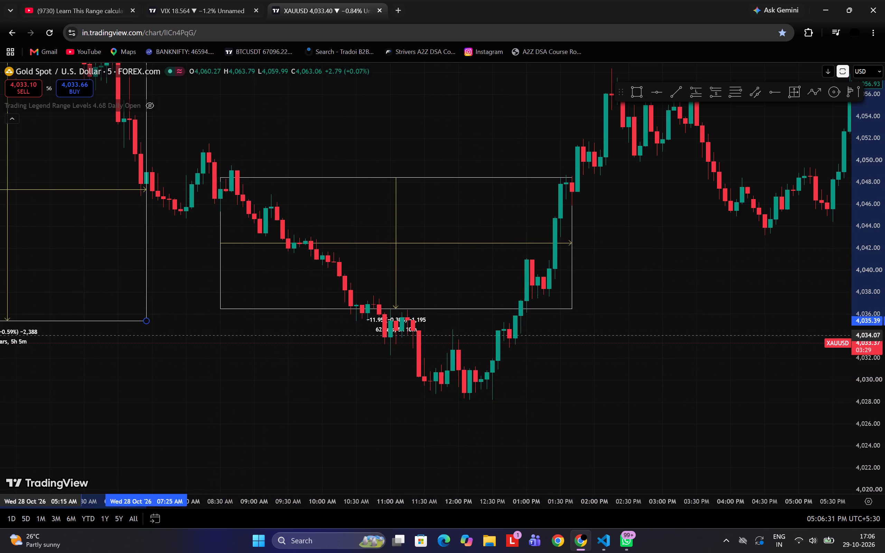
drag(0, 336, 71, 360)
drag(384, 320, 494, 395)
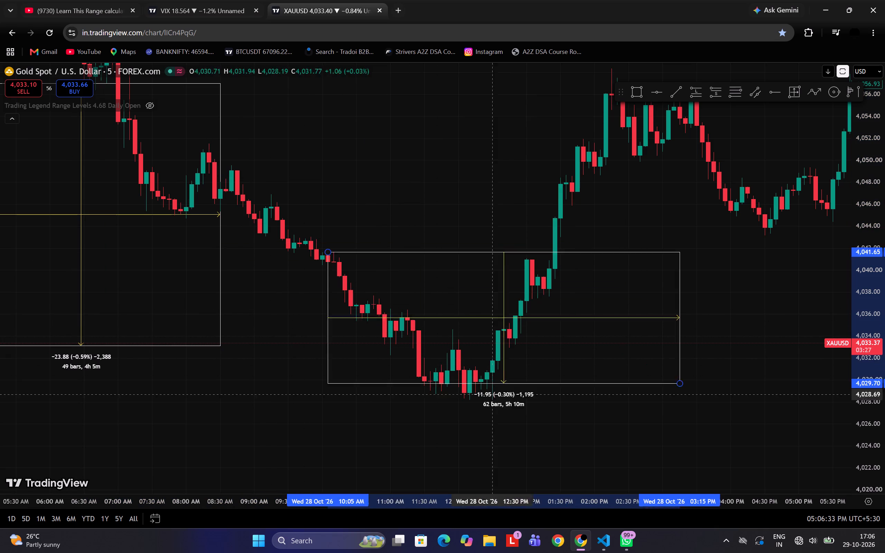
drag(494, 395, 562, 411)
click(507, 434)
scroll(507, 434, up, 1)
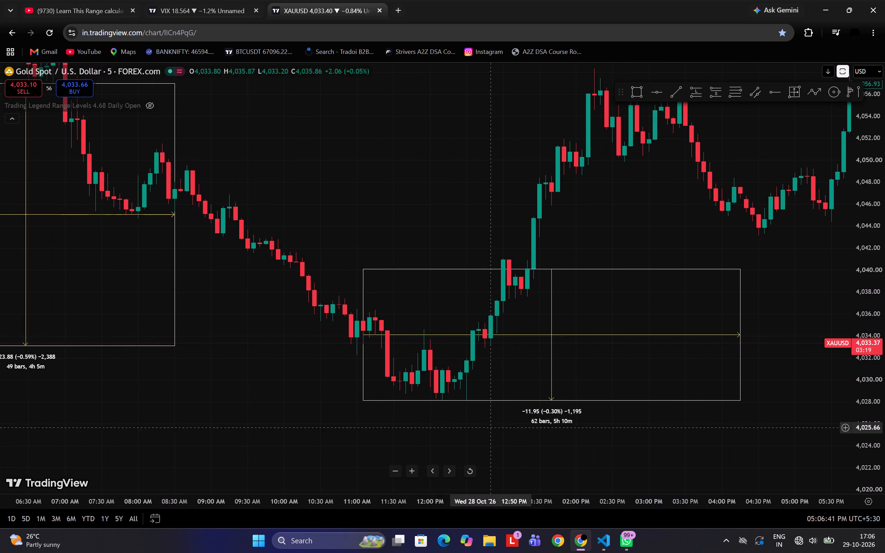
Place the −0.59% range over the midday low and rally, from 11:40 AM near 4,052.09 to 03:45 PM near 4,028.21.
drag(17, 361, 366, 300)
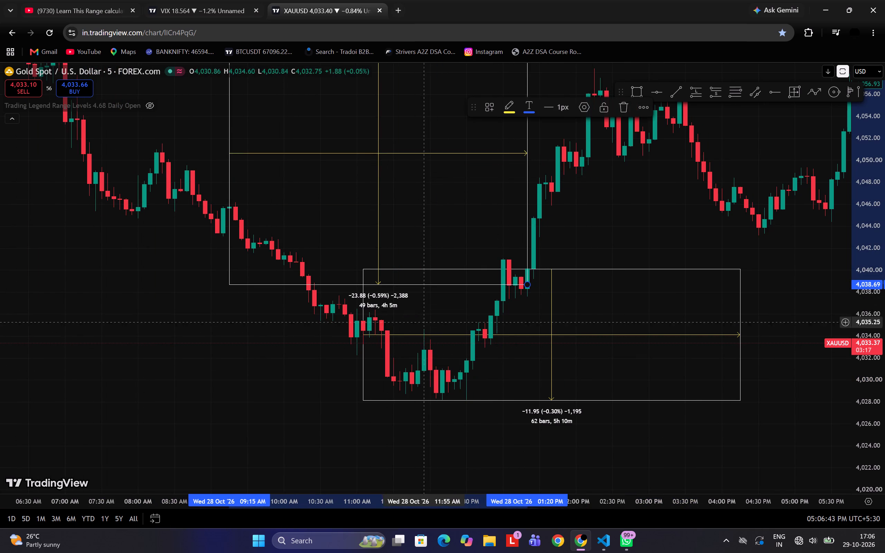
drag(561, 421, 191, 285)
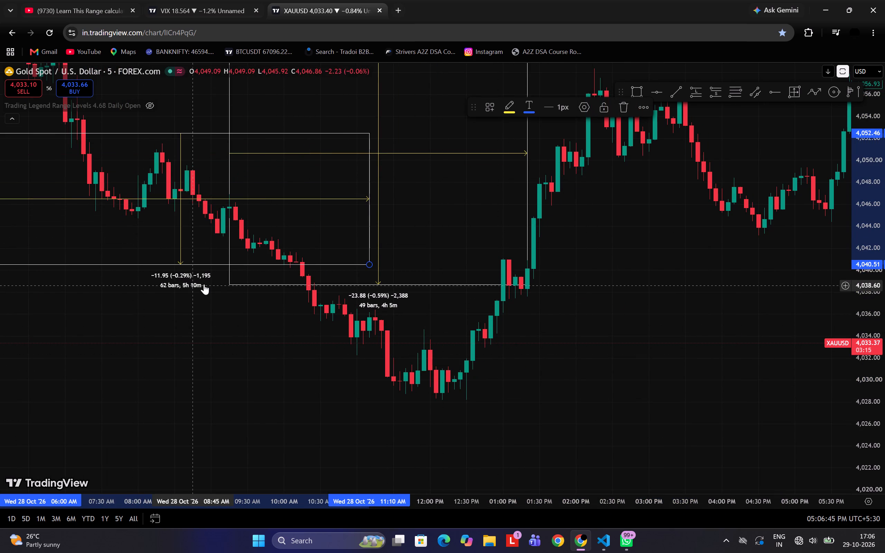
drag(375, 298, 549, 415)
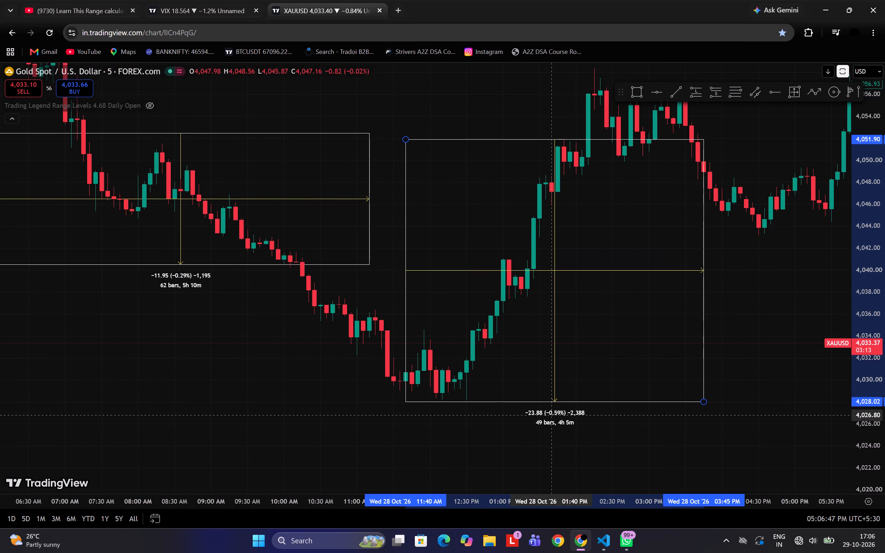
drag(549, 415, 550, 413)
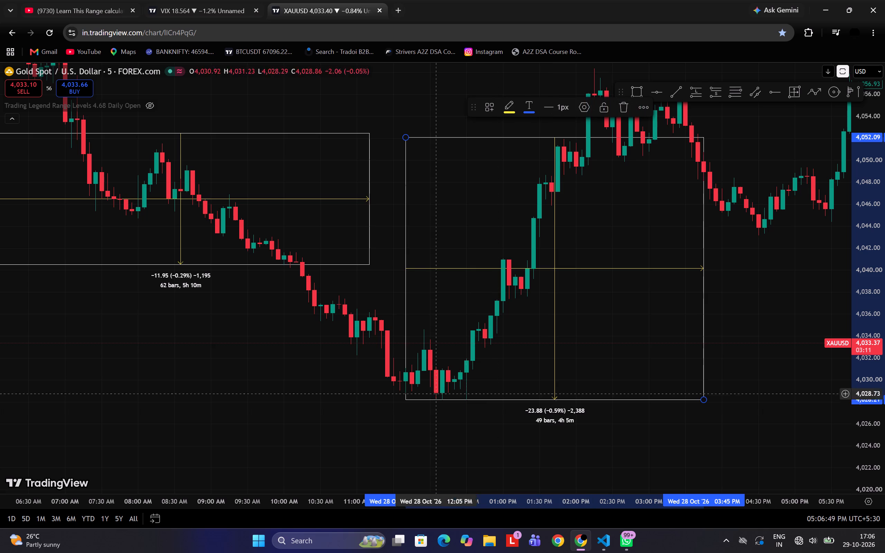
Overlay the −0.30% range on the lower half of the −0.59% range, spanning about 11:15 AM to 04:25 PM from near 4,040.80.
drag(178, 273, 587, 426)
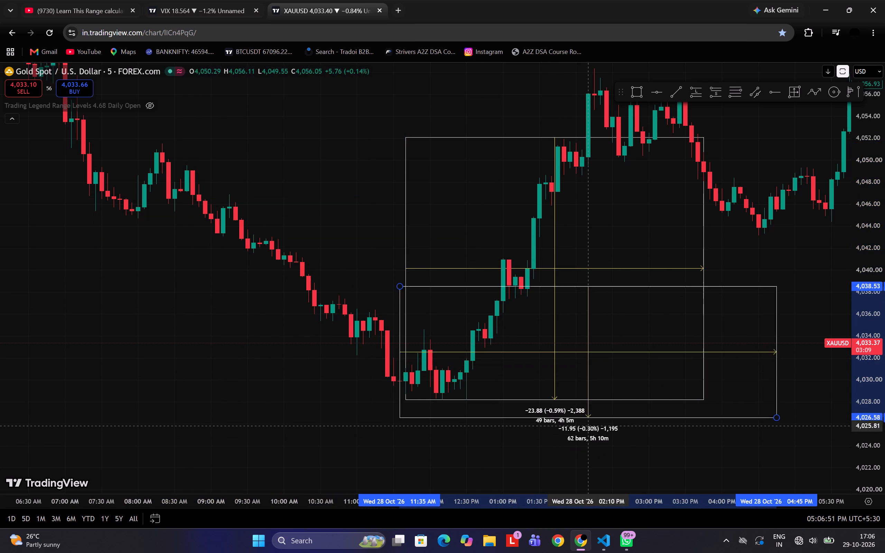
drag(587, 426, 229, 343)
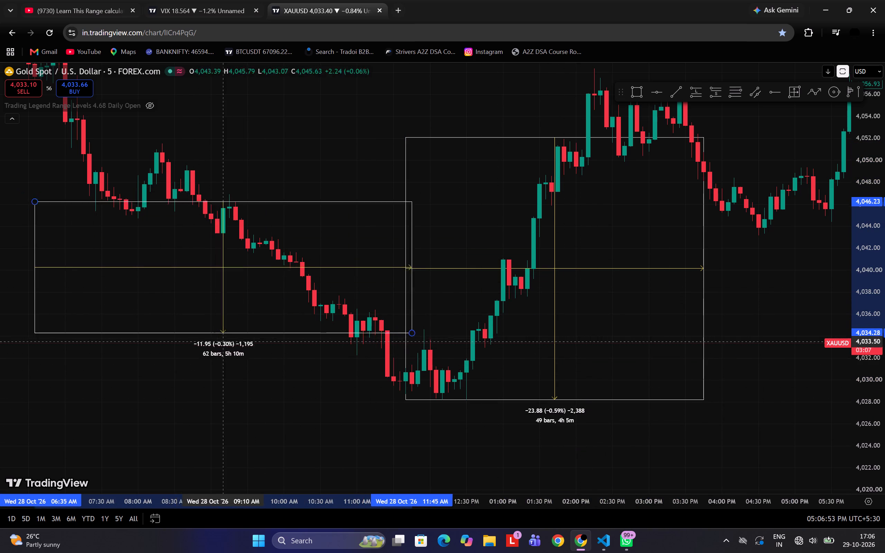
drag(229, 343, 569, 347)
drag(569, 347, 581, 345)
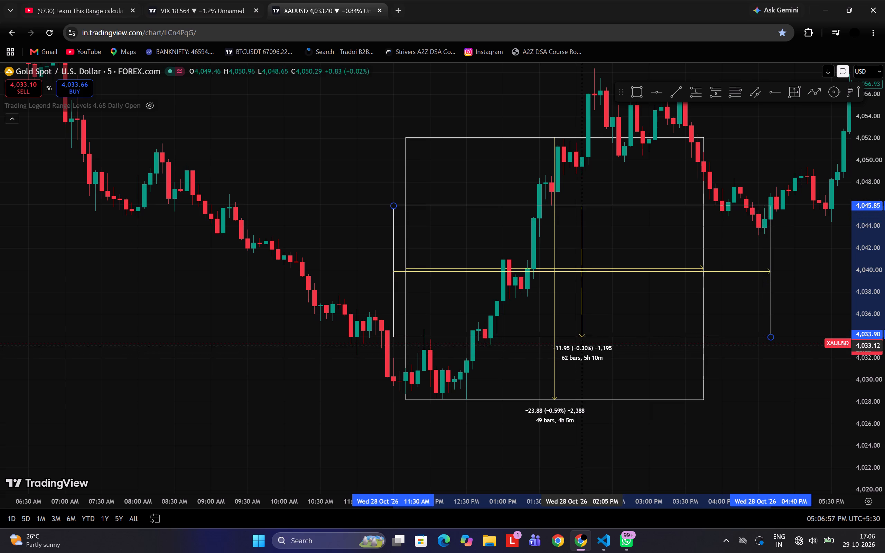
drag(581, 345, 586, 356)
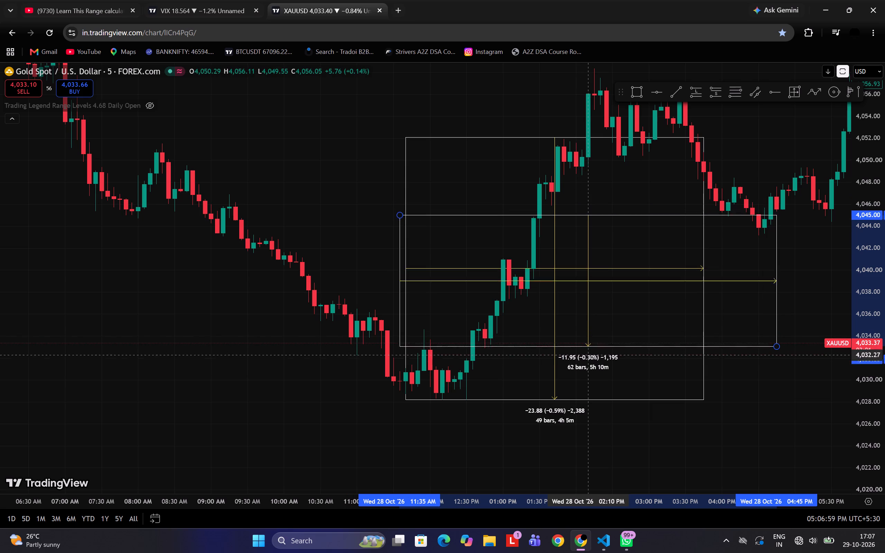
drag(586, 356, 580, 363)
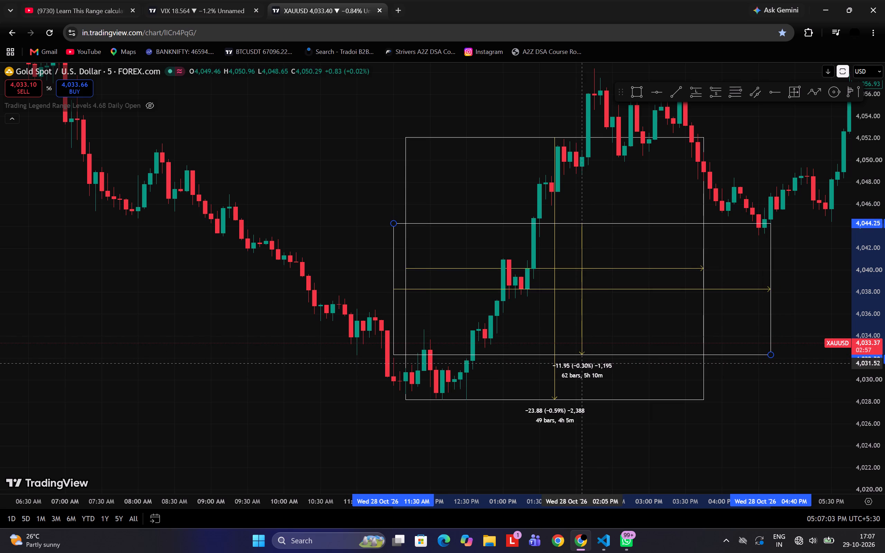
drag(580, 363, 416, 371)
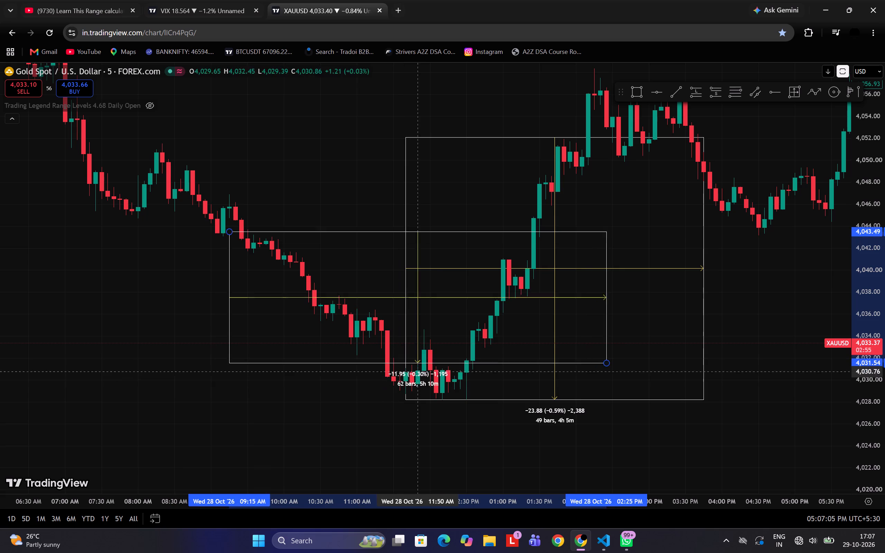
drag(416, 371, 591, 312)
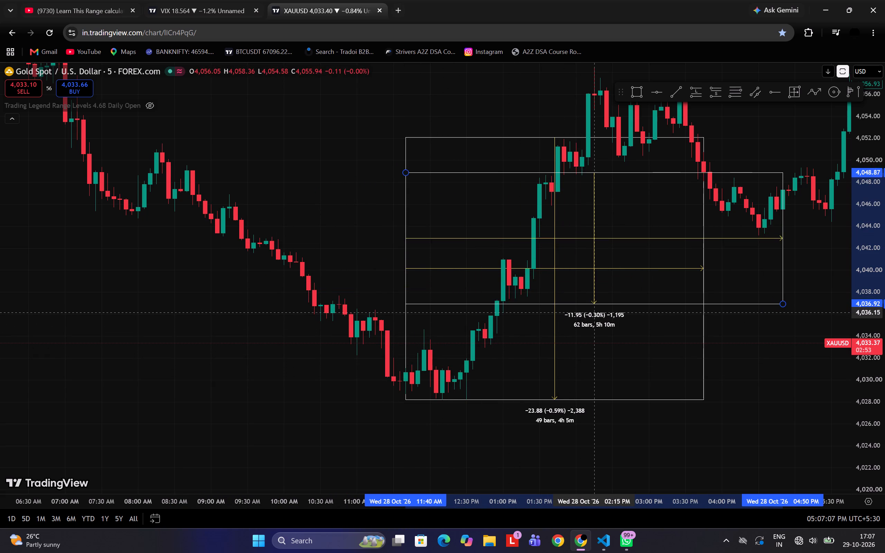
drag(591, 312, 430, 447)
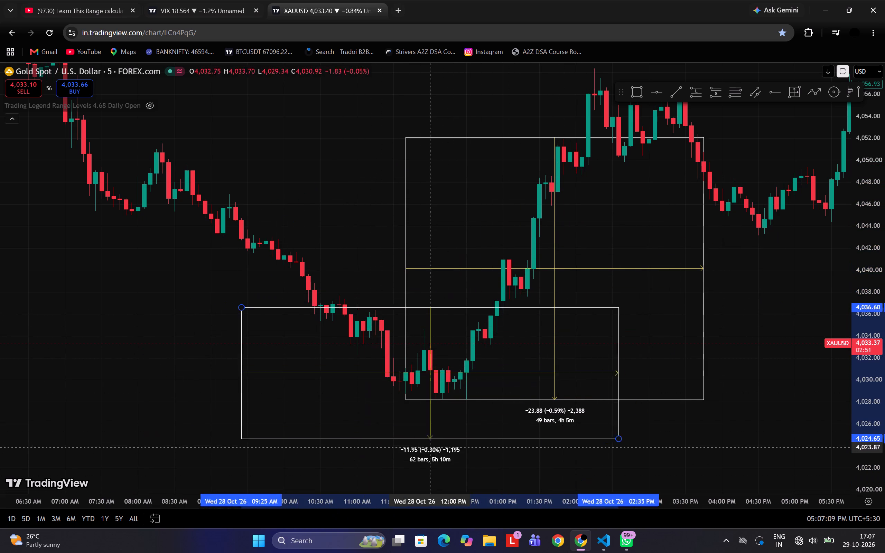
drag(430, 447, 570, 401)
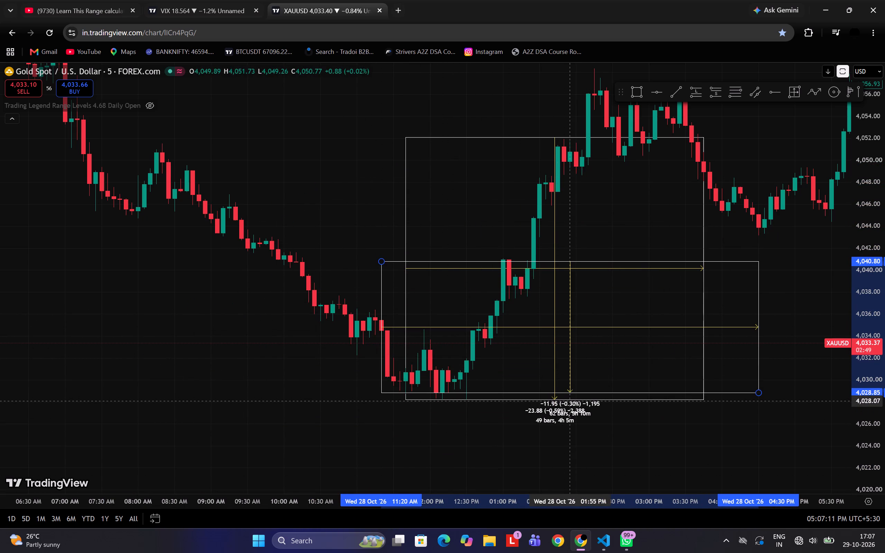
drag(570, 401, 571, 401)
drag(571, 401, 571, 402)
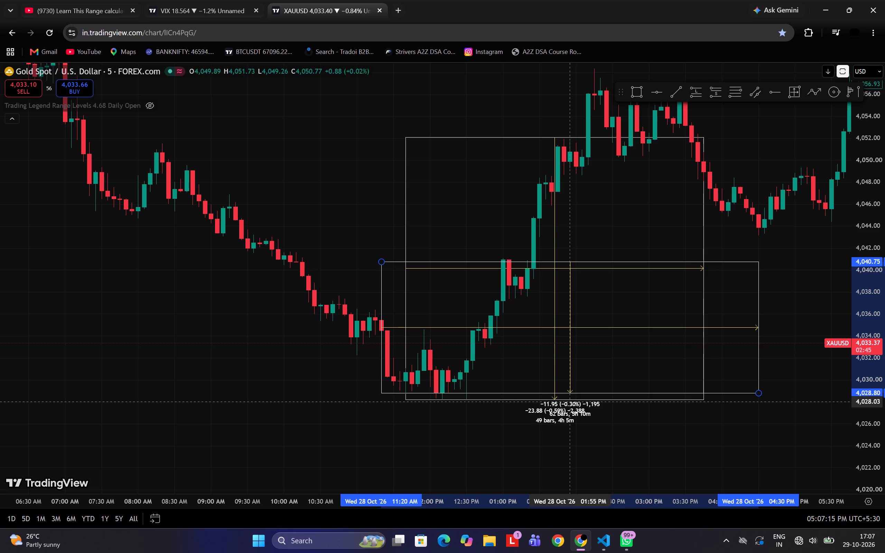
drag(571, 402, 571, 402)
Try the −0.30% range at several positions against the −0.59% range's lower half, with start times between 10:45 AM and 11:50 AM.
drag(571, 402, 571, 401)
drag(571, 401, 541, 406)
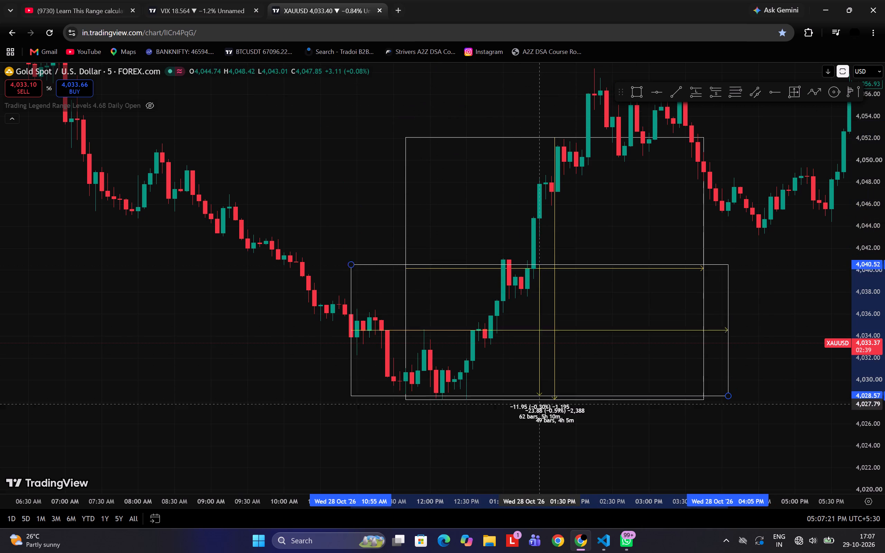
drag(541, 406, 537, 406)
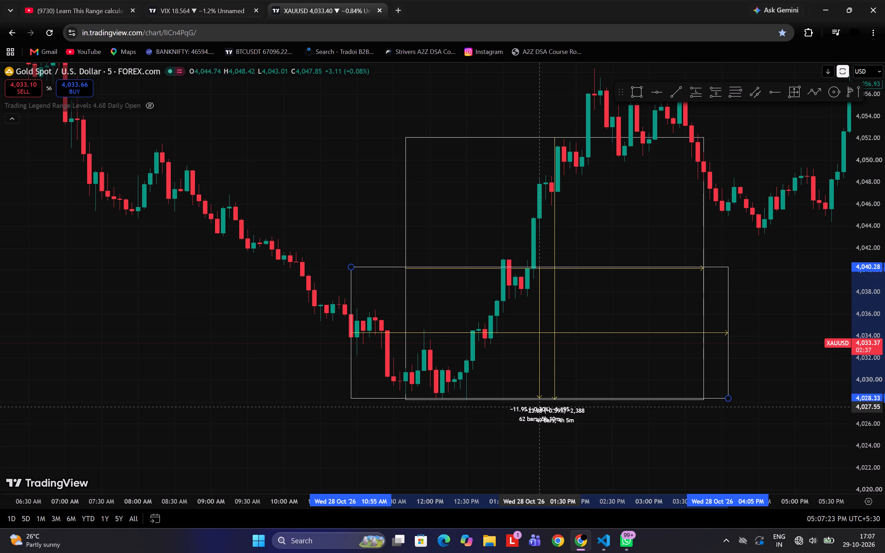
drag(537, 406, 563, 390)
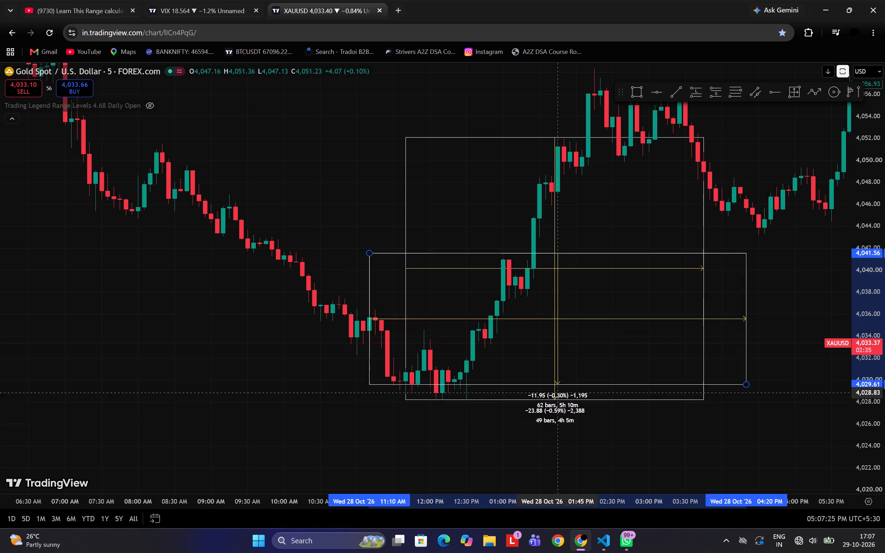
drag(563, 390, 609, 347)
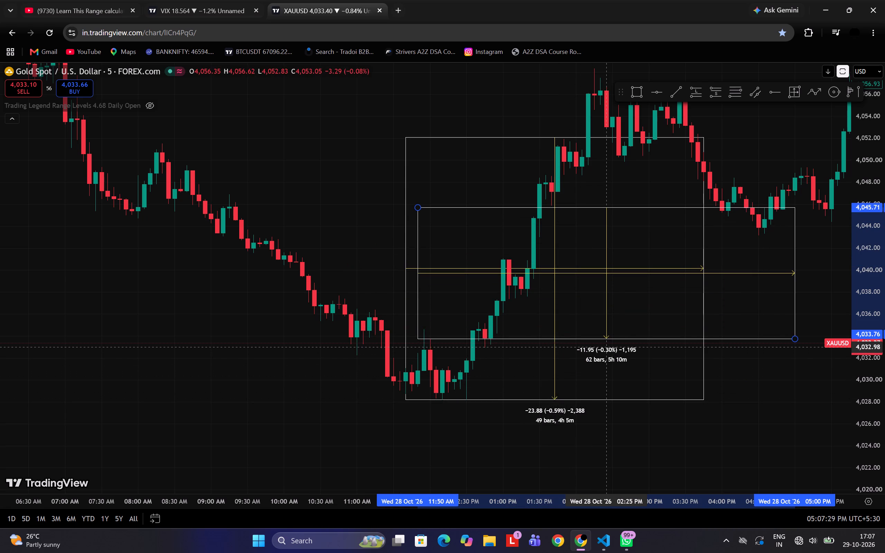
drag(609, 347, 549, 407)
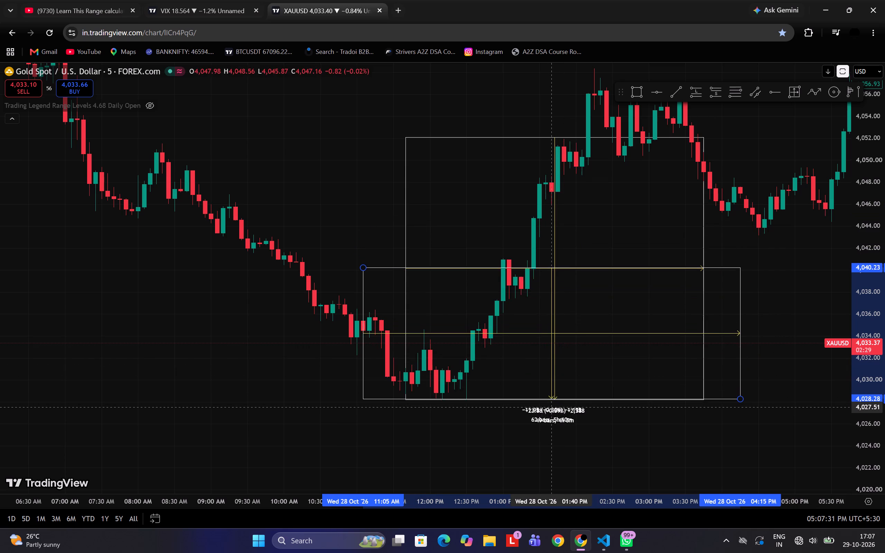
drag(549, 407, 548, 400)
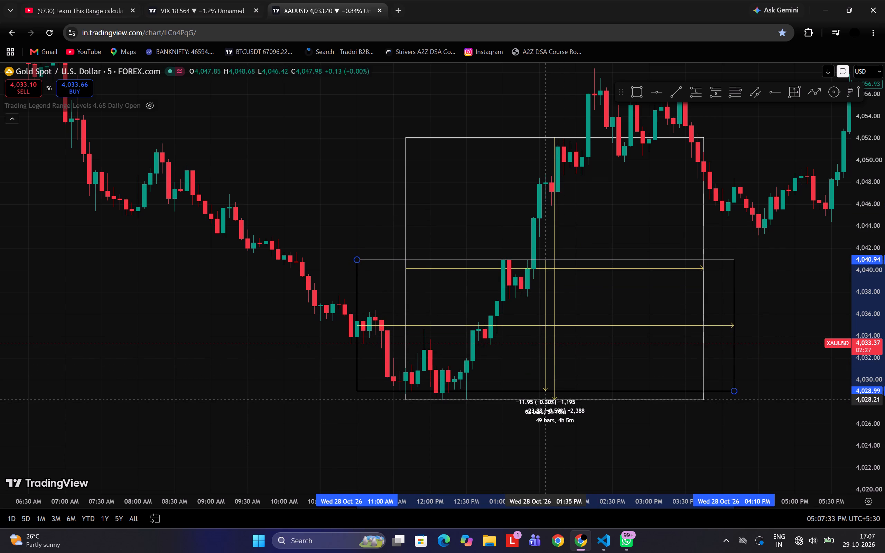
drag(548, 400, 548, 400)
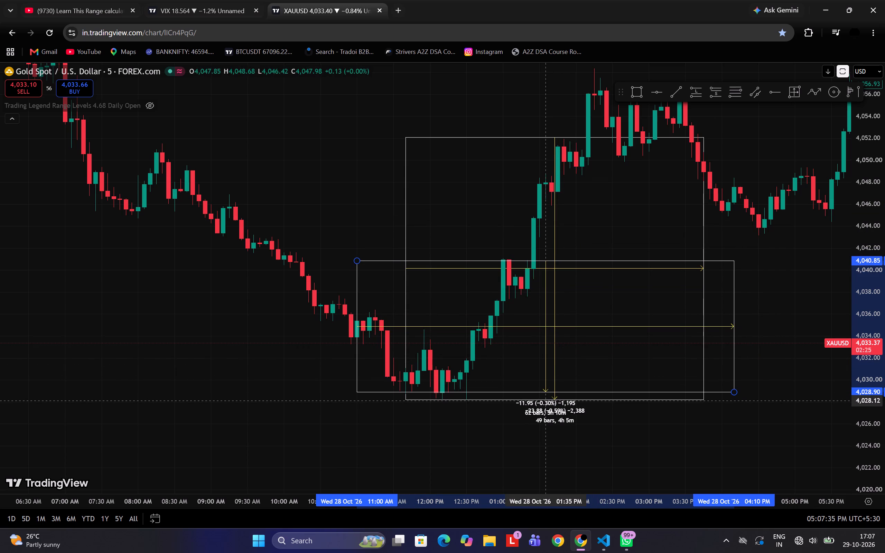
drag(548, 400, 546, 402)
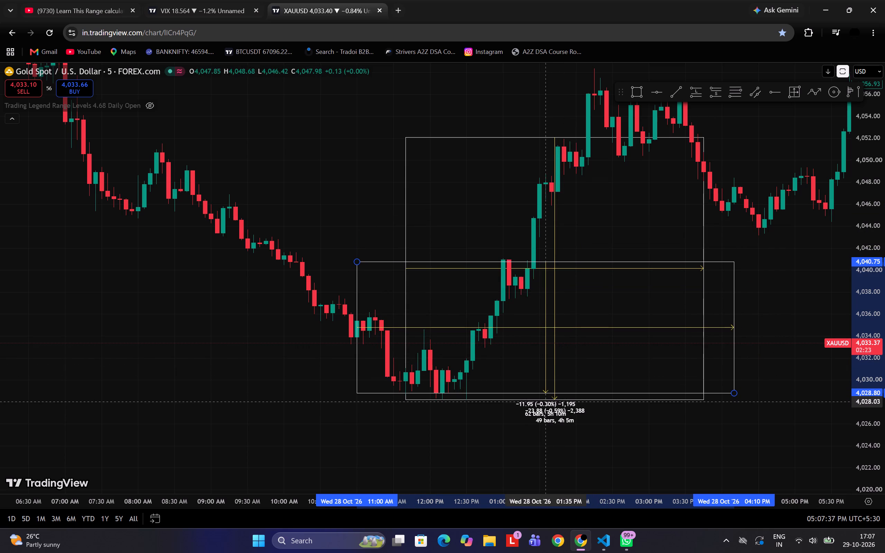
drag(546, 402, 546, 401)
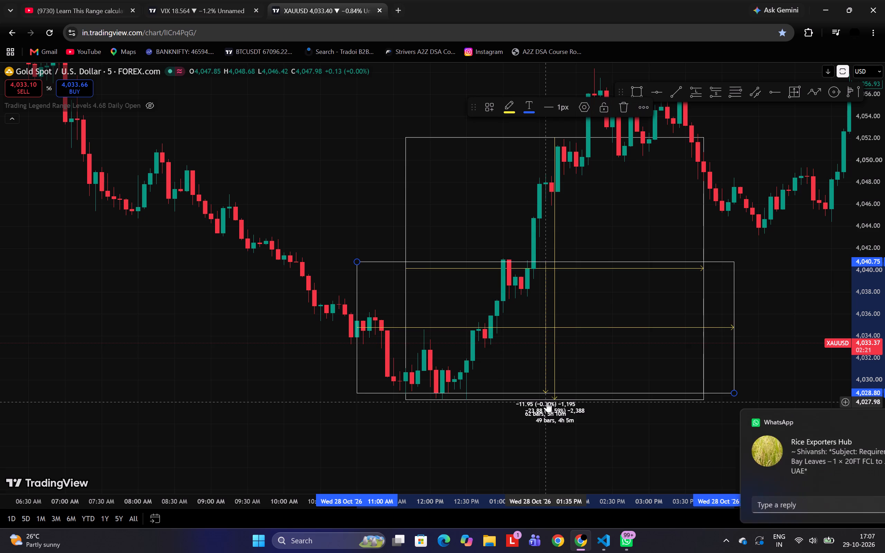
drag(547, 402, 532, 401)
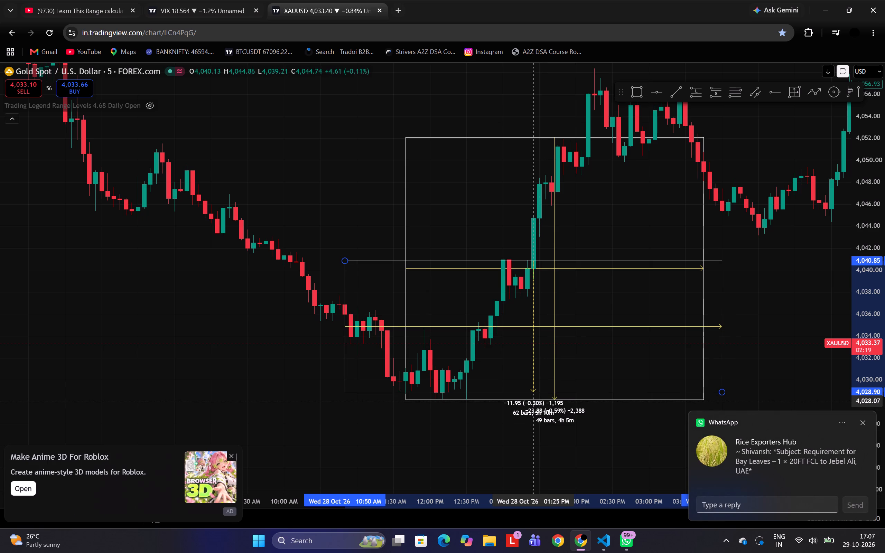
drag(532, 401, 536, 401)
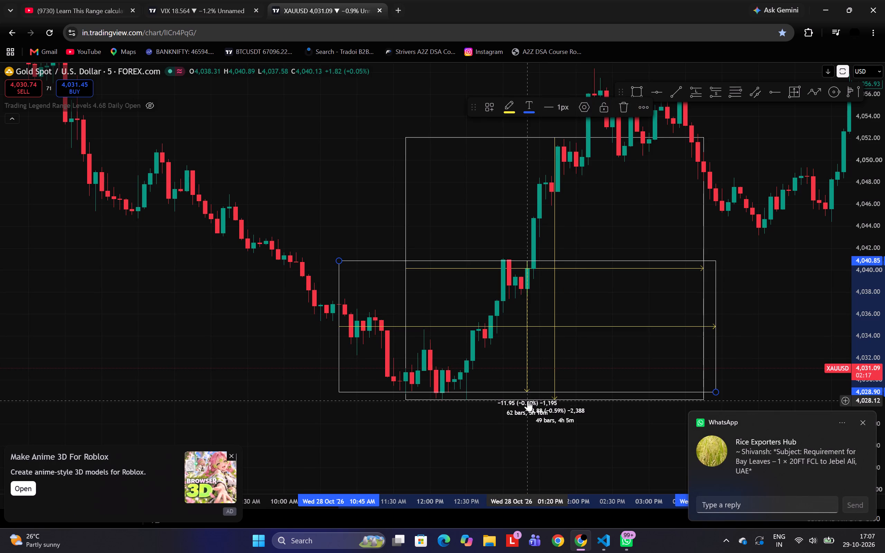
Place the −0.30% range over the −0.59% range's lower half, from 11:15 AM near 4,040.80 to 04:25 PM near 4,028.85.
drag(556, 412, 514, 404)
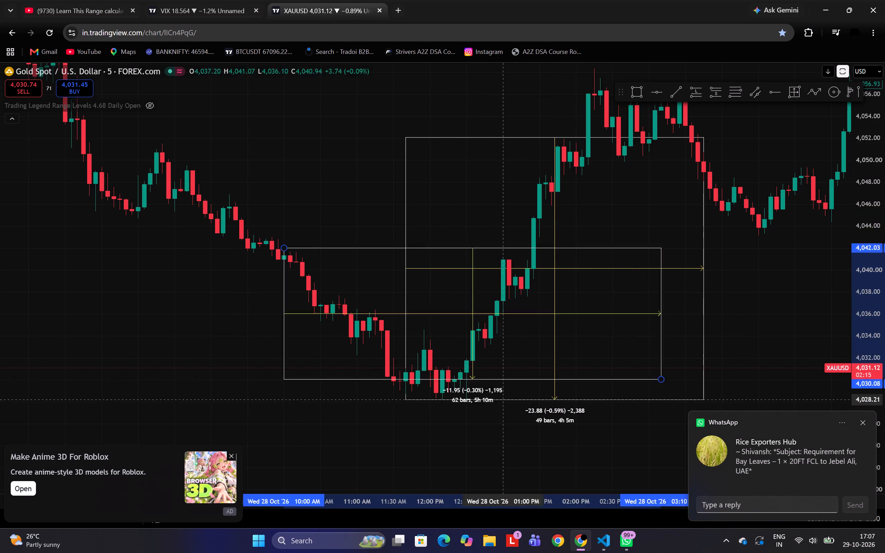
drag(514, 404, 595, 413)
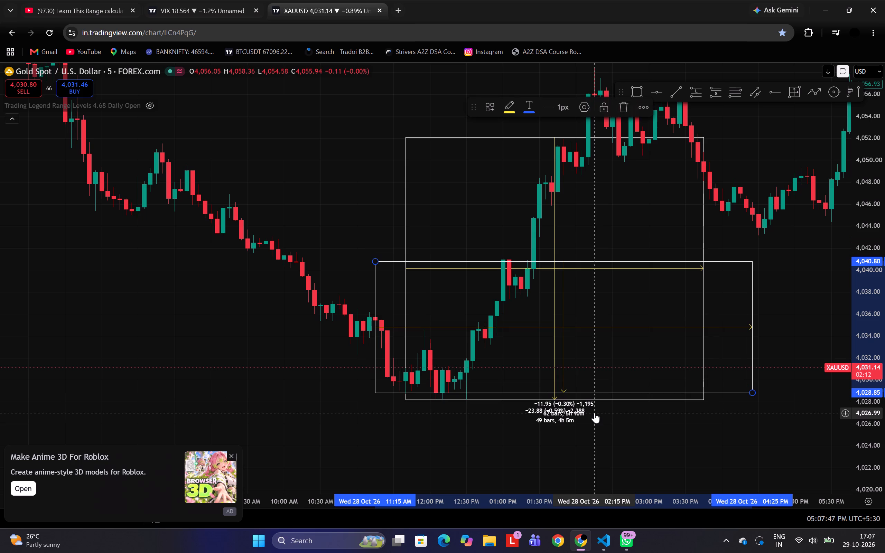
click(376, 149)
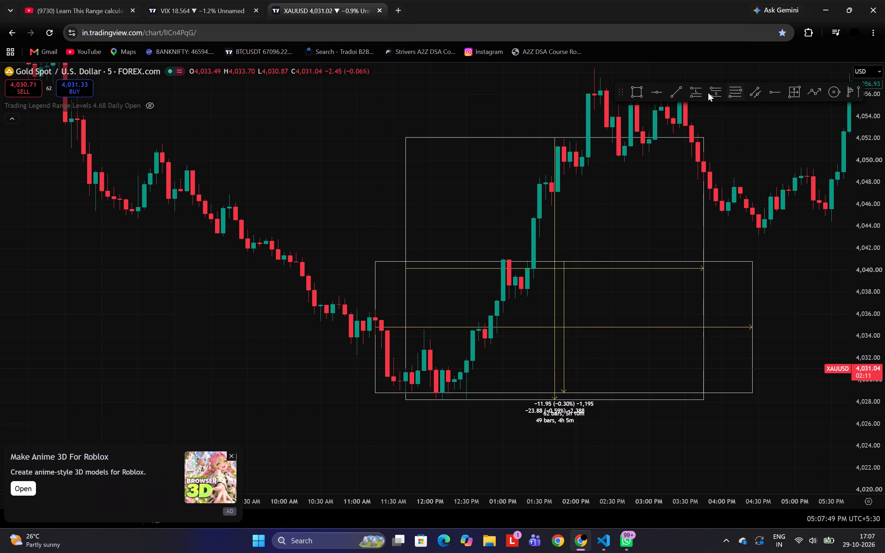
Add a long position at 12:55 PM with entry about 4,035.77, target about 4,043.40 and stop about 4,028.14.
click(699, 93)
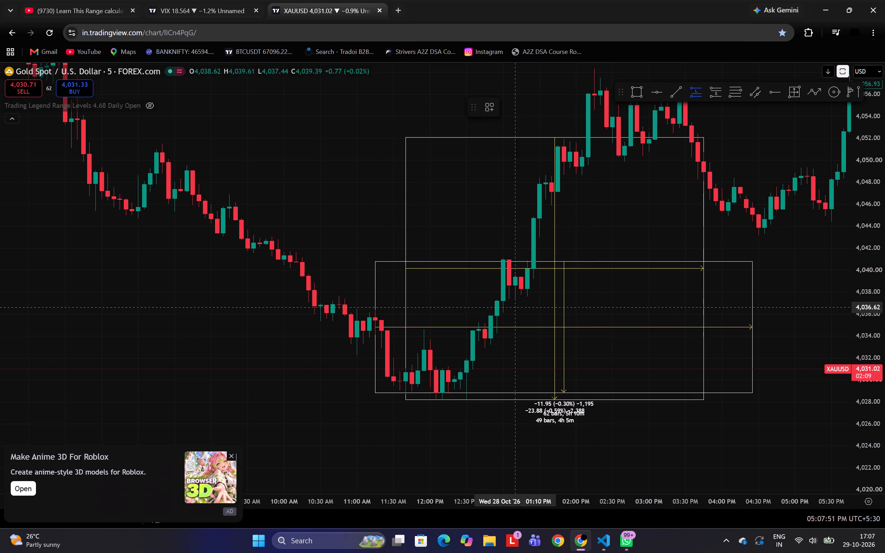
click(499, 316)
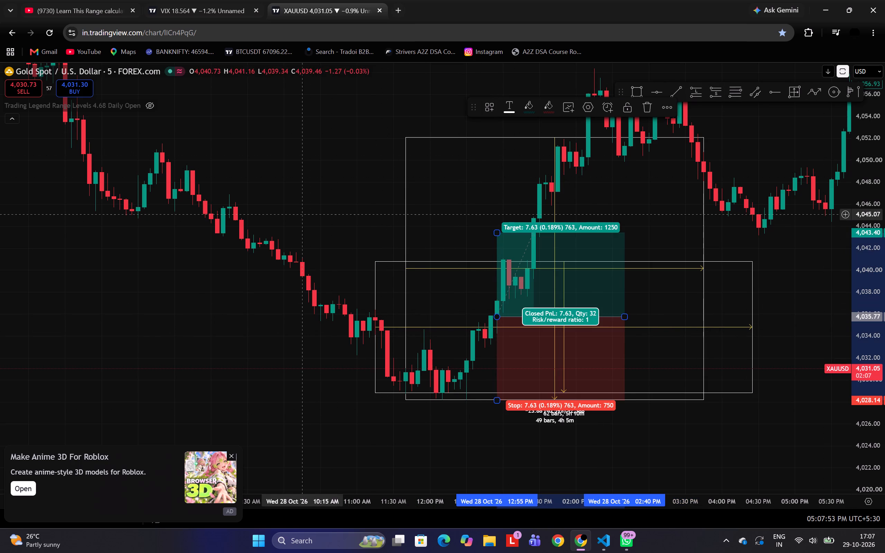
click(301, 213)
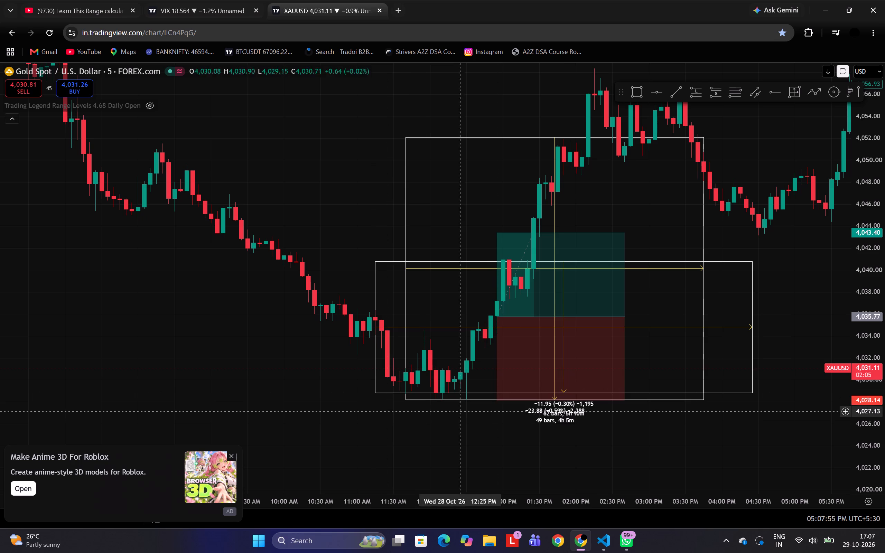
Select the long position drawn over the midday rally.
click(563, 407)
click(531, 374)
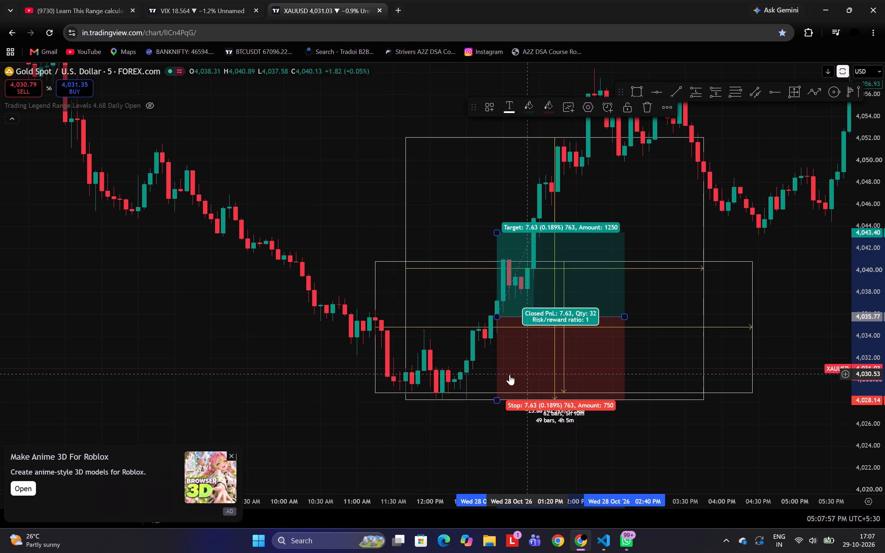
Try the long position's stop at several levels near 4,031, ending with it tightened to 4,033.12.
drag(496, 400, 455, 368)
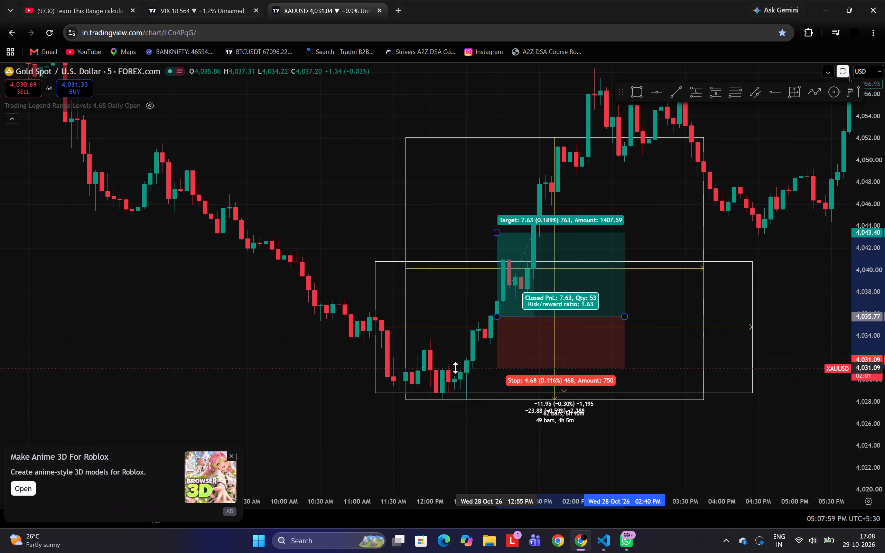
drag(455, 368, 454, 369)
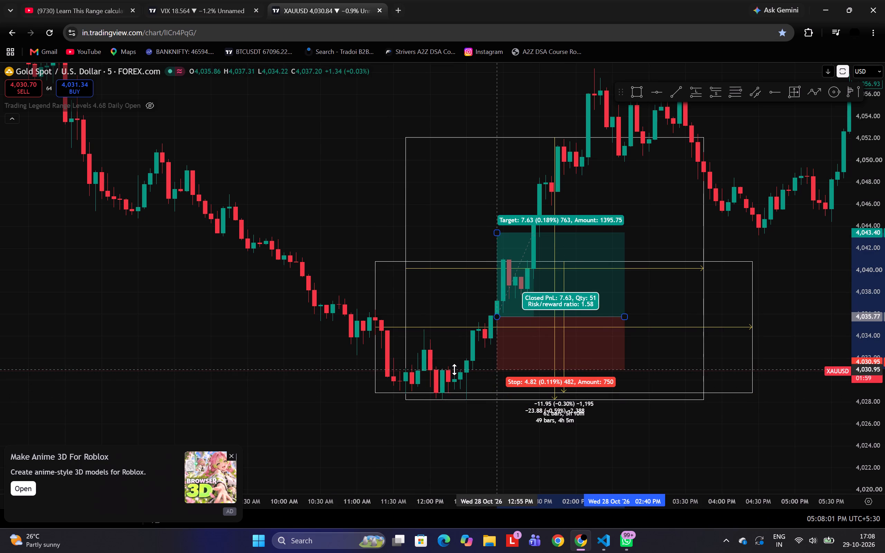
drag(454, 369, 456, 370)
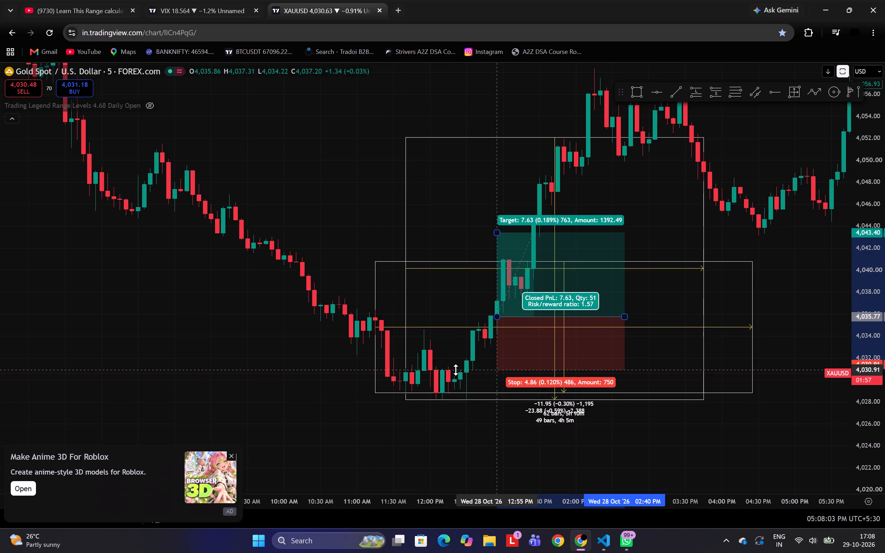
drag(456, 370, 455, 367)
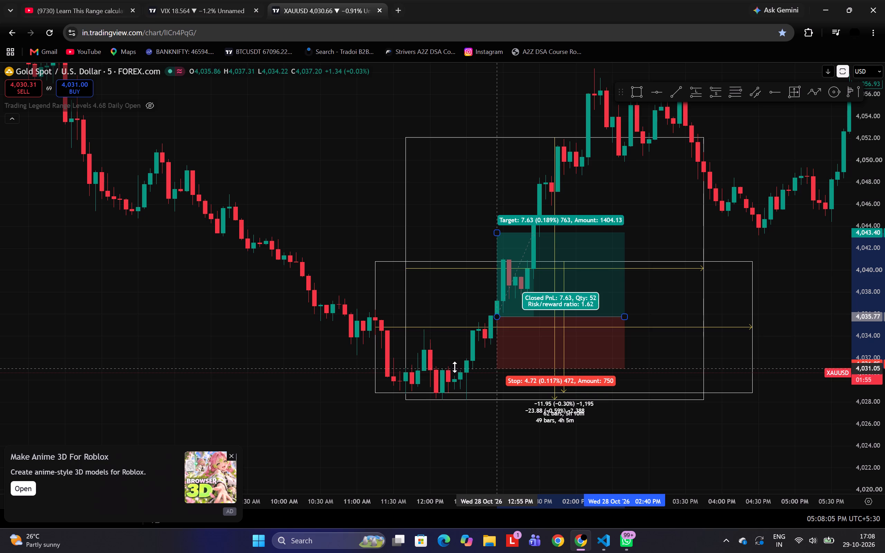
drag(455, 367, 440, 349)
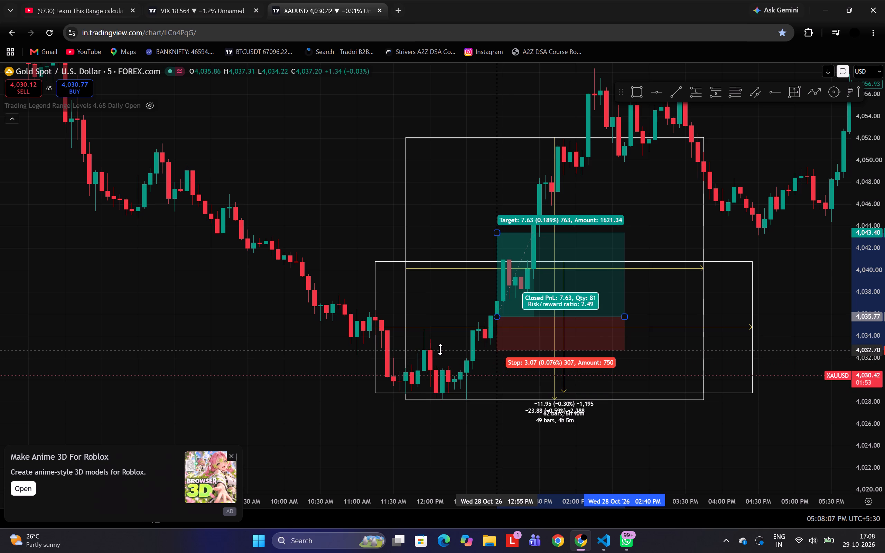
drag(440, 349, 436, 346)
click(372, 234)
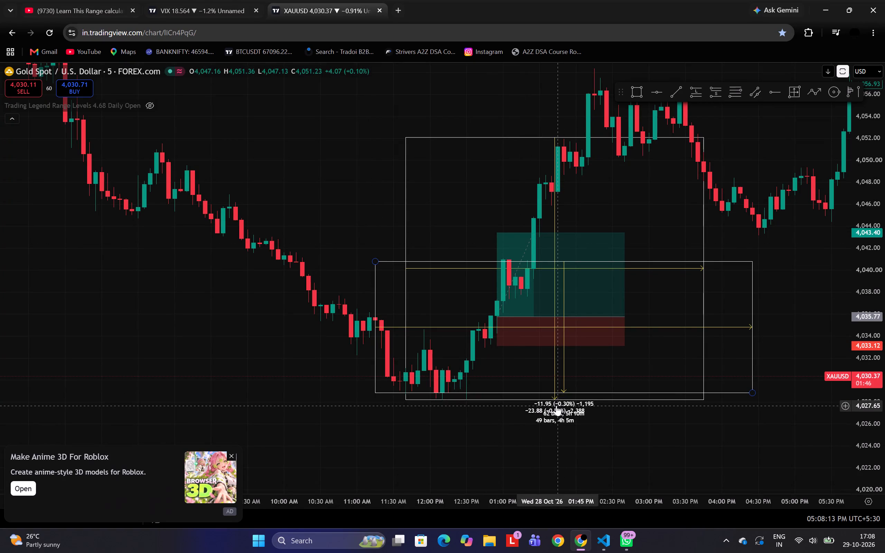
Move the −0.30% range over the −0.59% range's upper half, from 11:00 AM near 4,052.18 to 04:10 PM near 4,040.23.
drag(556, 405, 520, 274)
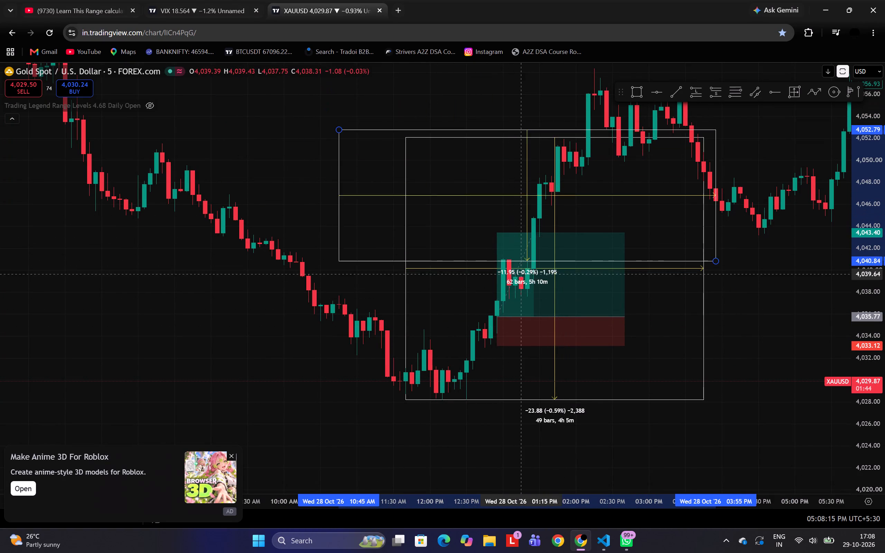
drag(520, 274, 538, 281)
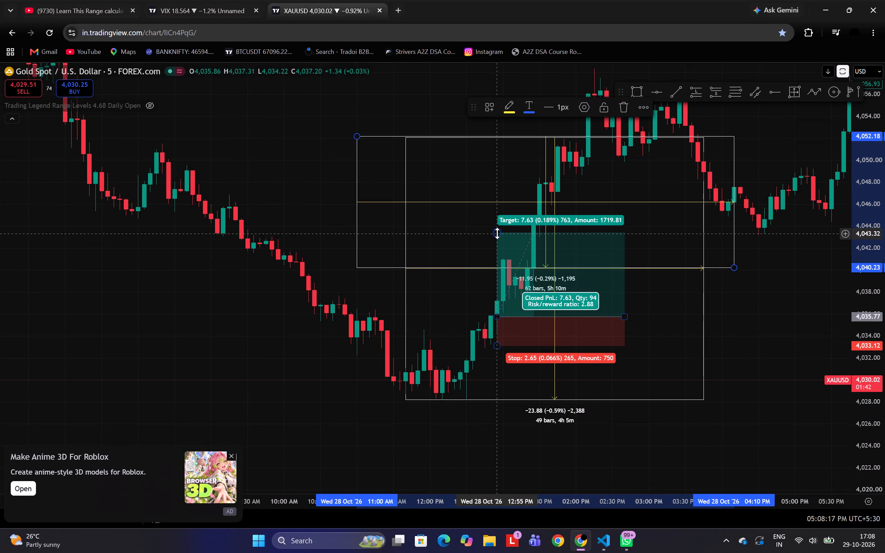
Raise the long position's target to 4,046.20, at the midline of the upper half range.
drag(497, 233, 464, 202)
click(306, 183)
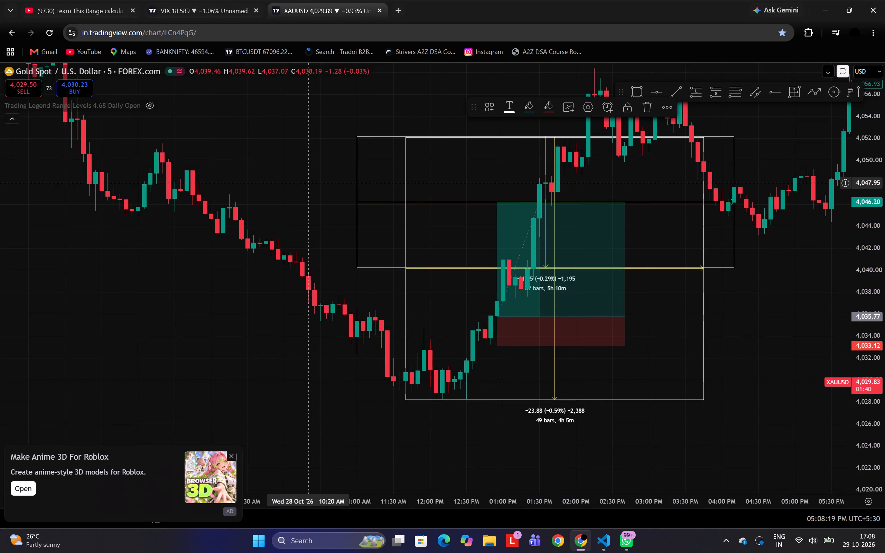
Delete the long position from the chart.
click(510, 237)
click(649, 106)
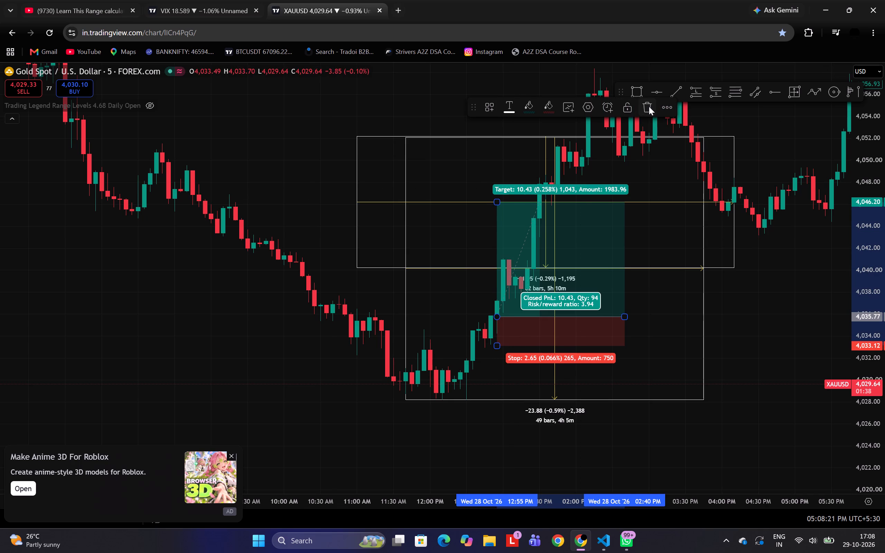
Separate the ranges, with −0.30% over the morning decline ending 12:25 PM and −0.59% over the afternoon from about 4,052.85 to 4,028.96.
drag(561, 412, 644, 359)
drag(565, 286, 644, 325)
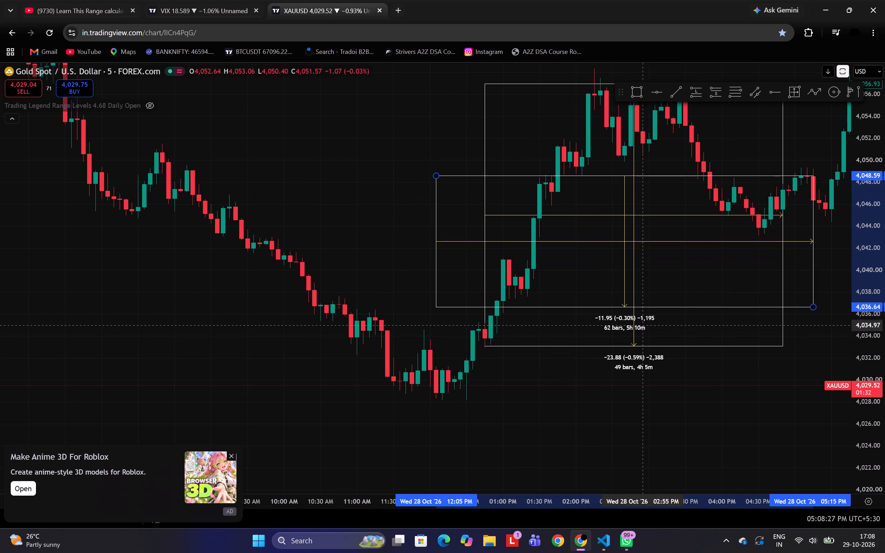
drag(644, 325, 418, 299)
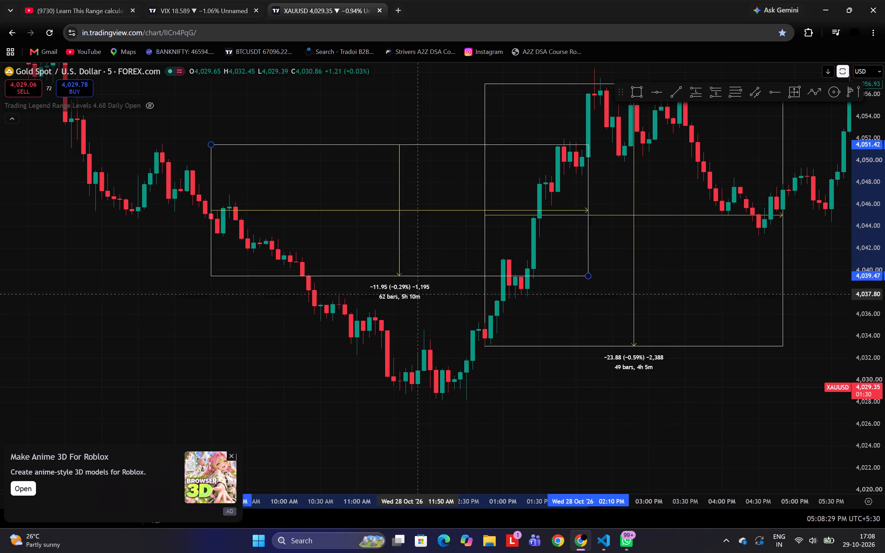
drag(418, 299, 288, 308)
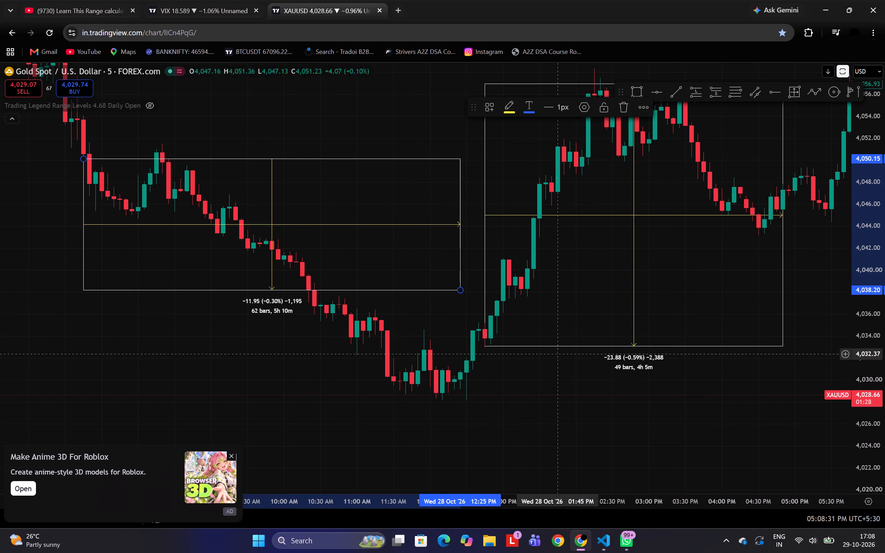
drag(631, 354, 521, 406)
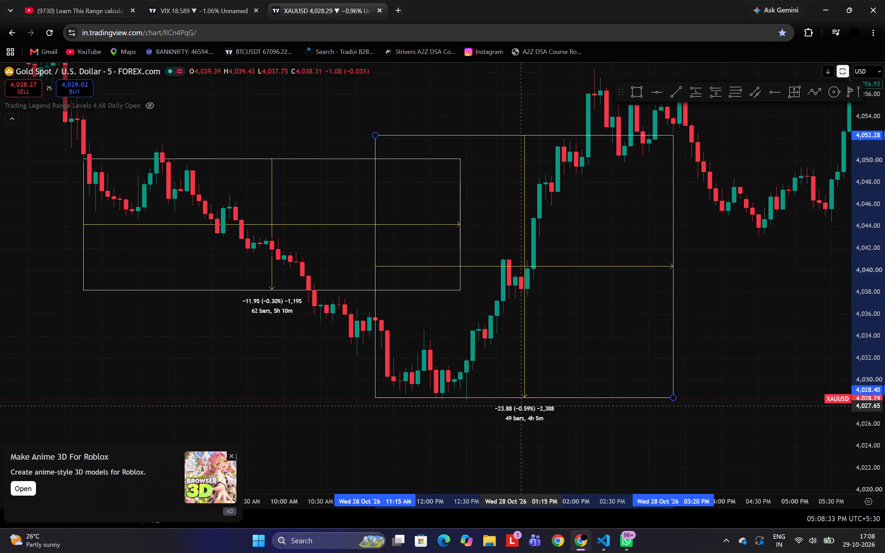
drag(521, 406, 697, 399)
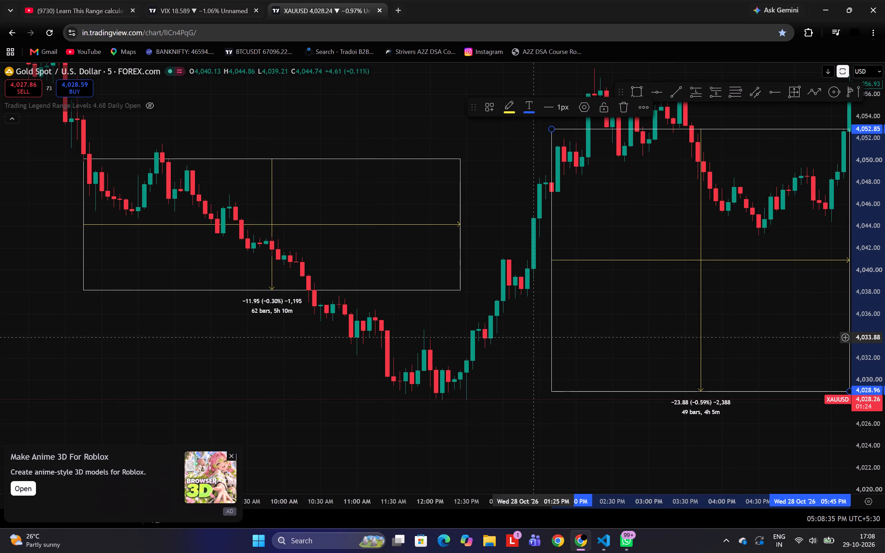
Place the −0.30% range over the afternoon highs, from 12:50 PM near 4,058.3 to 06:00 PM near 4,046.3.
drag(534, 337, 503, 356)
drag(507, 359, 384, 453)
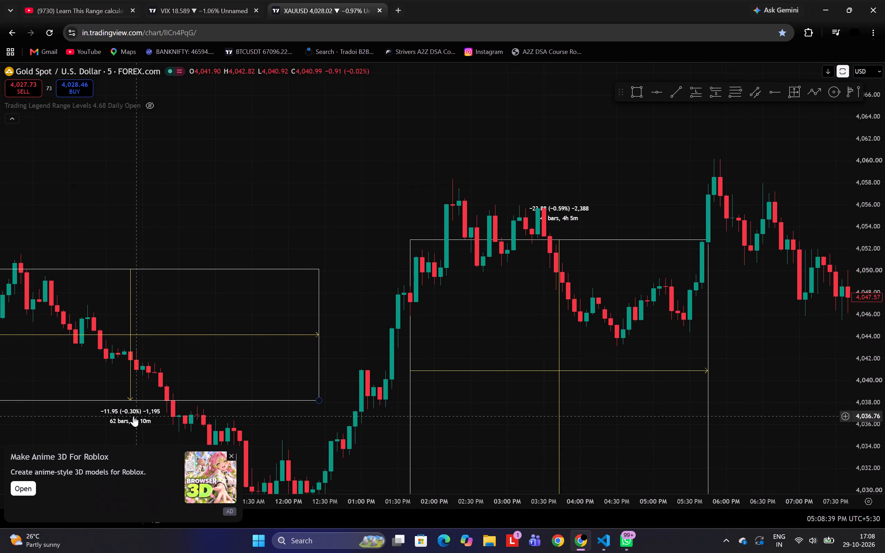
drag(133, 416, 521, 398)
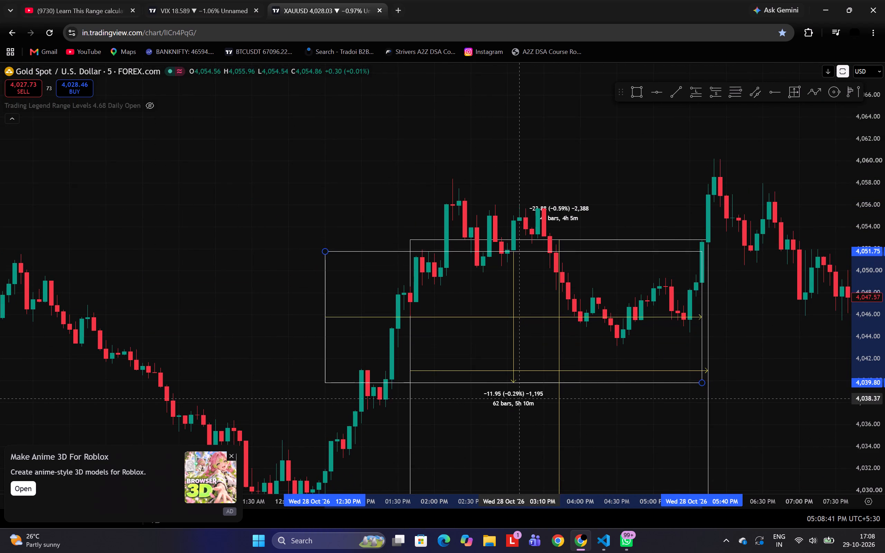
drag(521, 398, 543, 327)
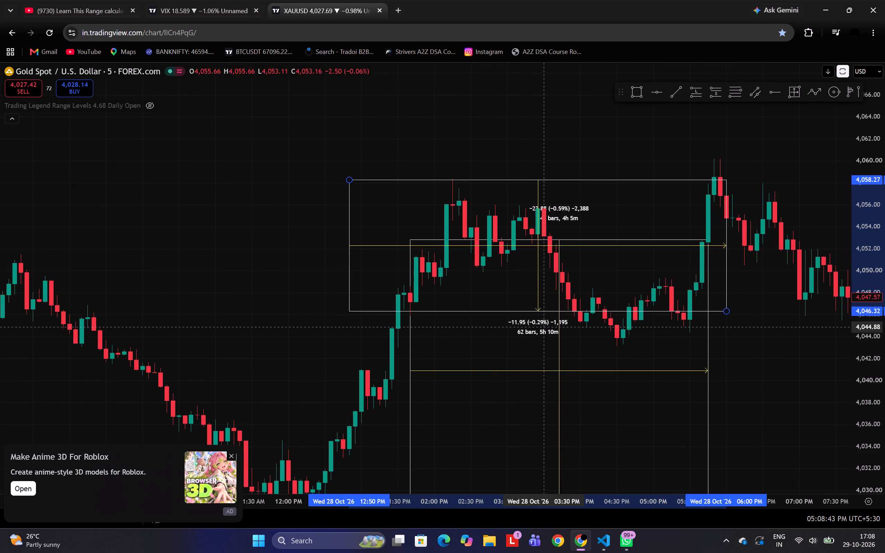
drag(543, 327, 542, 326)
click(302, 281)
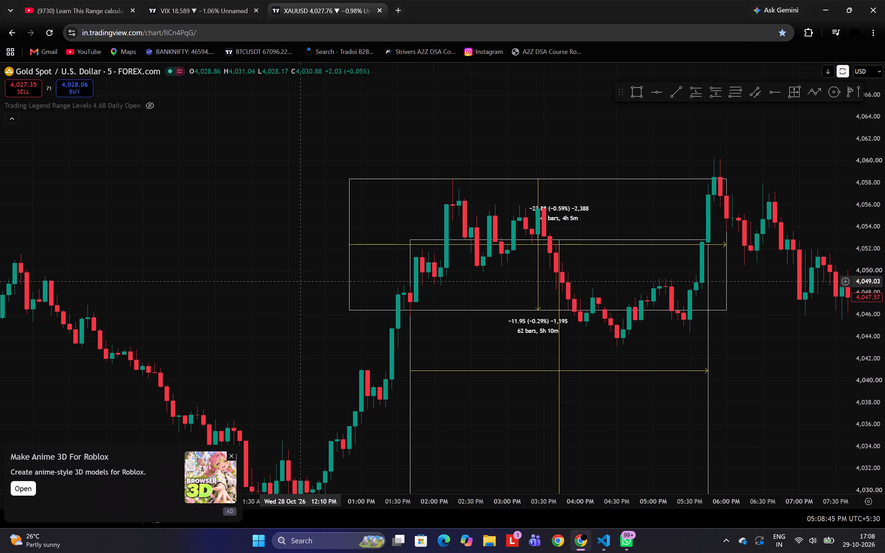
Fit the −0.59% range from 02:05 PM near 4,058.47 to 06:10 PM near 4,034.58, moving the −0.30% range back over the decline.
drag(302, 281, 241, 185)
drag(503, 427, 472, 393)
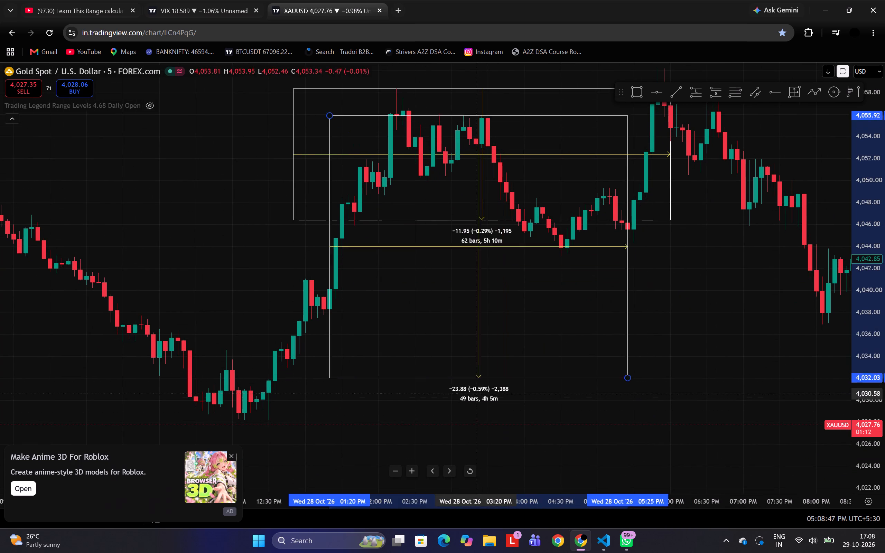
drag(472, 393, 515, 383)
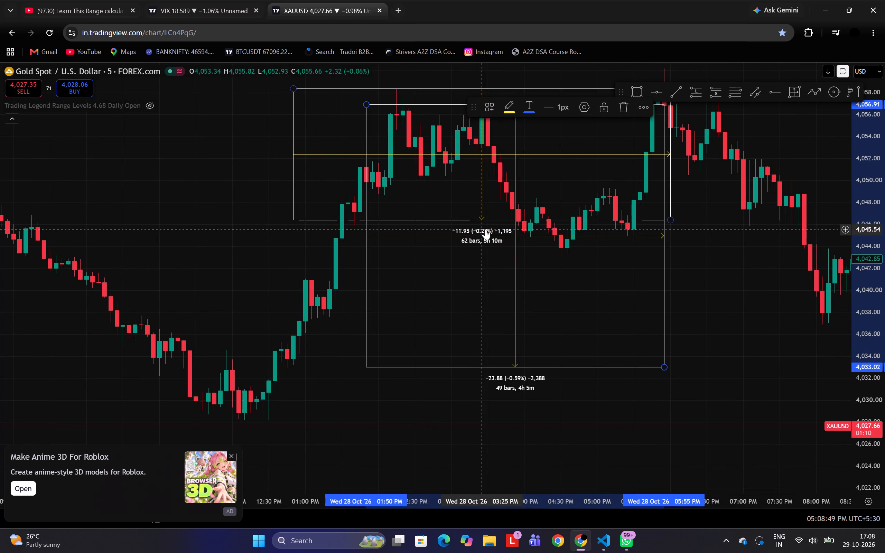
drag(485, 229, 202, 369)
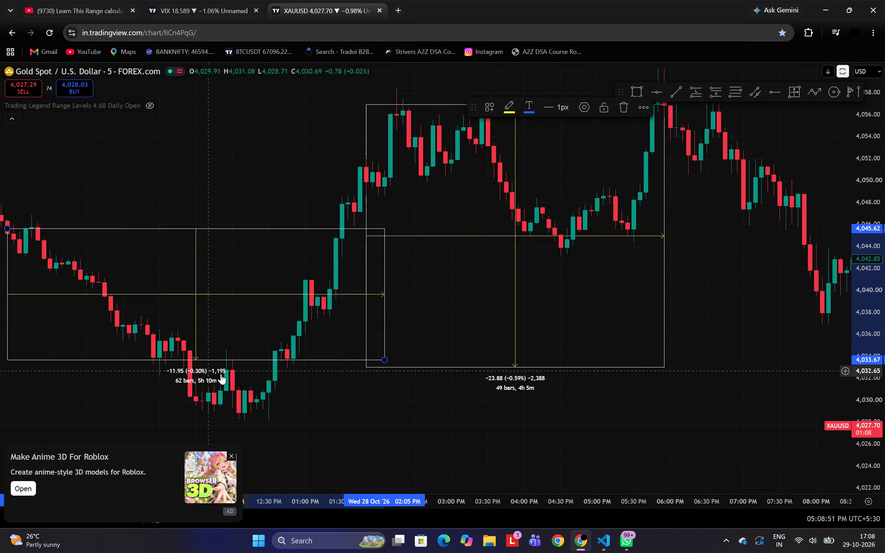
drag(532, 380, 549, 368)
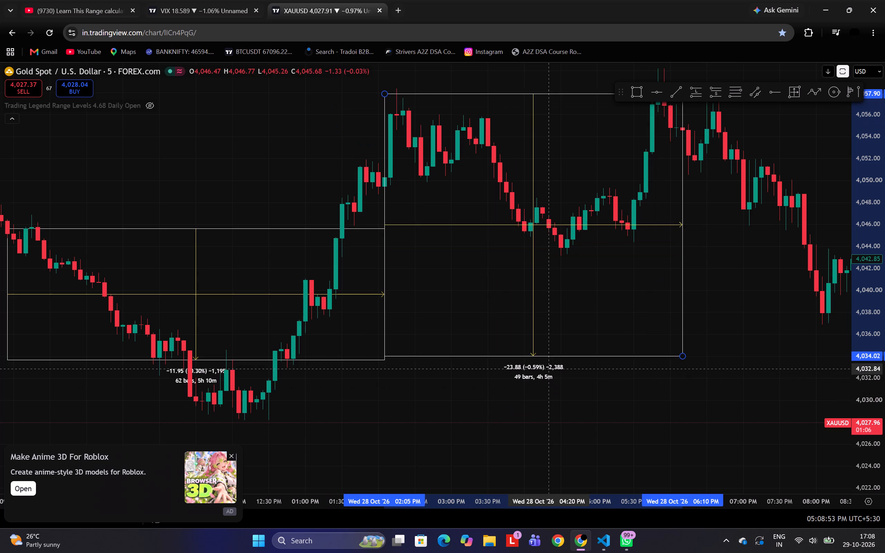
drag(549, 368, 546, 363)
click(511, 300)
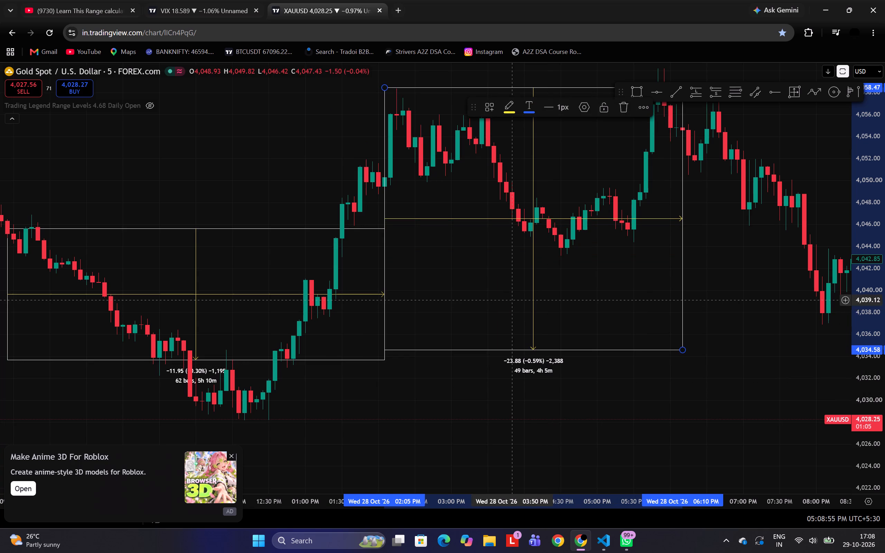
Close the advertisement covering the chart and dismiss the ad-free upgrade offer.
drag(511, 300, 505, 387)
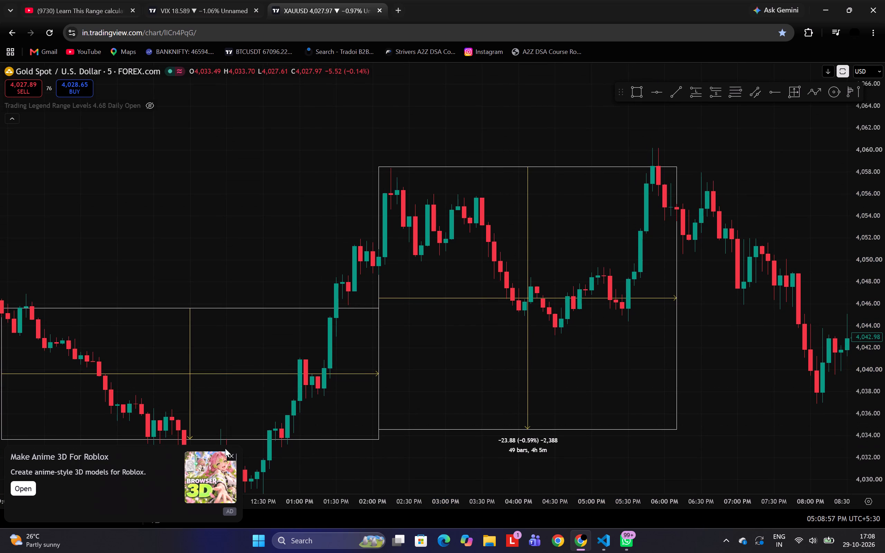
click(233, 456)
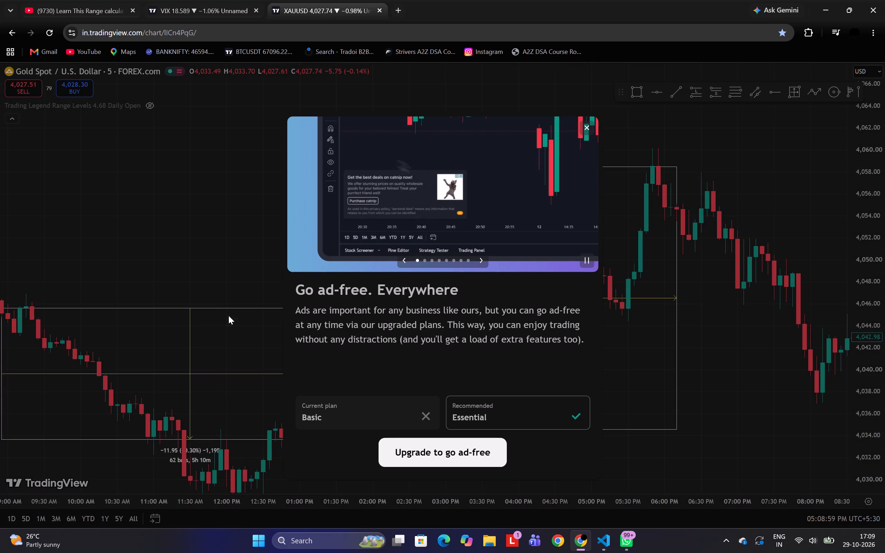
click(221, 262)
click(585, 128)
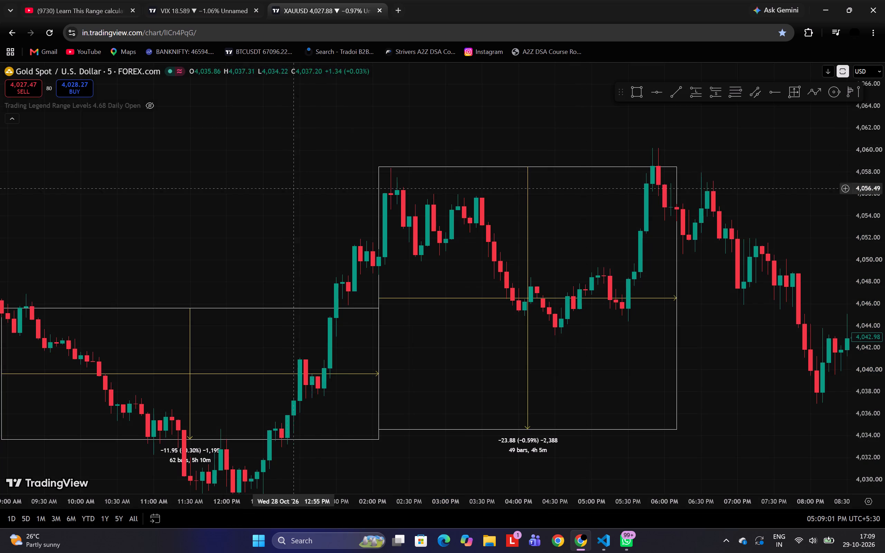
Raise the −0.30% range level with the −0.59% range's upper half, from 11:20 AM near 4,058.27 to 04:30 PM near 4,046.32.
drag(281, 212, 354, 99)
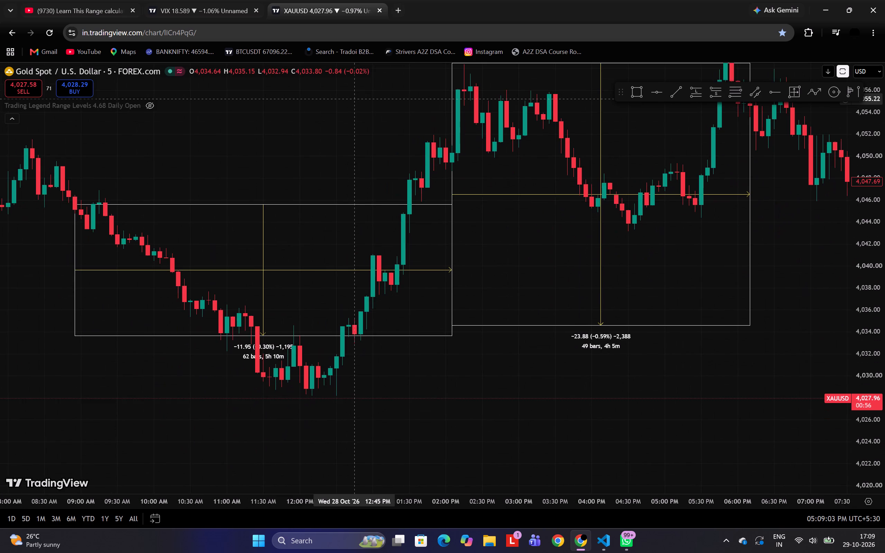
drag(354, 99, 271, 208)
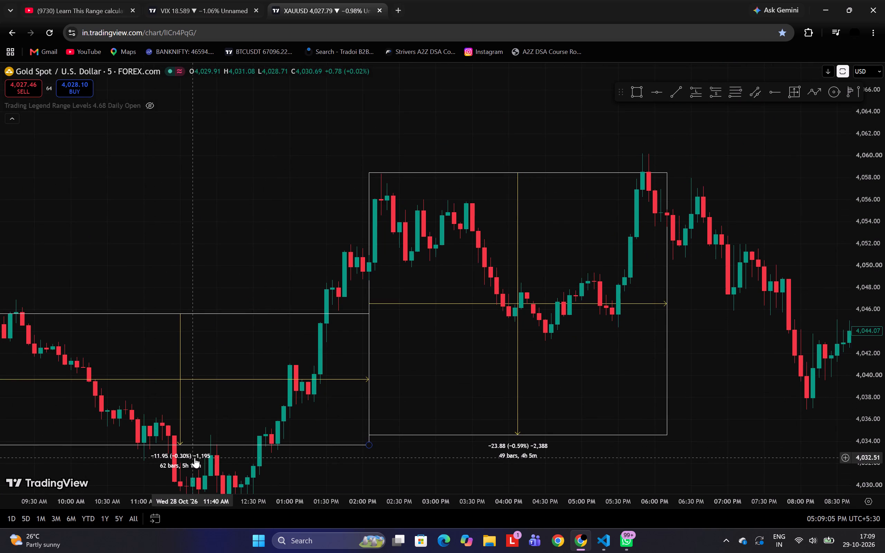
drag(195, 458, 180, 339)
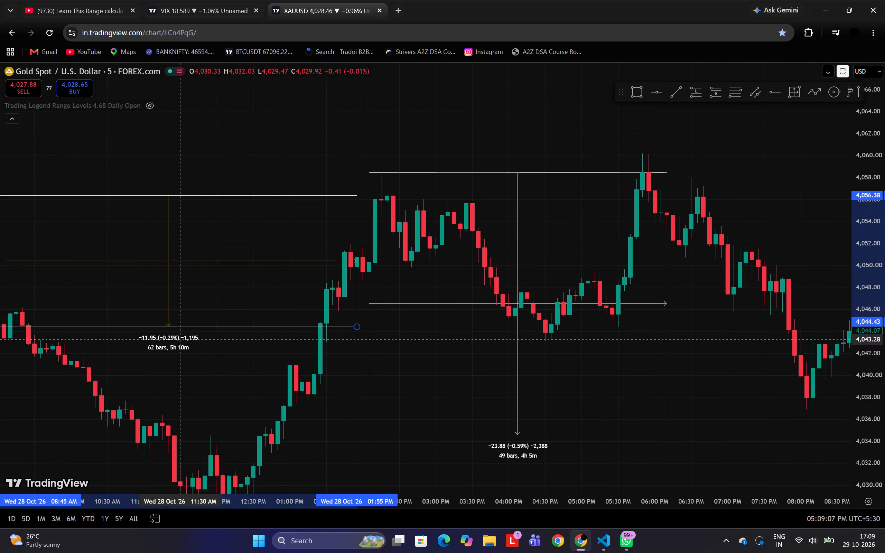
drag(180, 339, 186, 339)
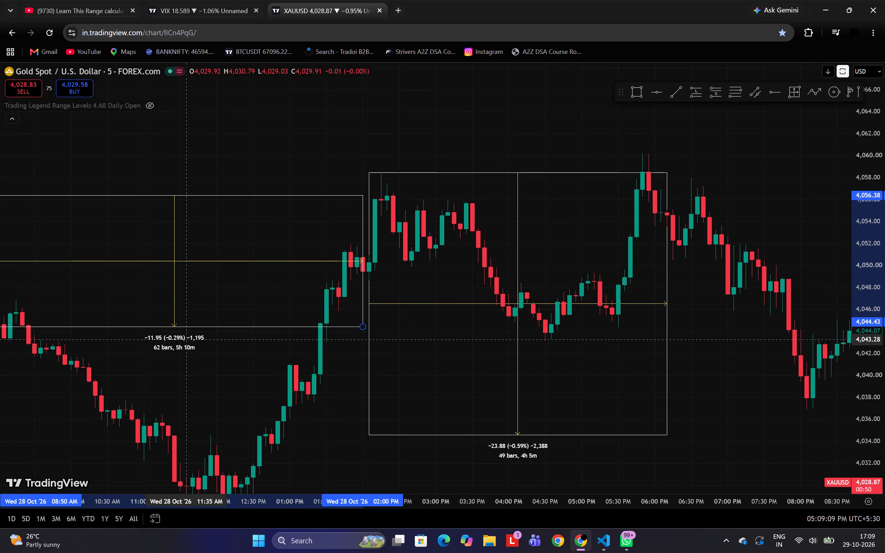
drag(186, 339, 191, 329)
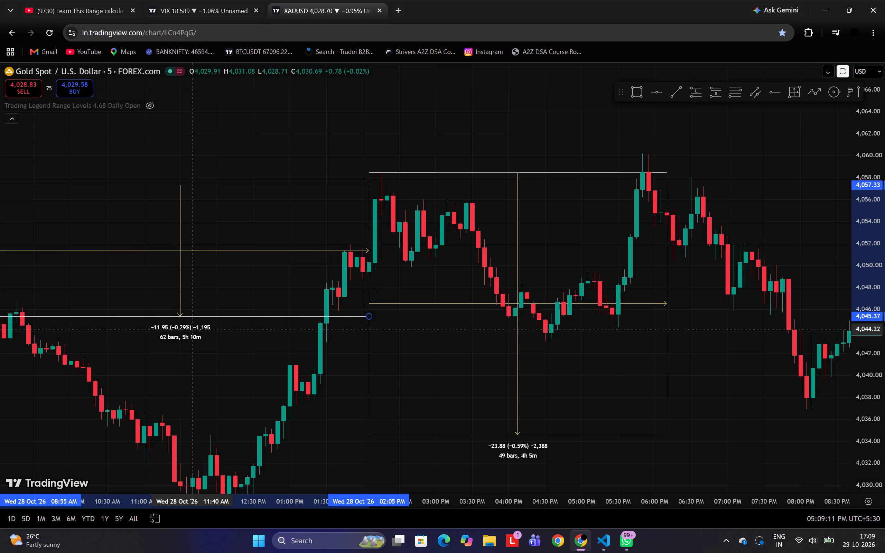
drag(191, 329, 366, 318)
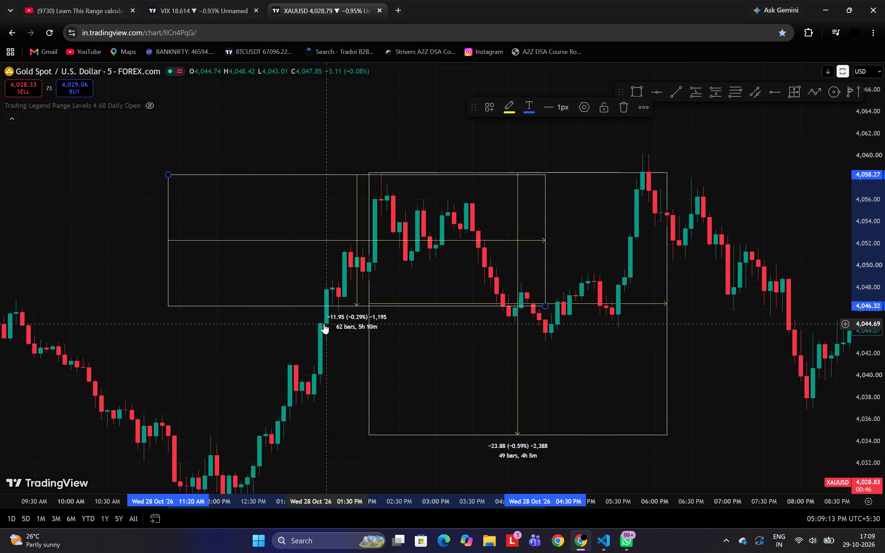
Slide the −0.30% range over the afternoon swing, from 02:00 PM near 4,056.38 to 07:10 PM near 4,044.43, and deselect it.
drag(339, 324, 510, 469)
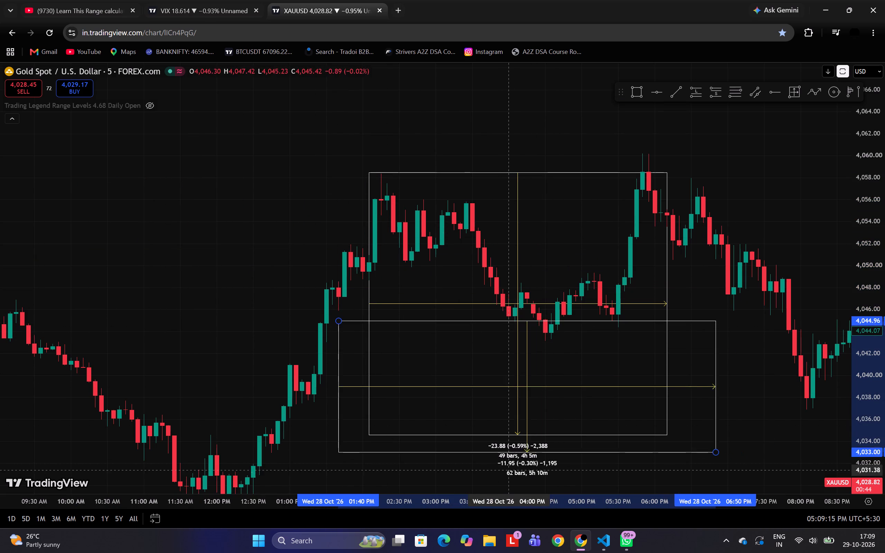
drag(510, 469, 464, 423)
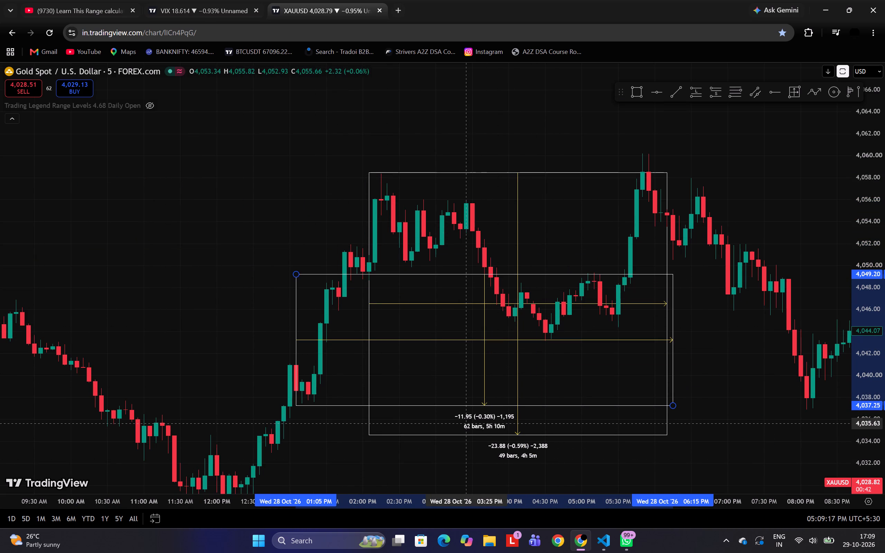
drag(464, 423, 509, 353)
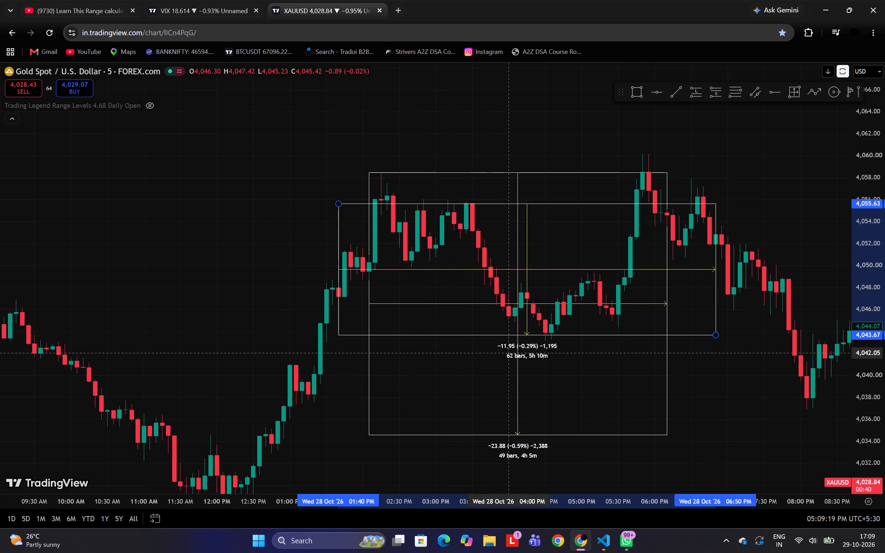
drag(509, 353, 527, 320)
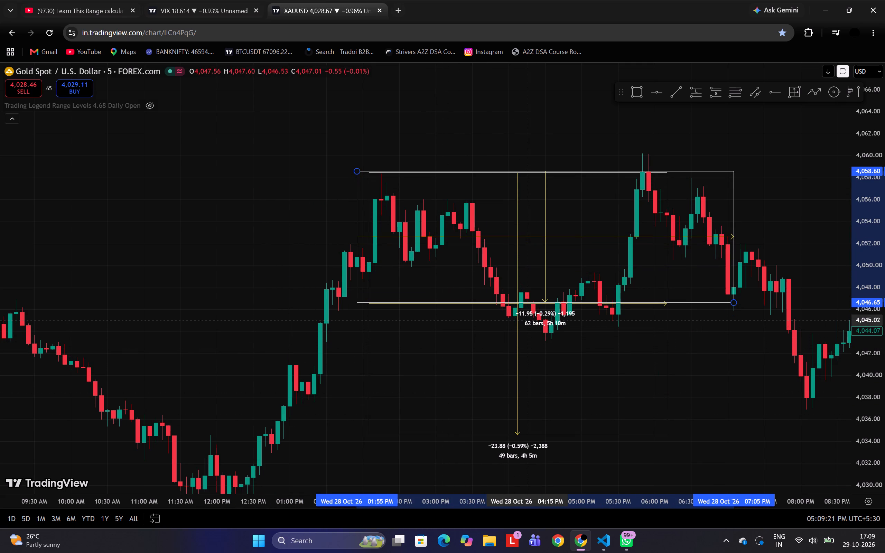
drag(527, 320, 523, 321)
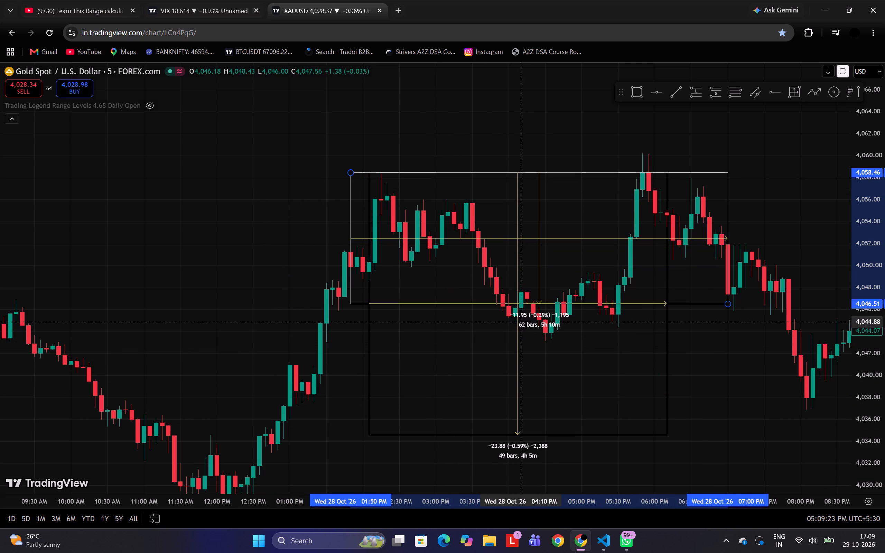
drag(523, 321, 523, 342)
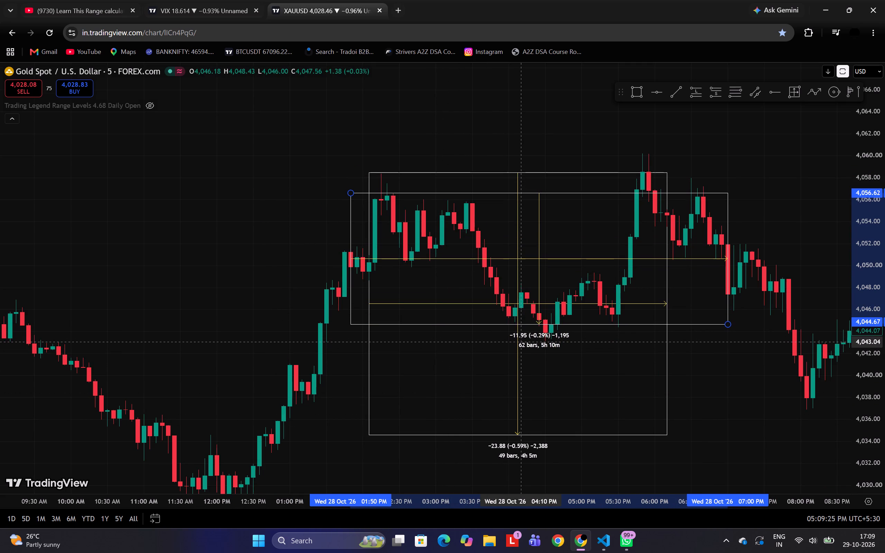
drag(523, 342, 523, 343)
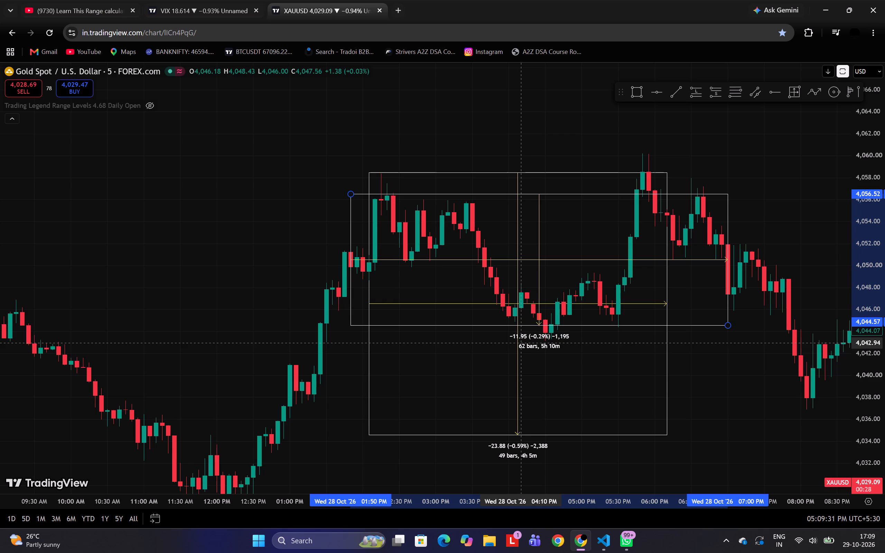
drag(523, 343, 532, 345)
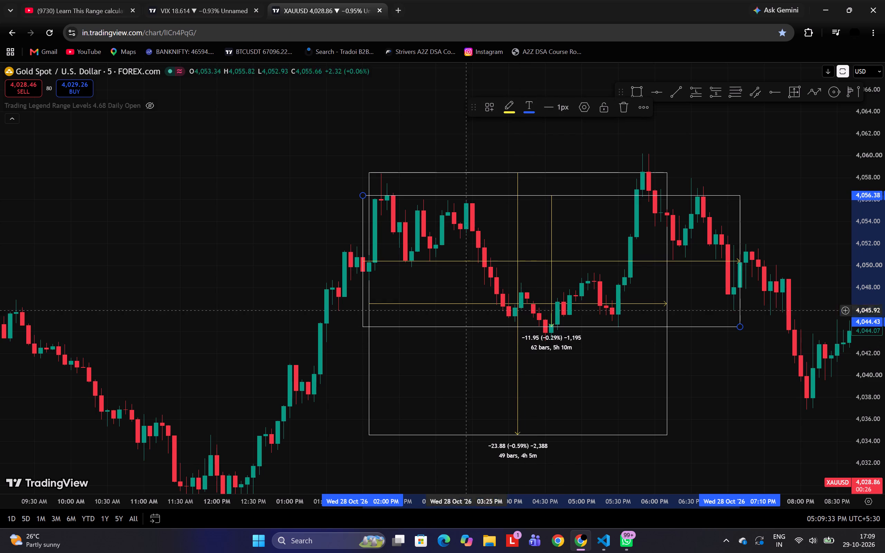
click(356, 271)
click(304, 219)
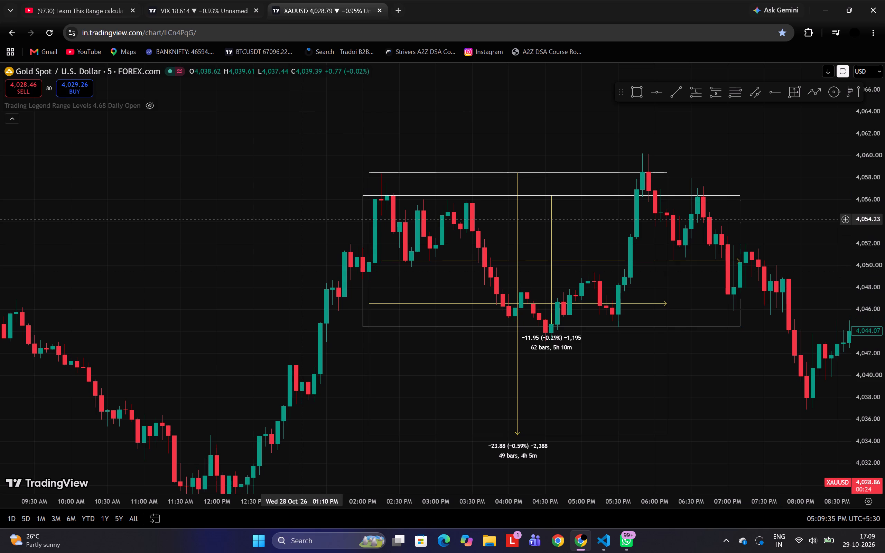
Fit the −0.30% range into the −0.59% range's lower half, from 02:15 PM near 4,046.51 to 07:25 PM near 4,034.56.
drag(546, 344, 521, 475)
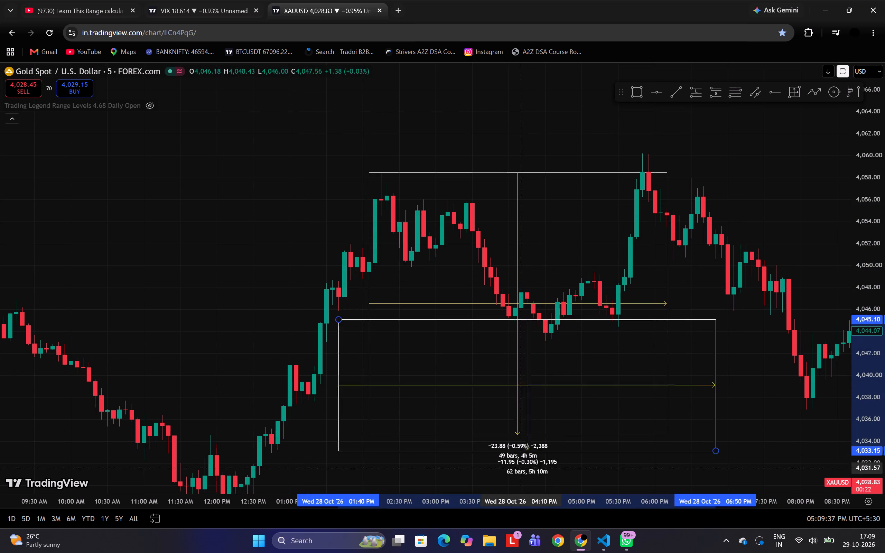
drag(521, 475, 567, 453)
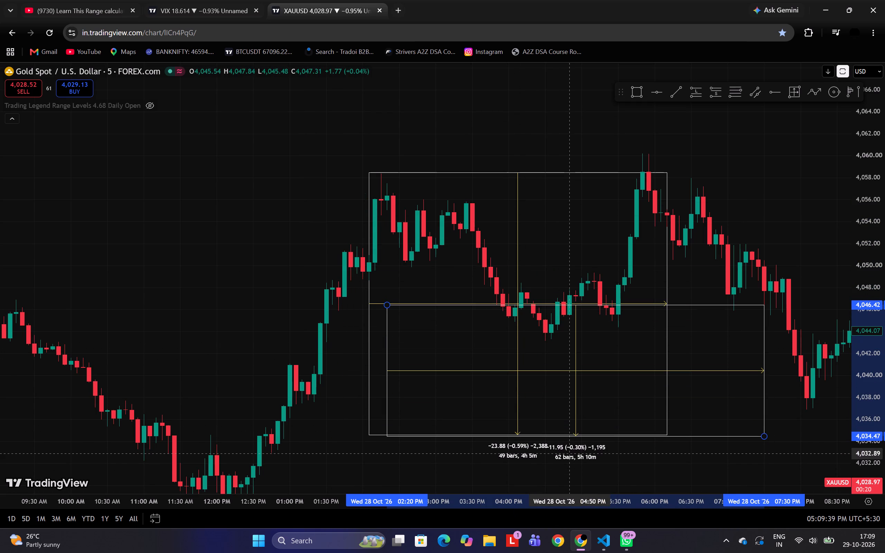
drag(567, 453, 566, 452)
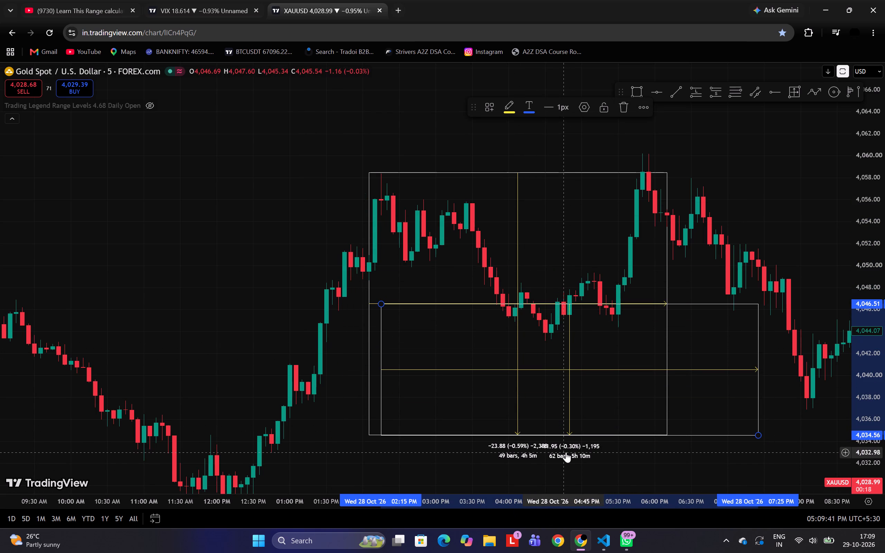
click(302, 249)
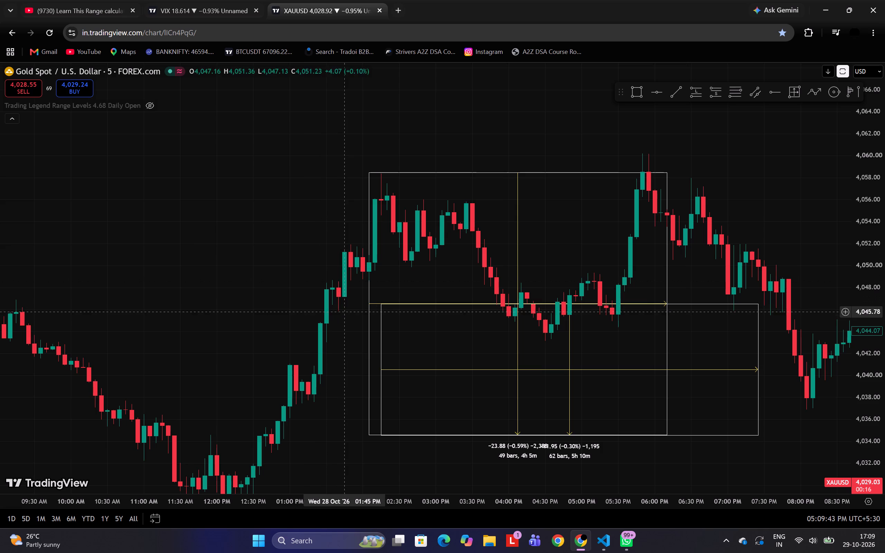
Measure from the −0.59% range's midline down to the −0.30% range's midline, and clear the measurement.
shift+click(353, 303)
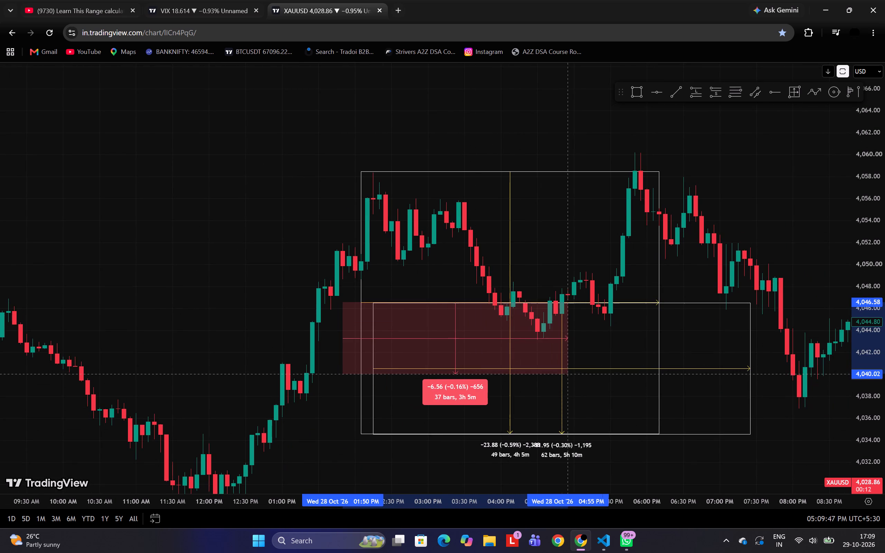
click(585, 368)
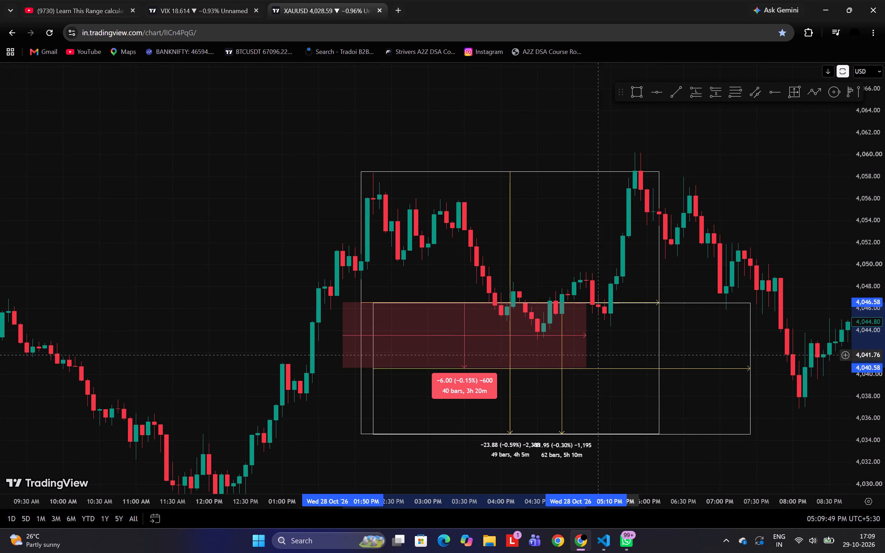
click(597, 355)
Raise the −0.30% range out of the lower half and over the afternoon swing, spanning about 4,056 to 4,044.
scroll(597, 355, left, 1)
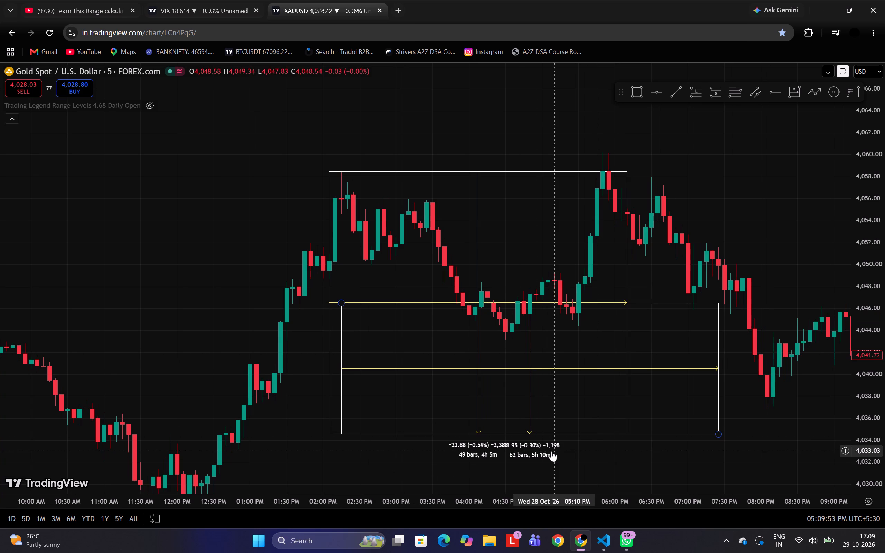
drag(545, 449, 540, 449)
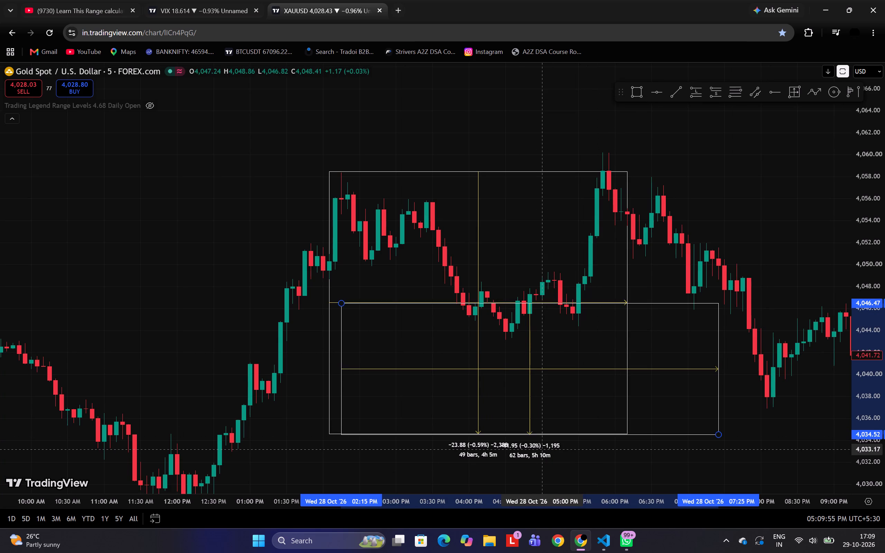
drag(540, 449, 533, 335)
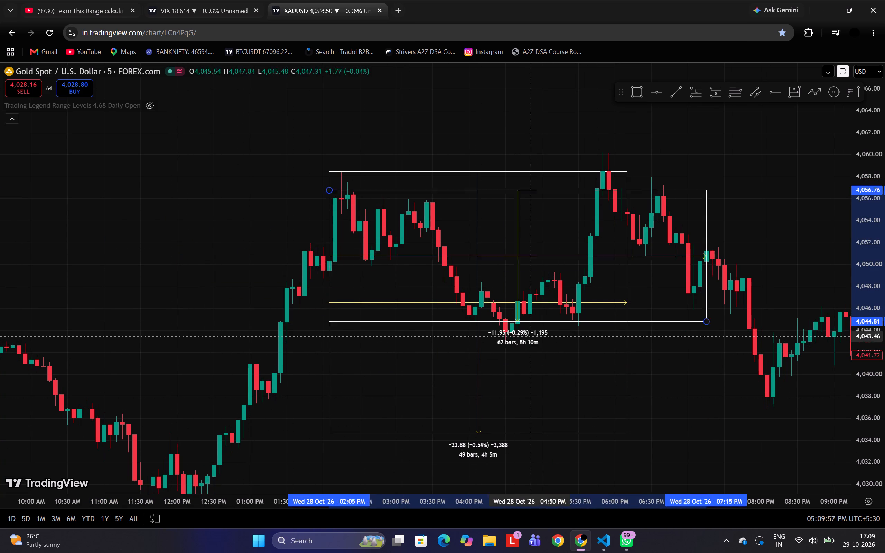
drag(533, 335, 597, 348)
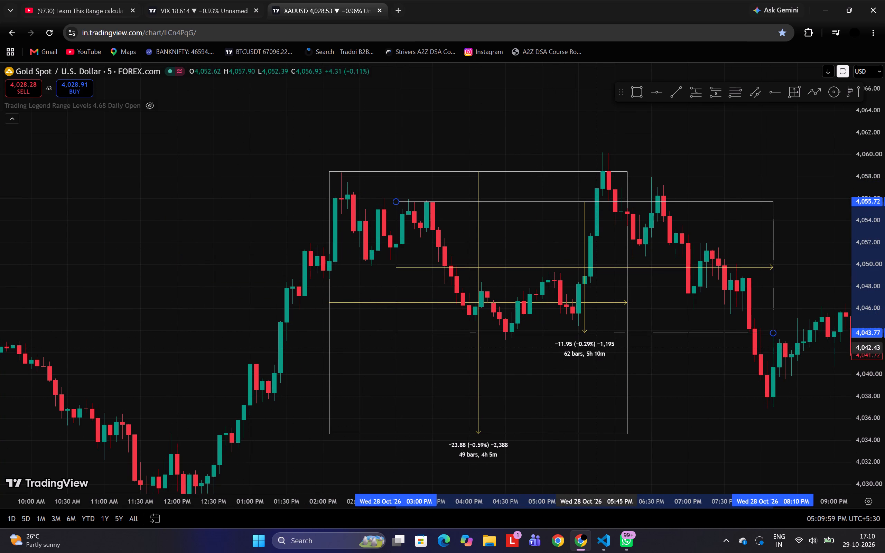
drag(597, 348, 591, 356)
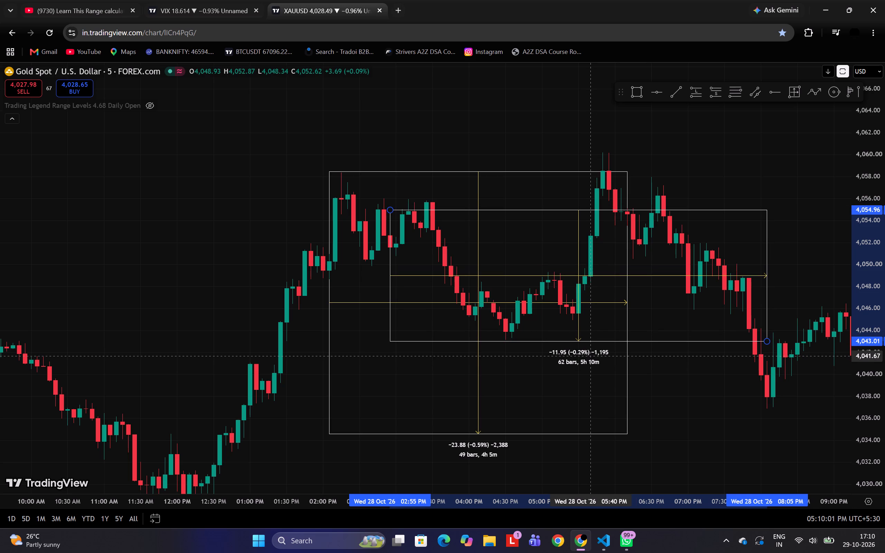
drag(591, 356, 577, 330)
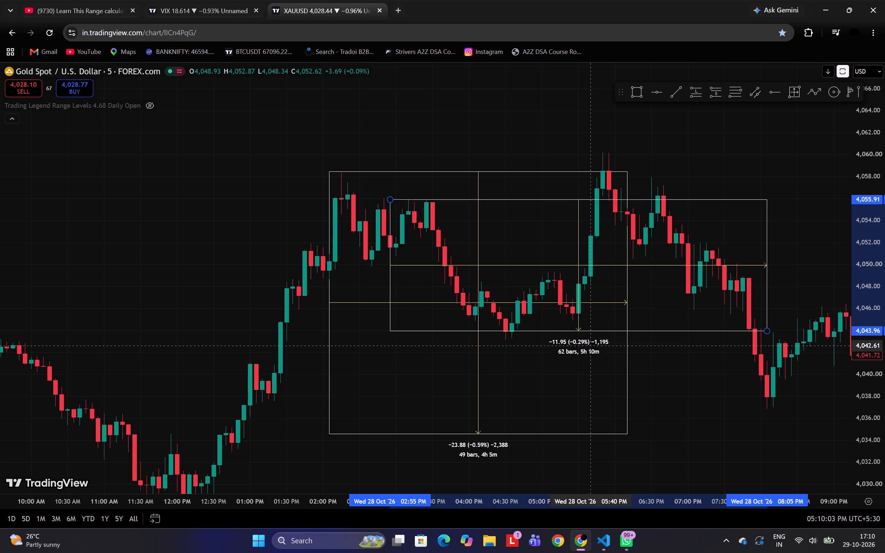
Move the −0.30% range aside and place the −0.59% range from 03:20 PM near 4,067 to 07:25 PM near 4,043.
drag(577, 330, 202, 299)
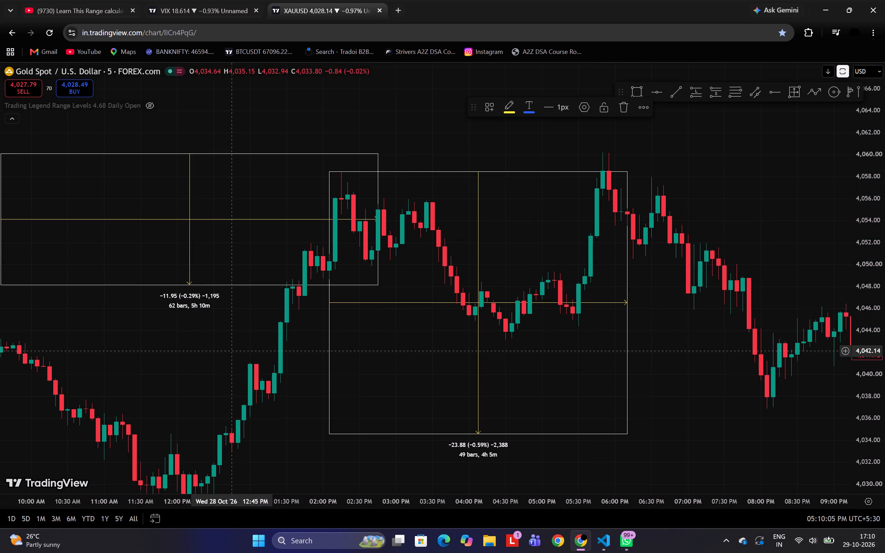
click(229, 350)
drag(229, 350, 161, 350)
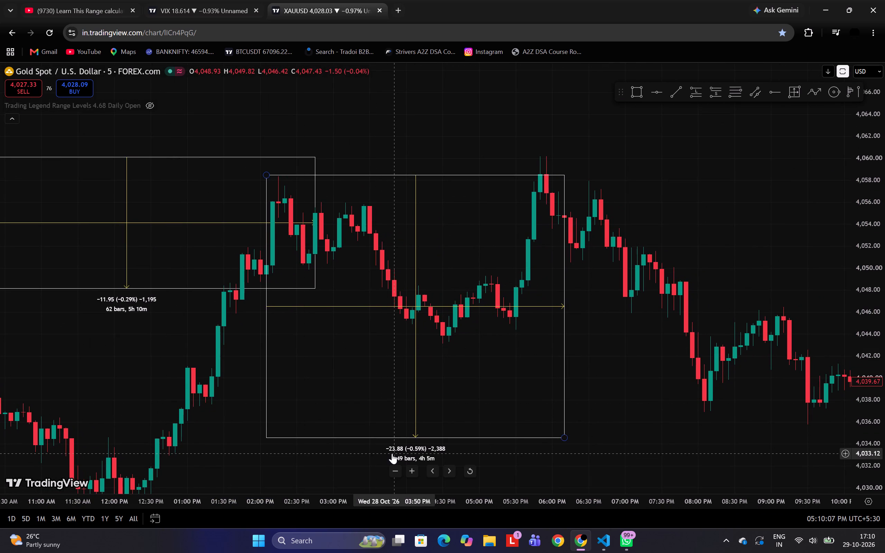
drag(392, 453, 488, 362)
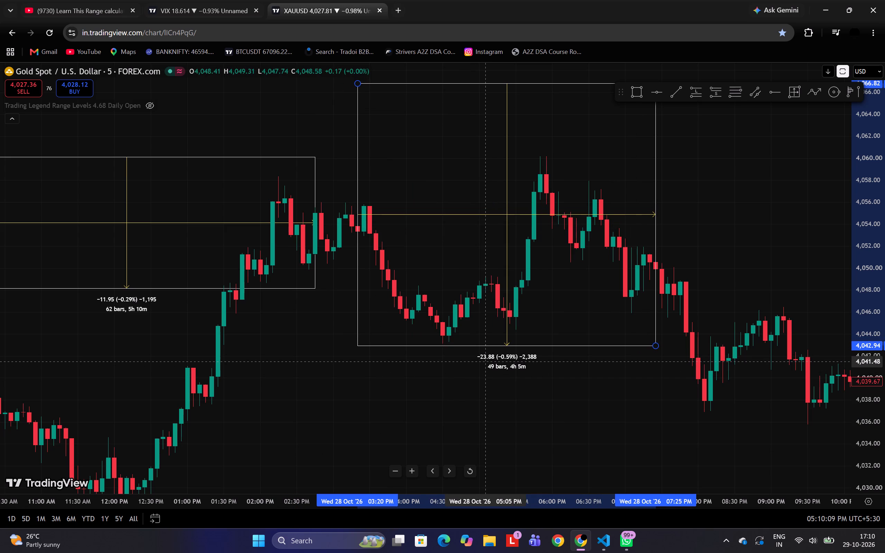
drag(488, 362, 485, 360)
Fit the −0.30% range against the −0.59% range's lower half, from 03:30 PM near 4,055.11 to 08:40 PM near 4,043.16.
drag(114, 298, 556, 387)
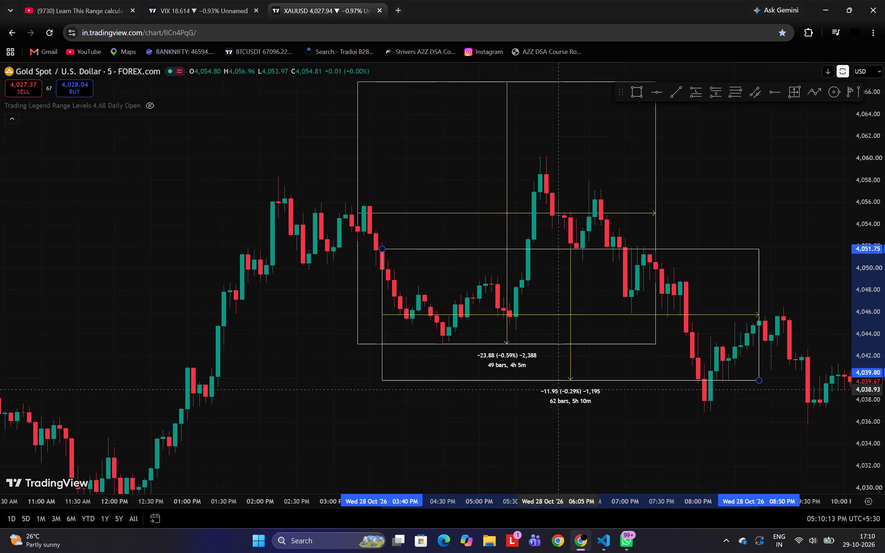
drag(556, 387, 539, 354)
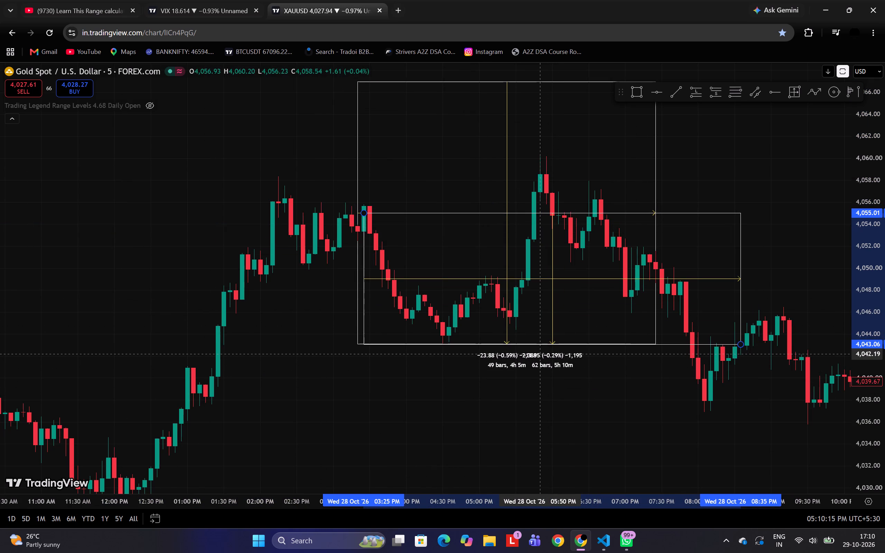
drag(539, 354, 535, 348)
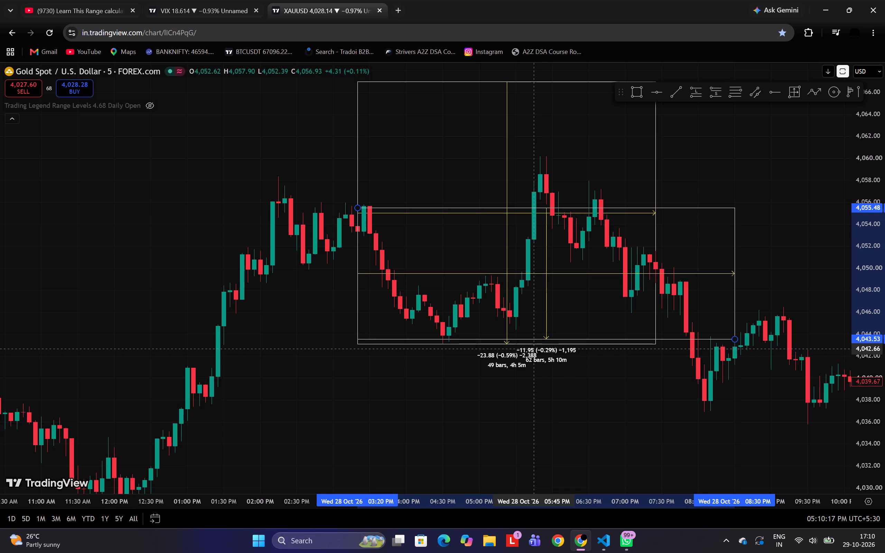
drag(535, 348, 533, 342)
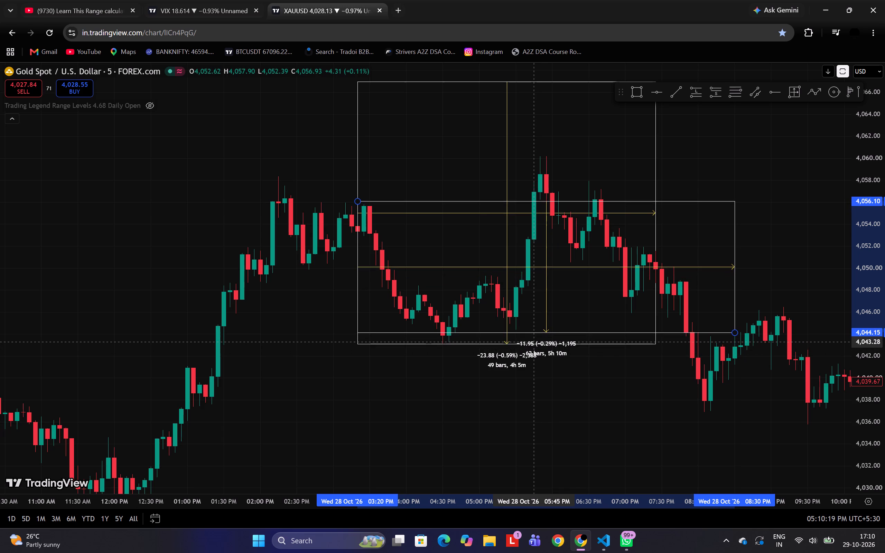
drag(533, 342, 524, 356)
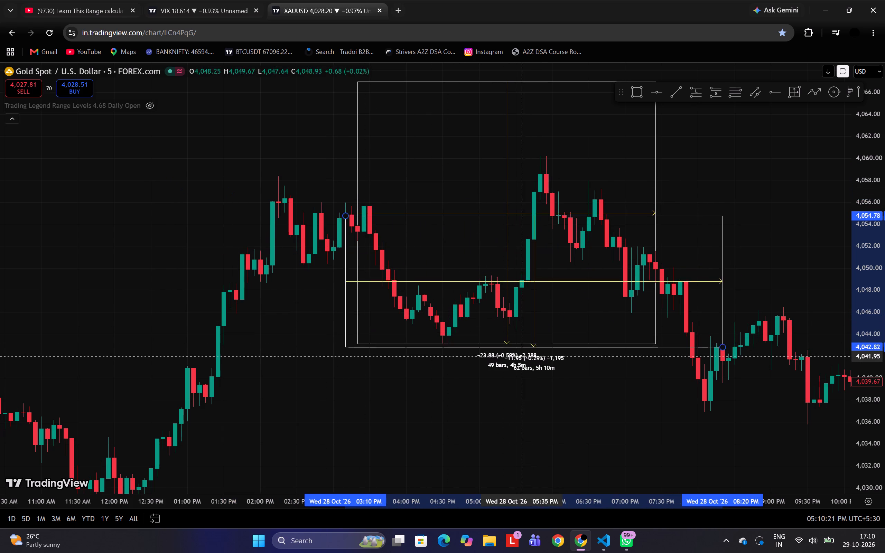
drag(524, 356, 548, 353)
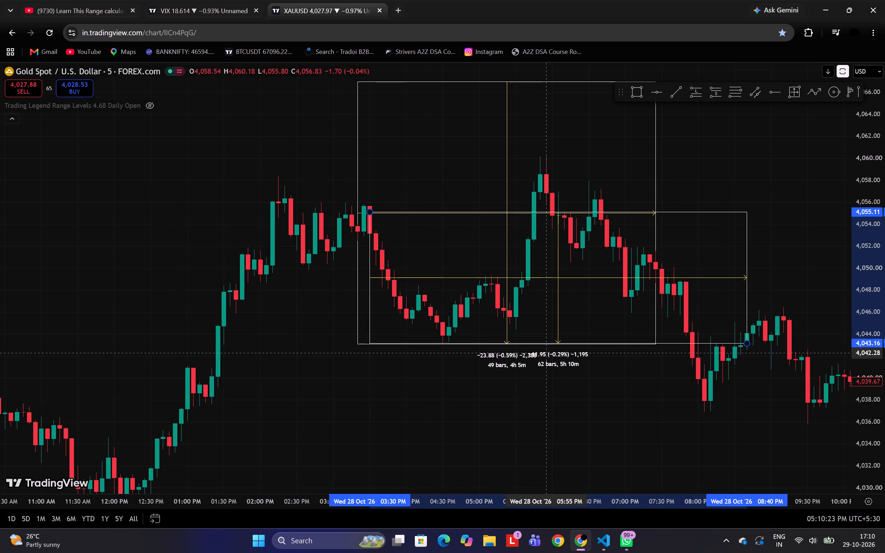
Overlay both ranges on the afternoon swing, starting the −0.30% range at 12:45 PM near 4,057.51 and the −0.59% range at 01:35 PM near 4,063.47.
drag(548, 353, 344, 326)
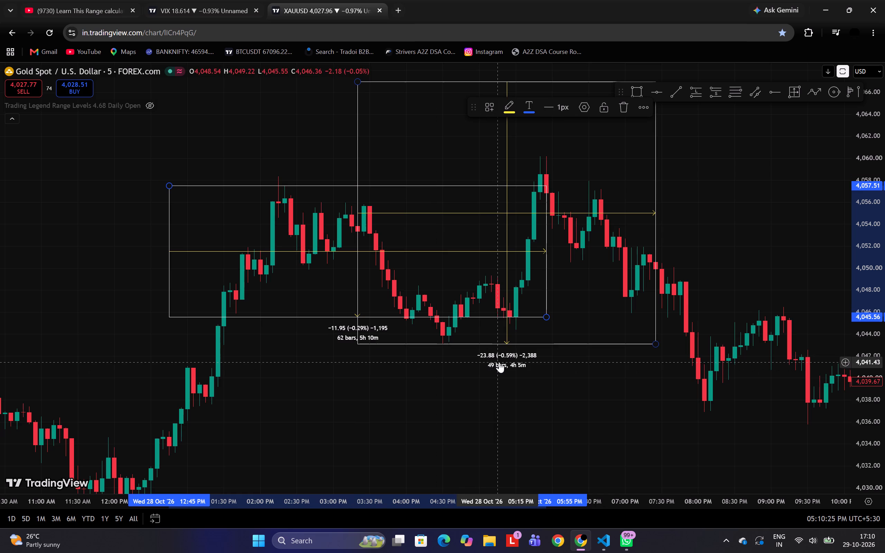
drag(499, 362, 371, 401)
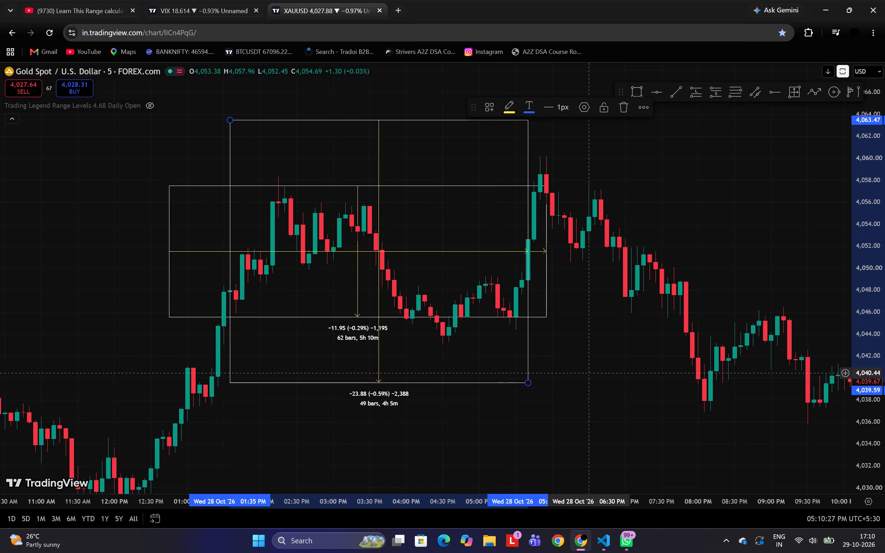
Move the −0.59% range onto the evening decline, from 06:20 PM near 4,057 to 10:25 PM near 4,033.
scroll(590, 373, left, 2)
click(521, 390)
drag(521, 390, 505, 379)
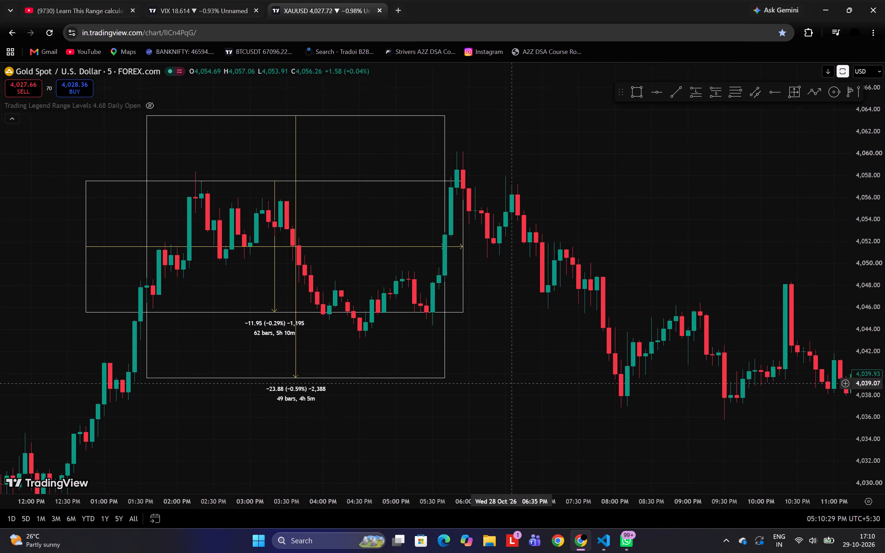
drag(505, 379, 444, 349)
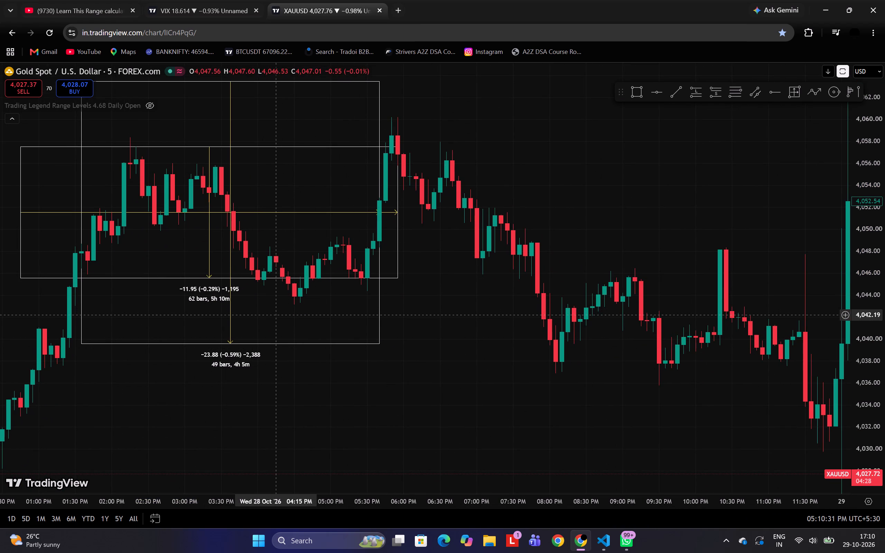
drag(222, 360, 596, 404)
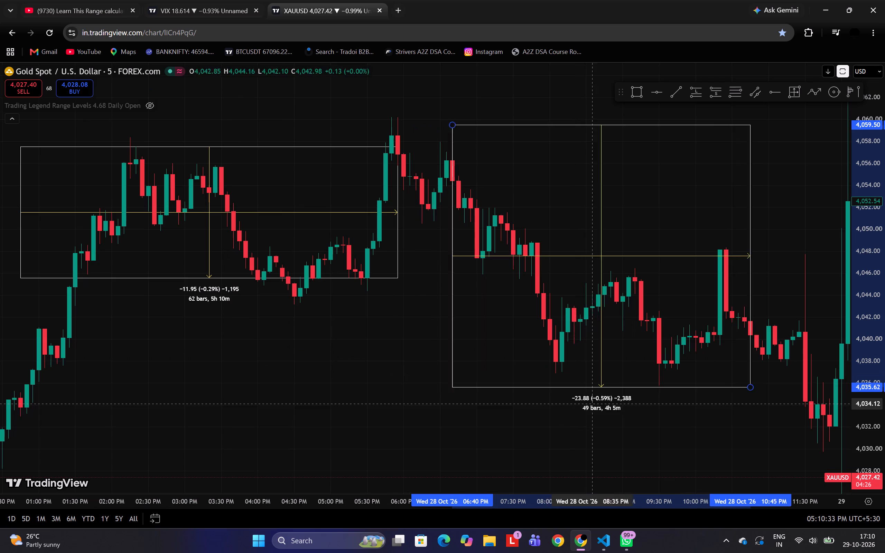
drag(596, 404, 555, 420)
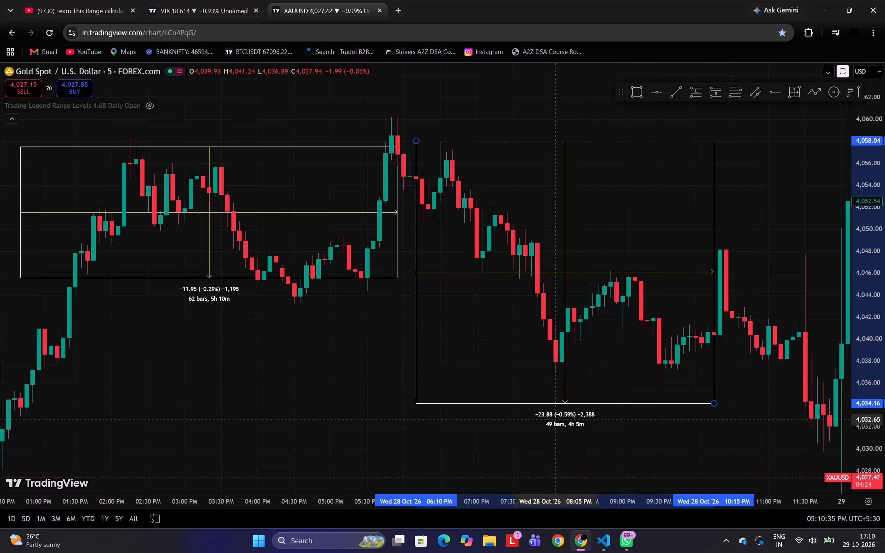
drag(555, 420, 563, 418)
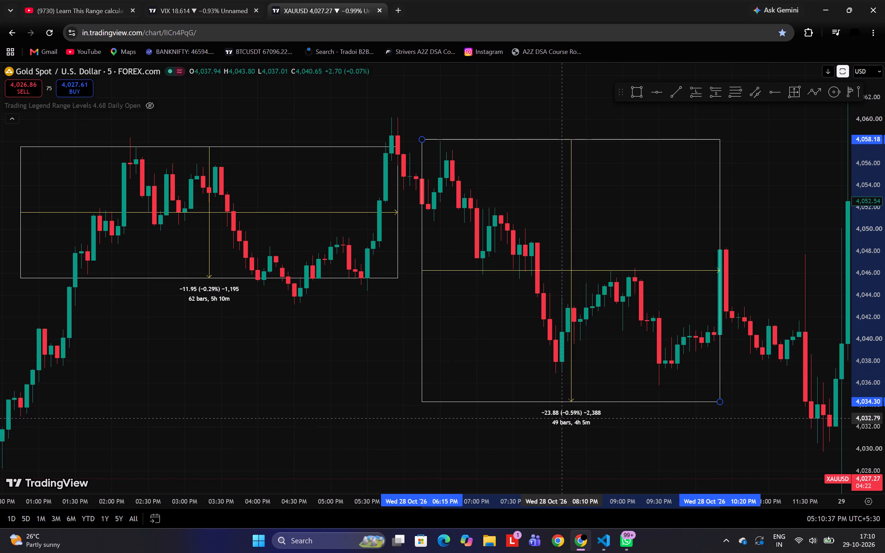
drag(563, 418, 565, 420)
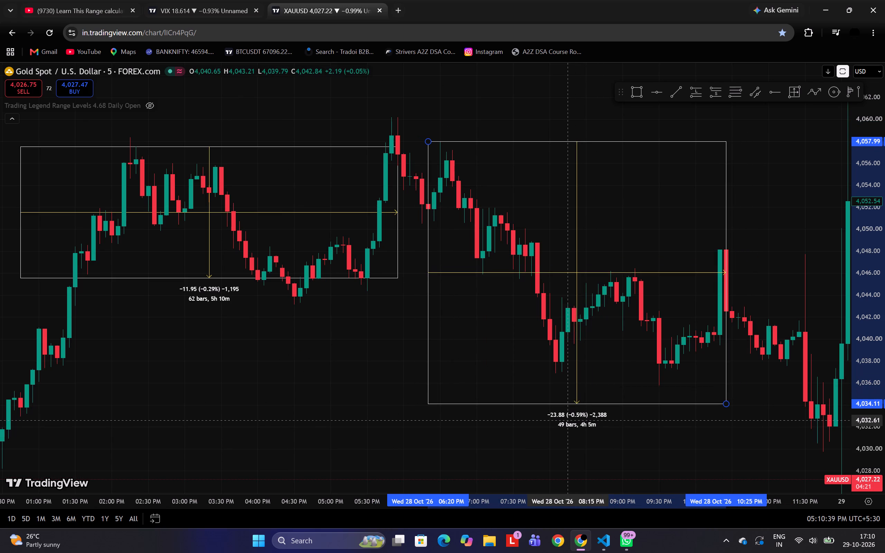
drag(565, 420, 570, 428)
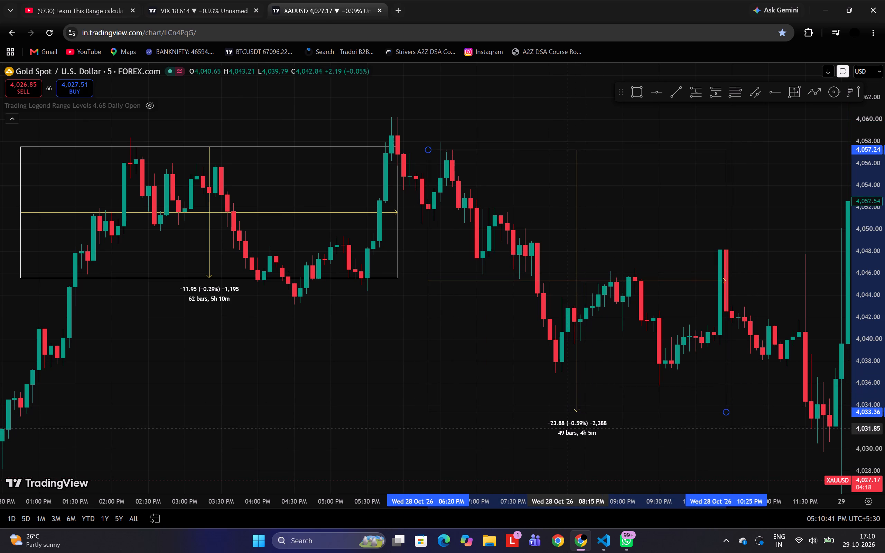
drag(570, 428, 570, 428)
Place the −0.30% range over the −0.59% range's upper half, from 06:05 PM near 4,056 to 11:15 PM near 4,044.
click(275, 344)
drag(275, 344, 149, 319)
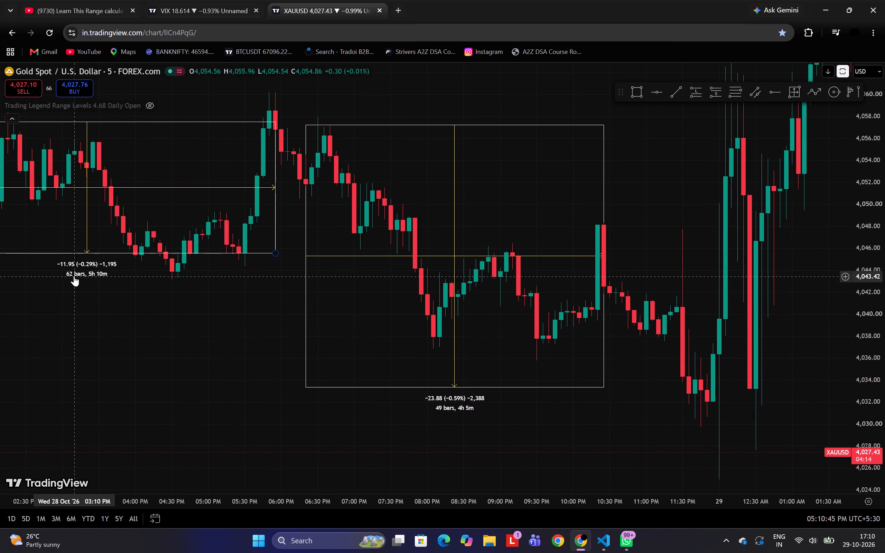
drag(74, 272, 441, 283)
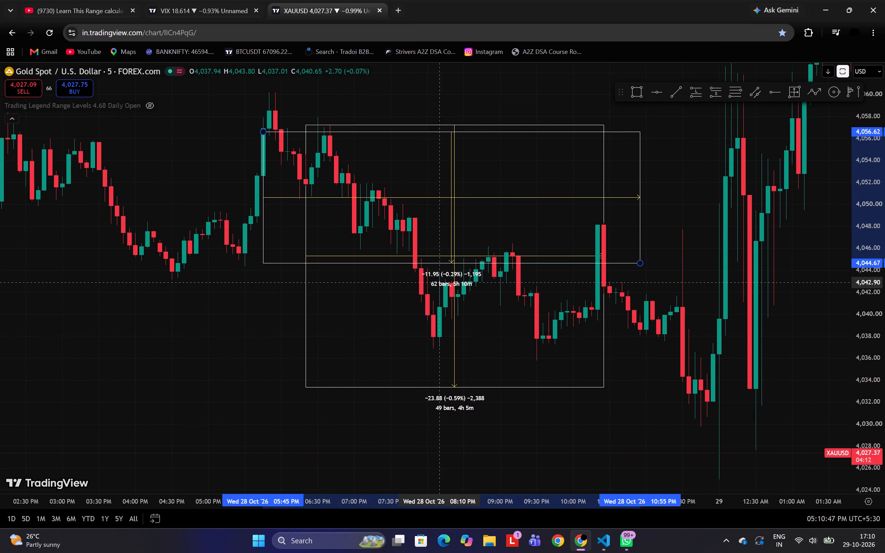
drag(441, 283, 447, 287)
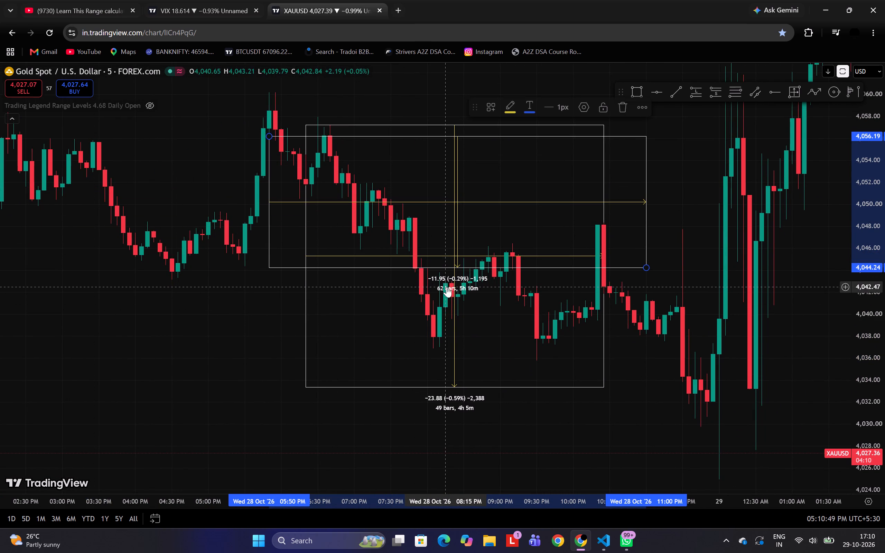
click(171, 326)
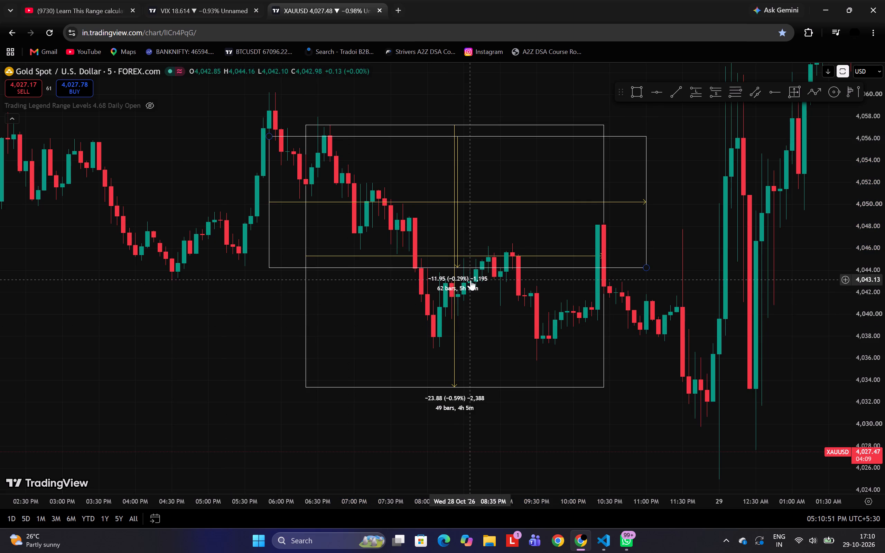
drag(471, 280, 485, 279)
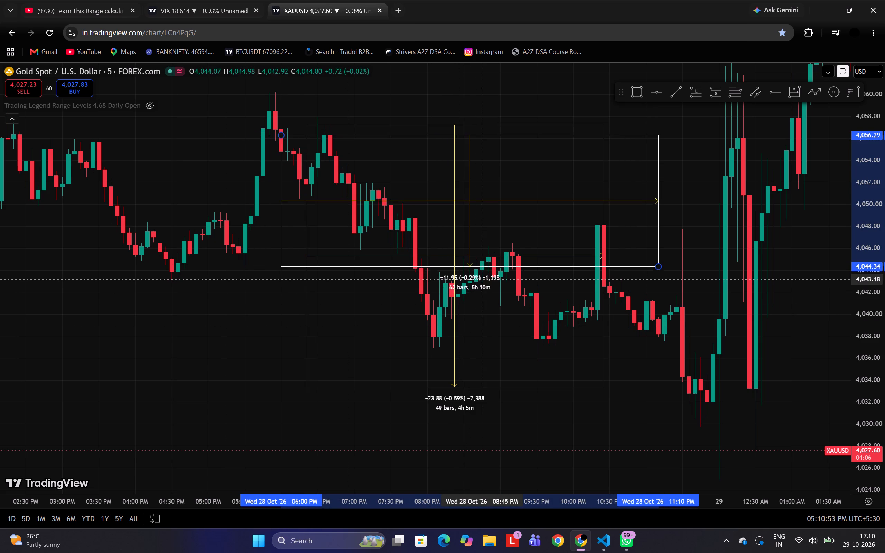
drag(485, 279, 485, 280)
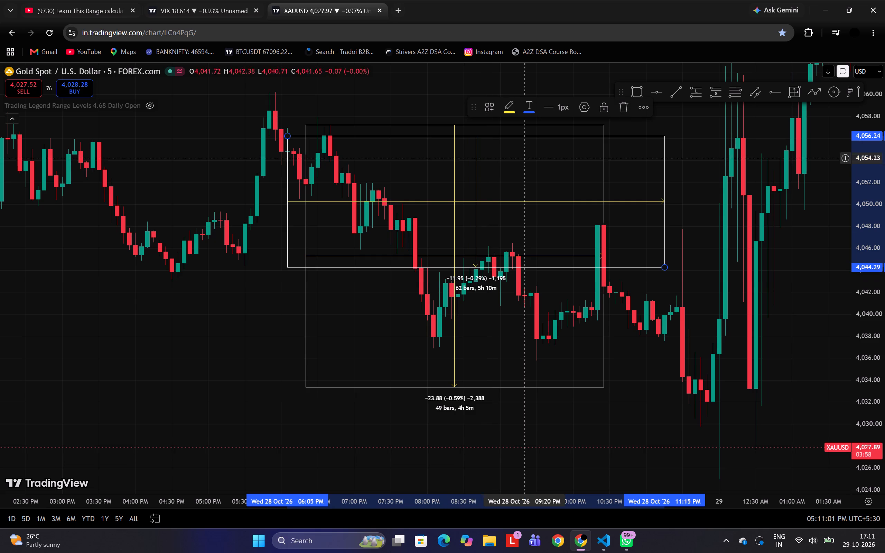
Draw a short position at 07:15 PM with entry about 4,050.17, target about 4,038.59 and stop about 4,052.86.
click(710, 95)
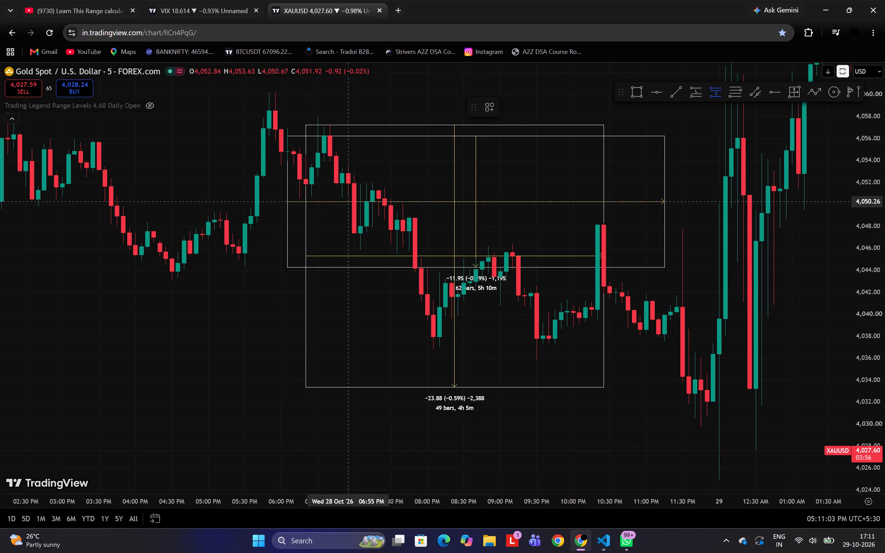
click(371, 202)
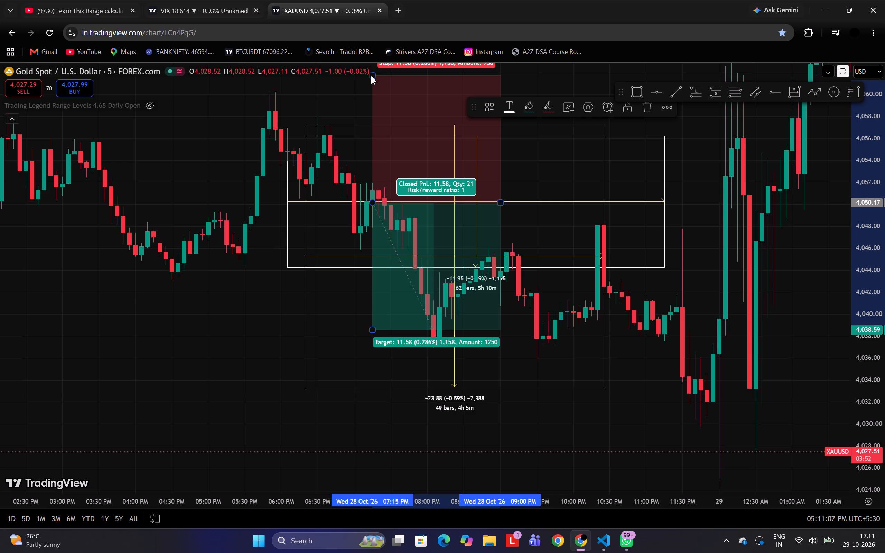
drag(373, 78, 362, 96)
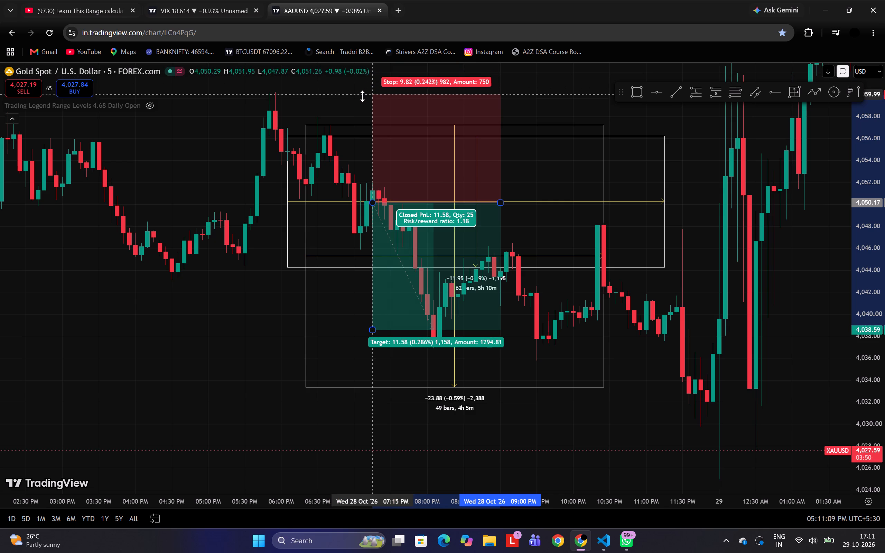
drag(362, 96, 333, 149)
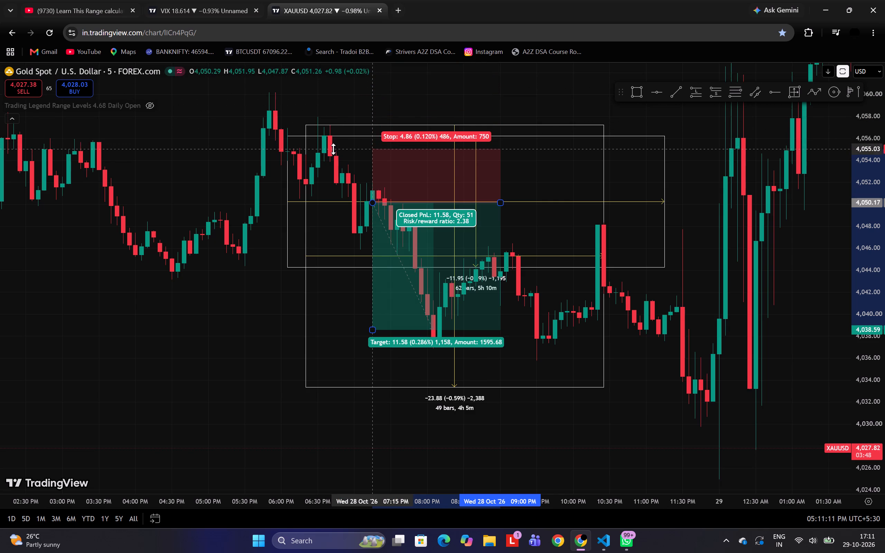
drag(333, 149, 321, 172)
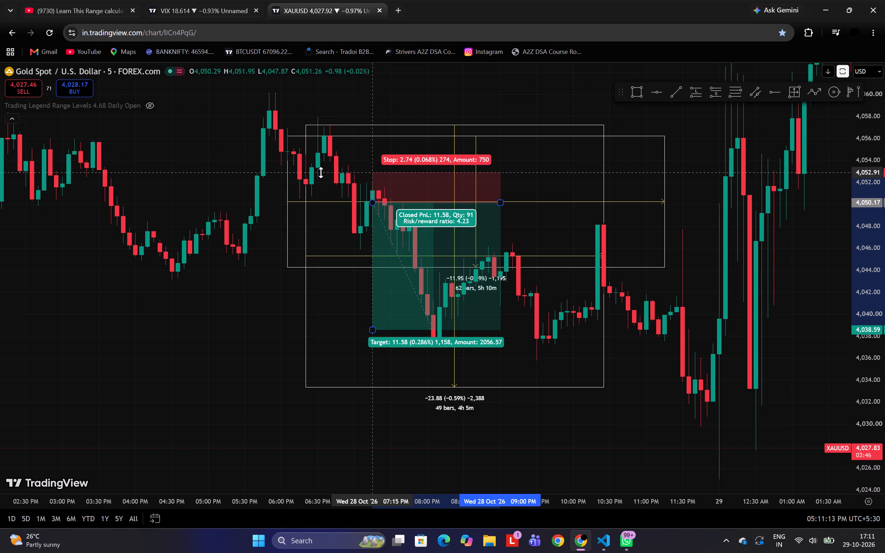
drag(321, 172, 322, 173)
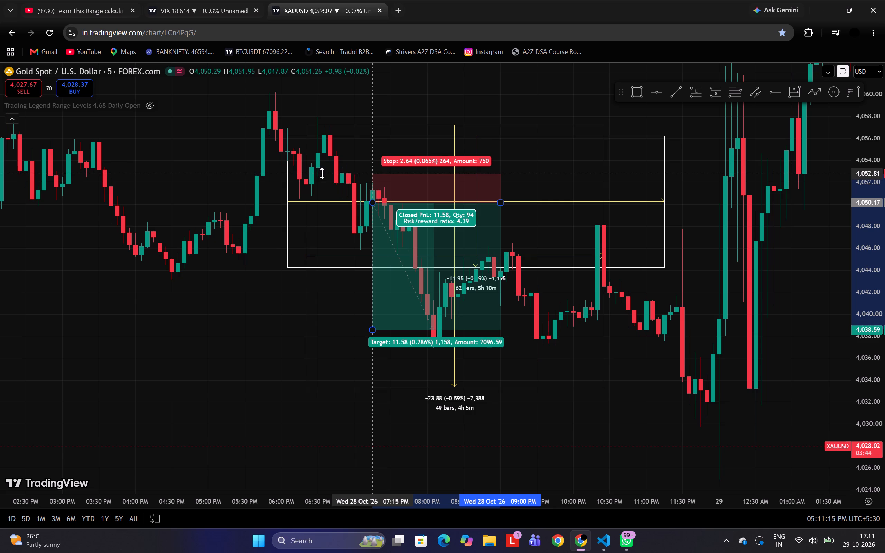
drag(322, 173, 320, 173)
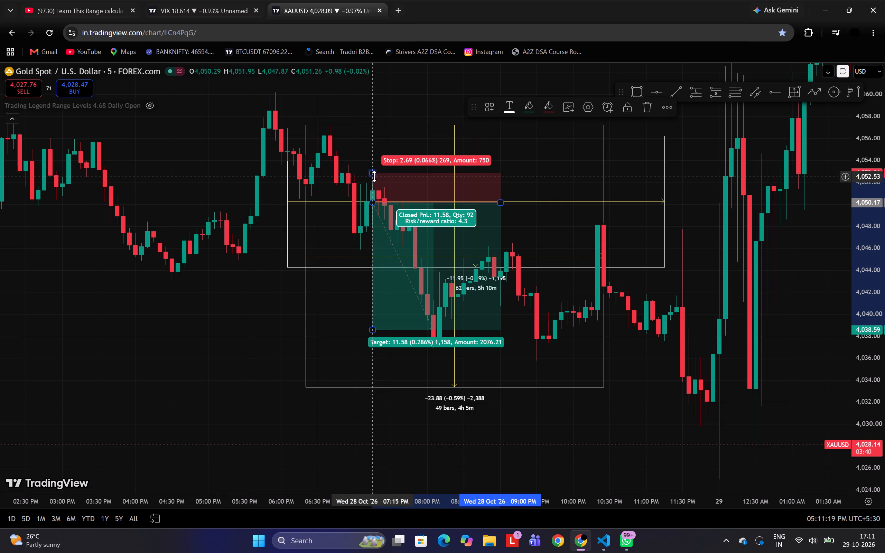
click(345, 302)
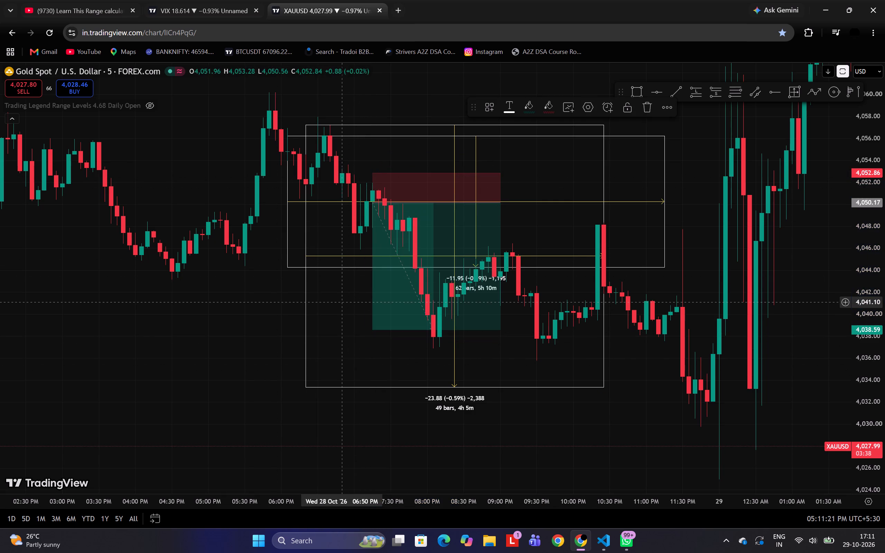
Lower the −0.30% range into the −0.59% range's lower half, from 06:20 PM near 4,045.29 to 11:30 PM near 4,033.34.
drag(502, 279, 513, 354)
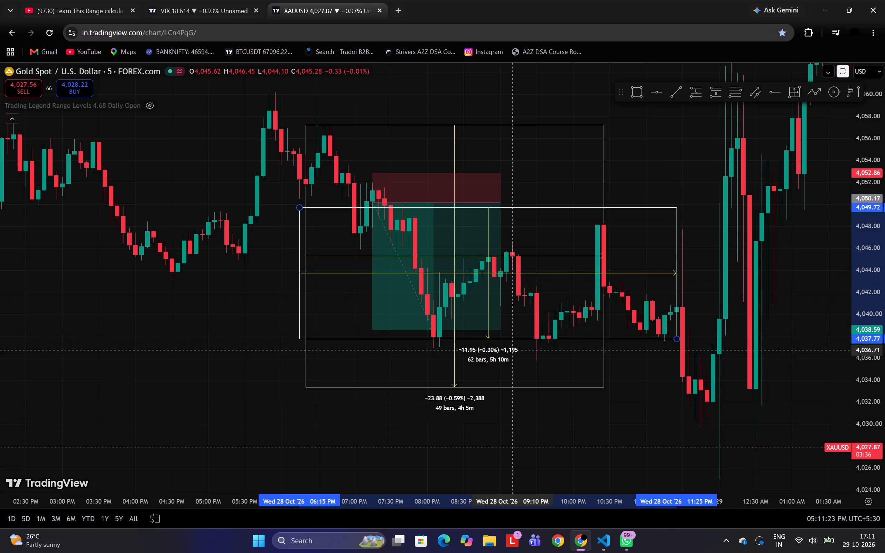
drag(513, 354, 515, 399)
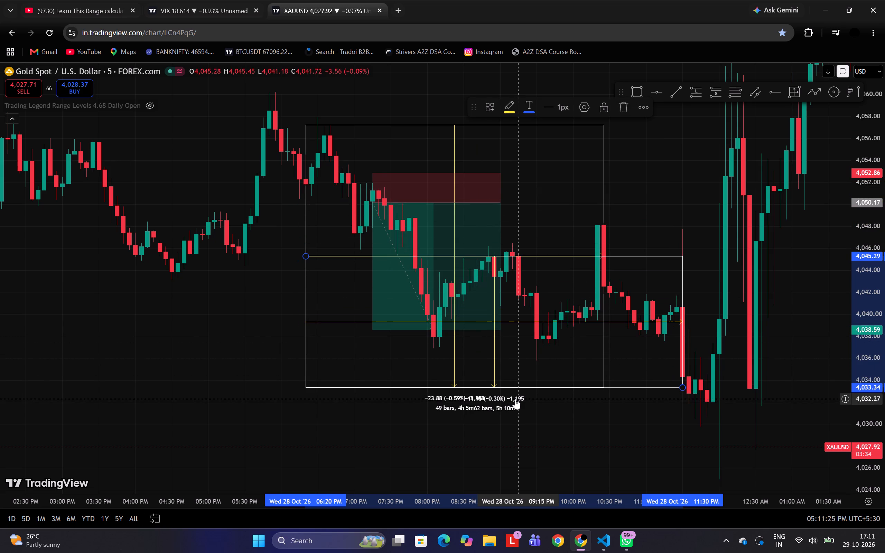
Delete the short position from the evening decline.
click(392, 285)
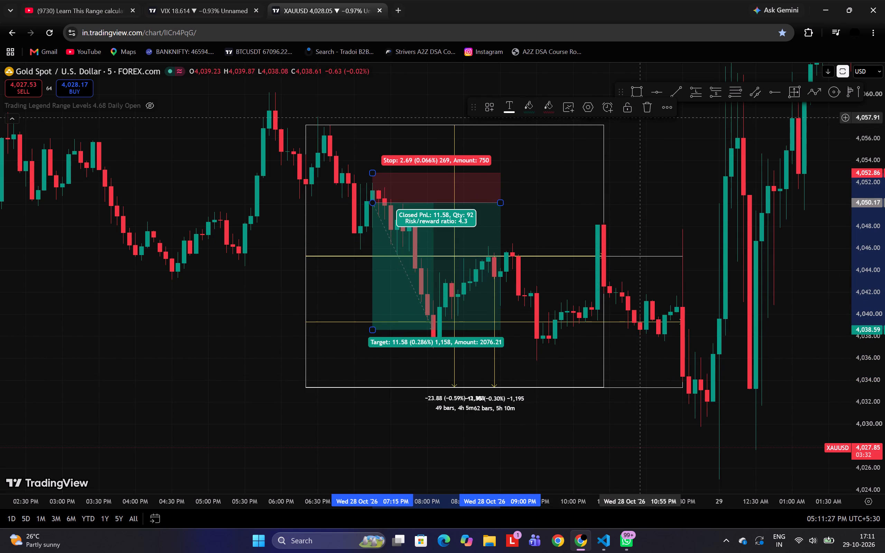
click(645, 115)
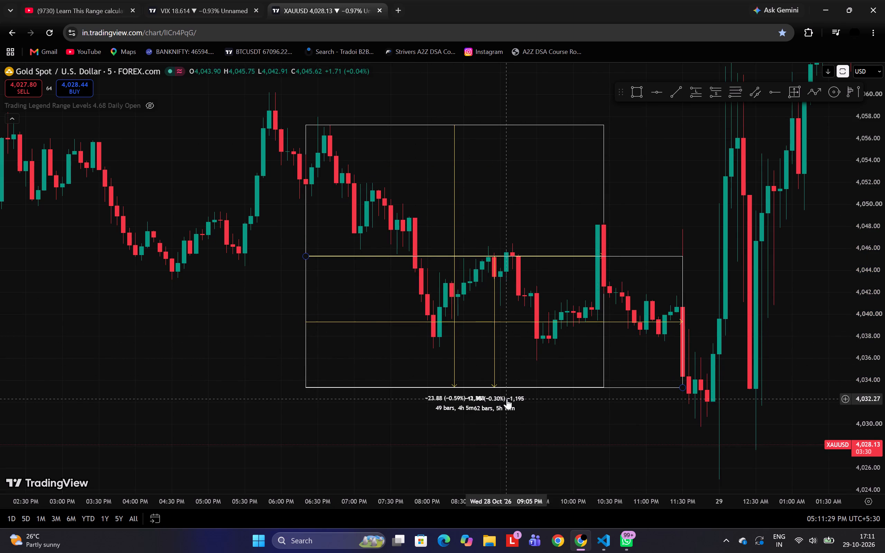
Clear the evening decline by shifting the −0.30% range to start at 08:45 PM and the −0.59% range back over the afternoon swing.
drag(507, 399, 691, 319)
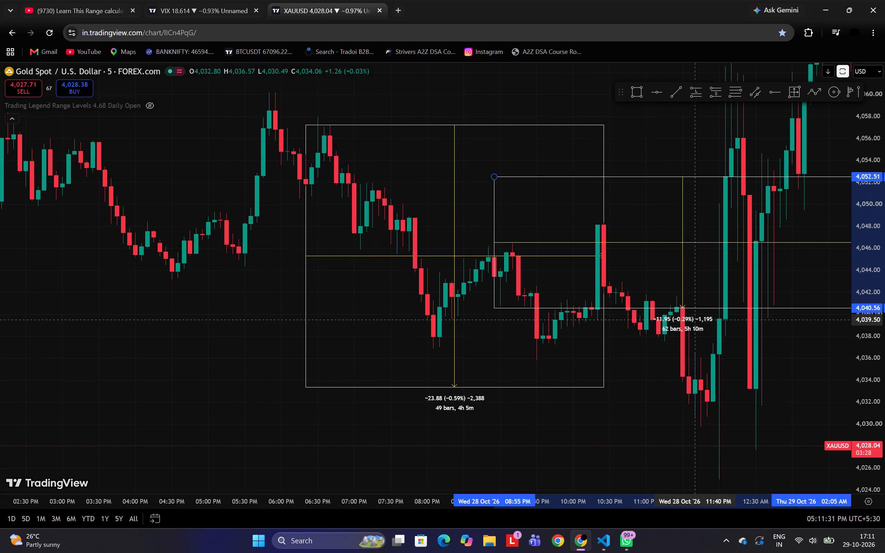
drag(691, 319, 684, 316)
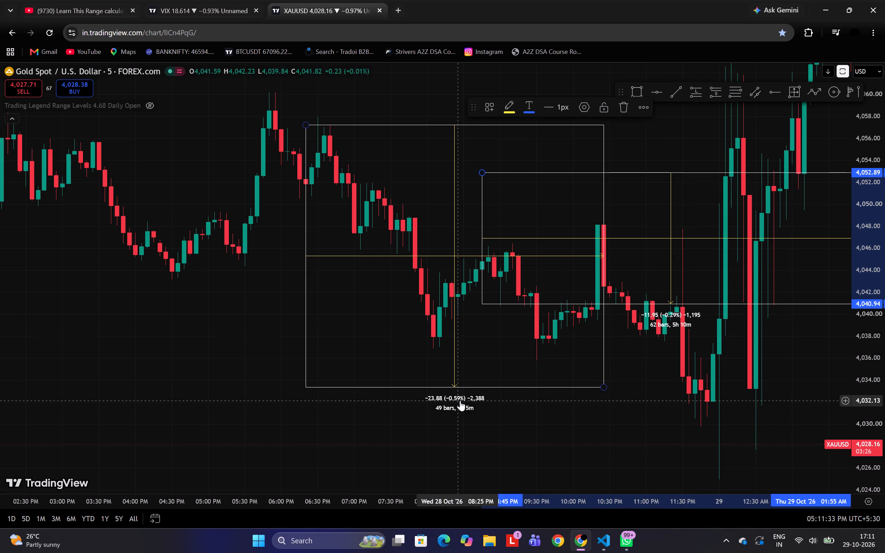
drag(460, 401, 190, 336)
Fit the −0.30% range to the evening swings, placing it from 07:00 PM near 4,048.87 to 12:10 AM near 4,036.92.
drag(668, 315, 481, 269)
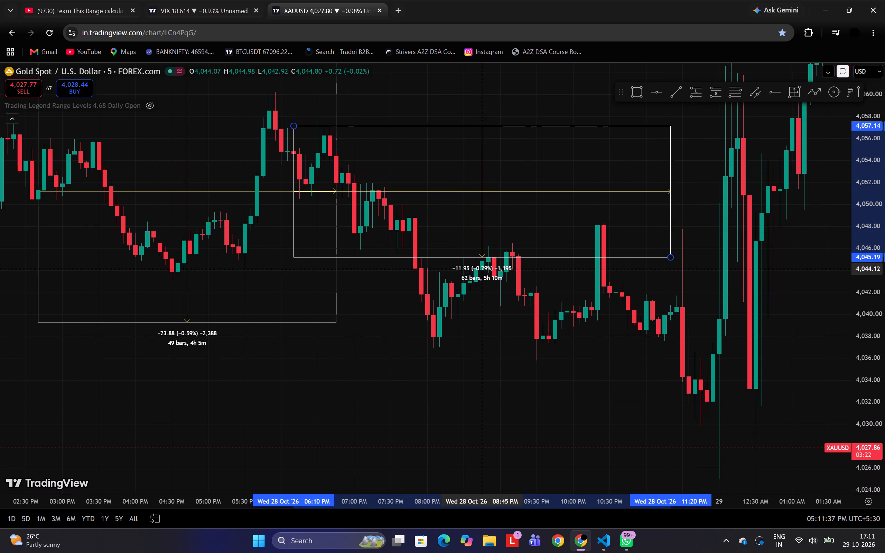
drag(481, 269, 506, 402)
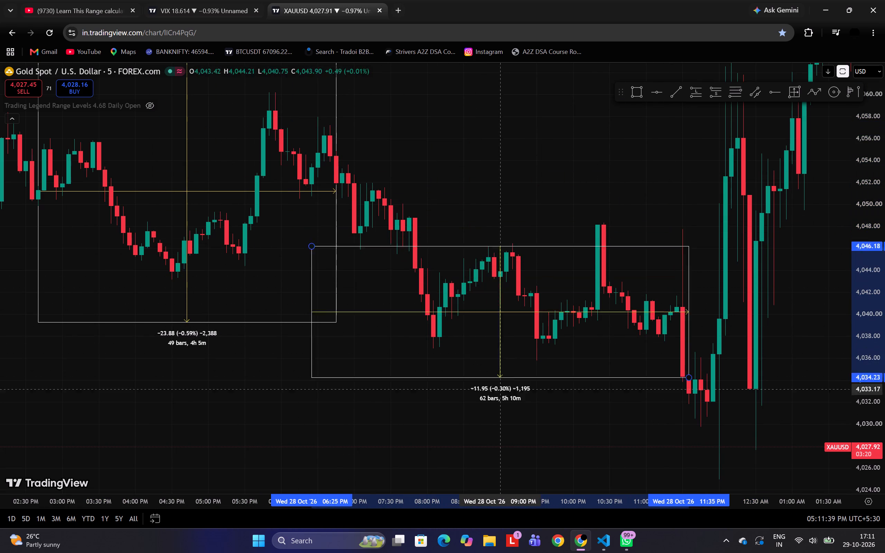
drag(506, 402, 555, 360)
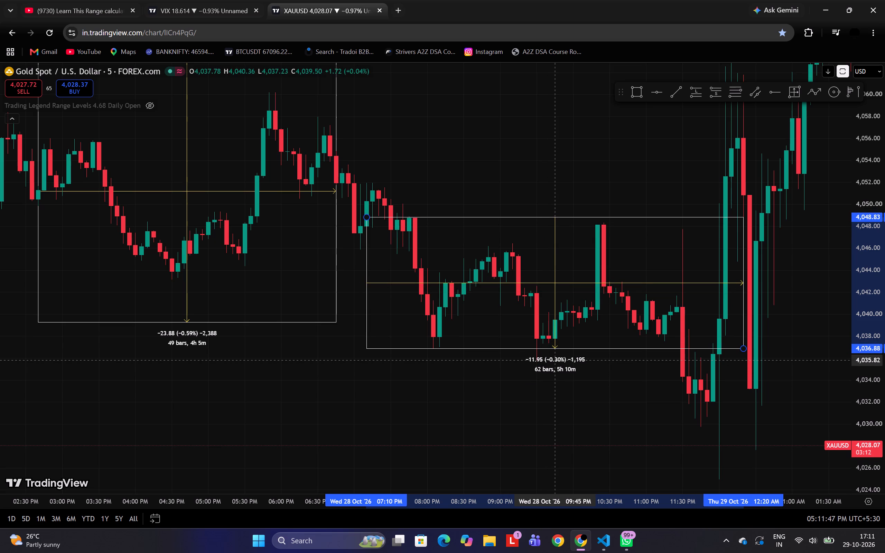
drag(555, 360, 485, 270)
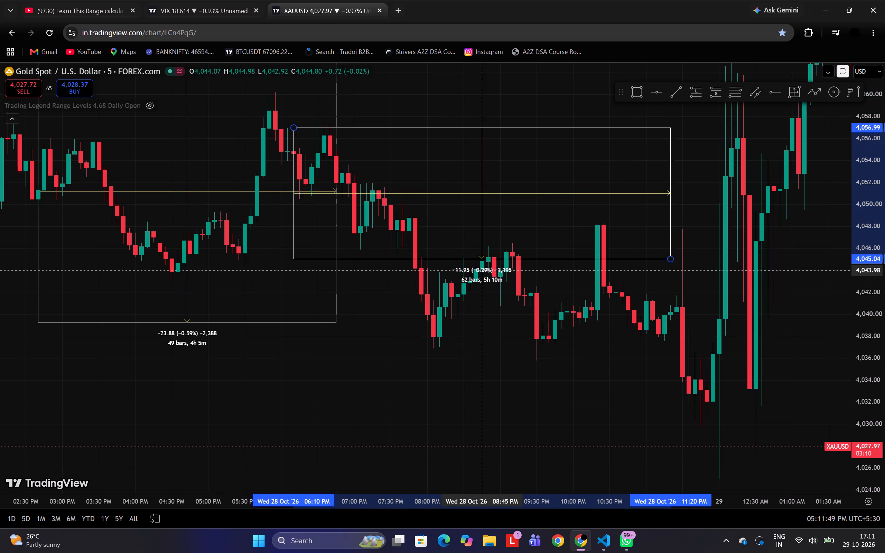
drag(485, 270, 490, 267)
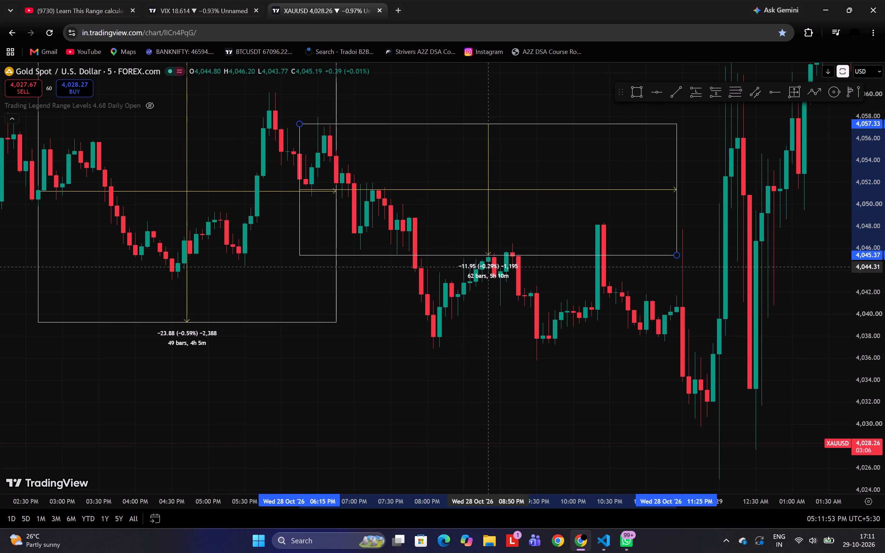
drag(490, 267, 544, 359)
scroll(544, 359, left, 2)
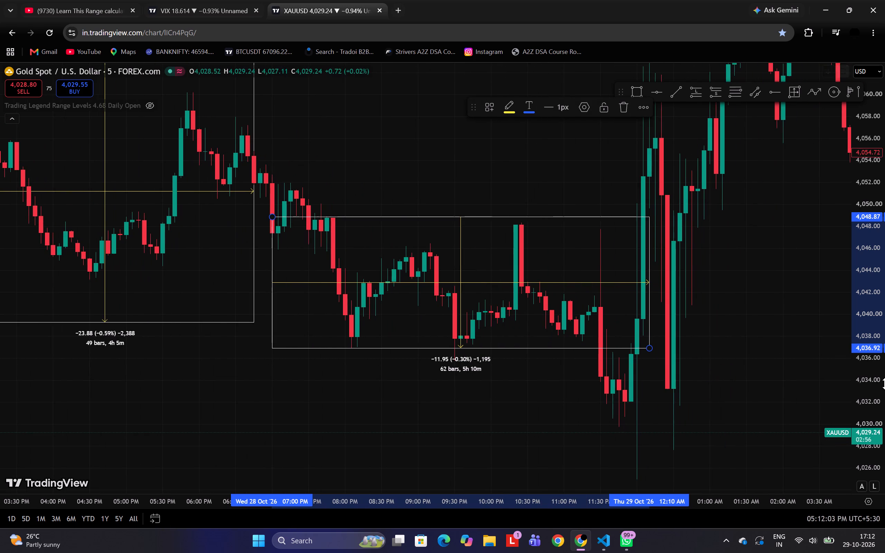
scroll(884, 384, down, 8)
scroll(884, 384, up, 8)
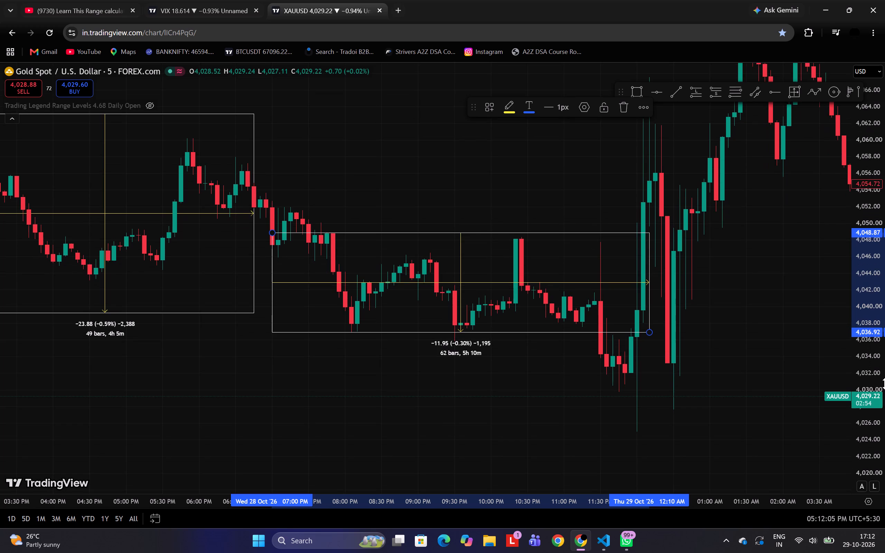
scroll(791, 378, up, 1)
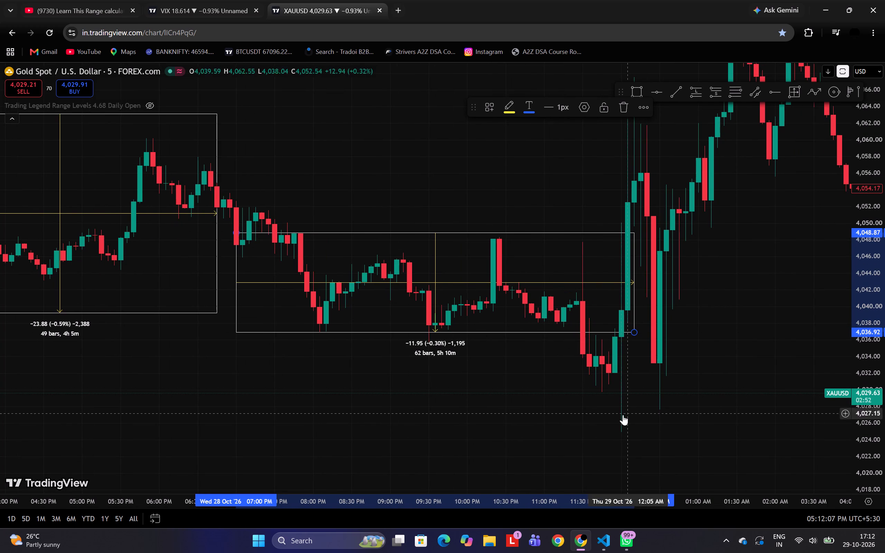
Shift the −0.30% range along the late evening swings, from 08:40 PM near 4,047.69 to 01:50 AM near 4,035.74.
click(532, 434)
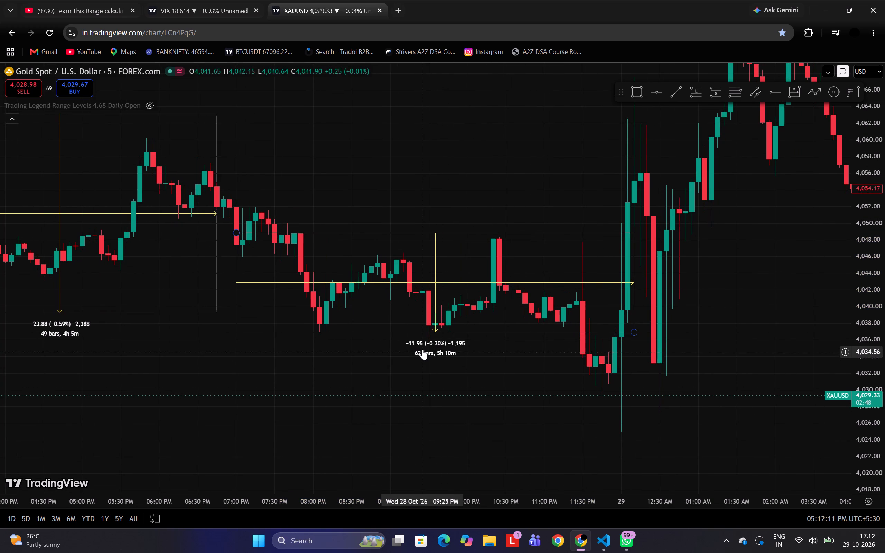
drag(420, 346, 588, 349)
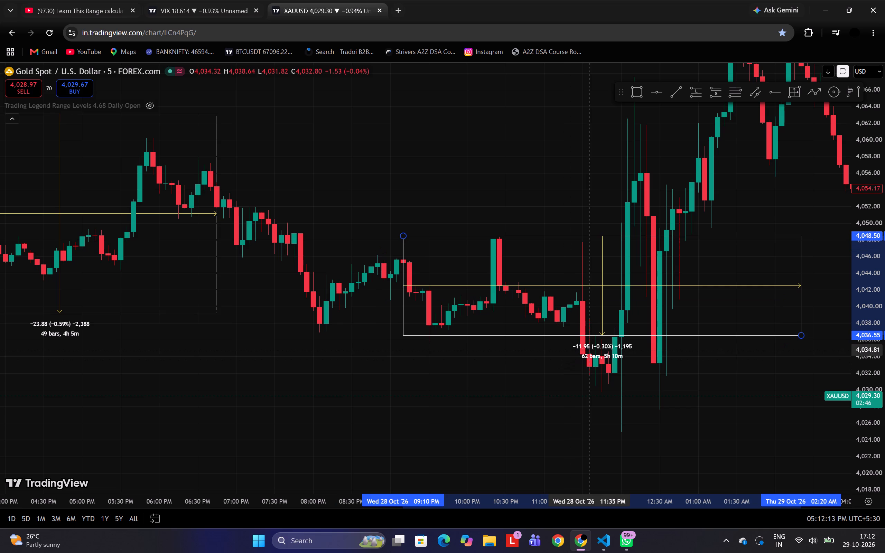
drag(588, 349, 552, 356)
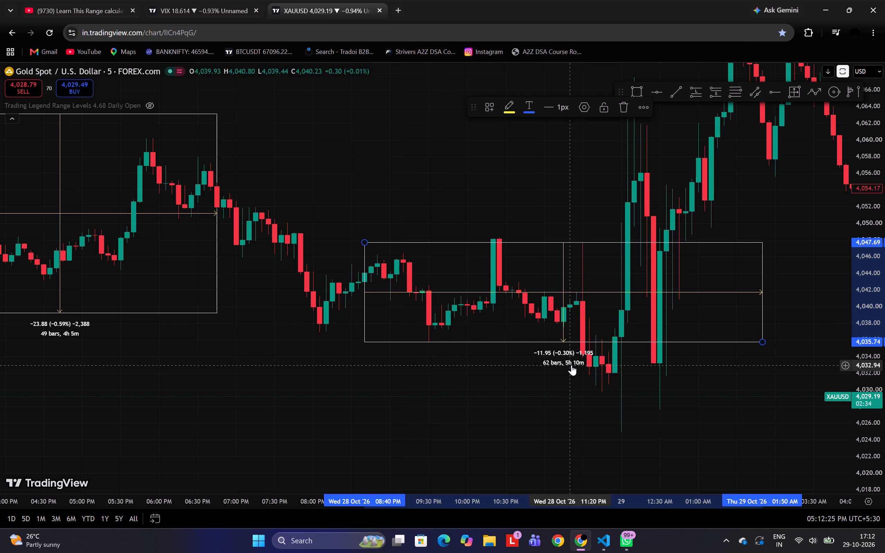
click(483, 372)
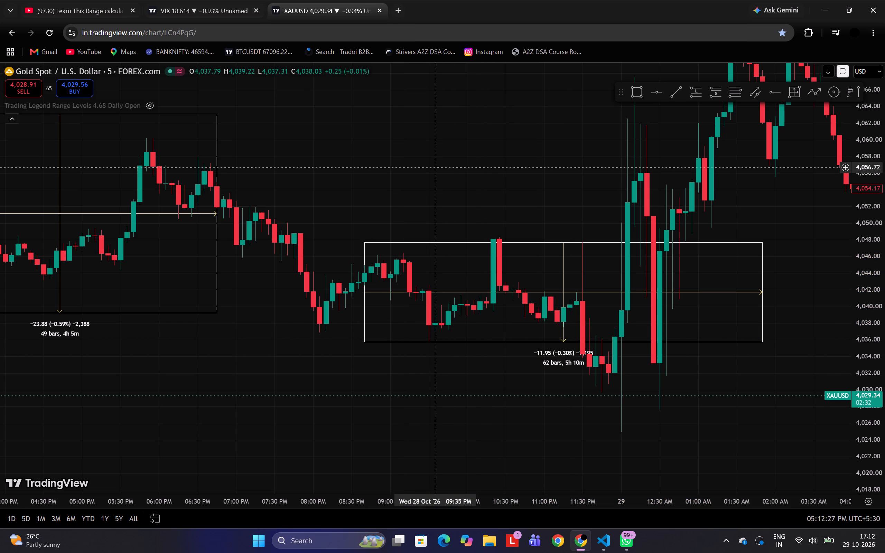
Remove all five drawings from the XAUUSD chart after a glance at the strategy video.
click(105, 0)
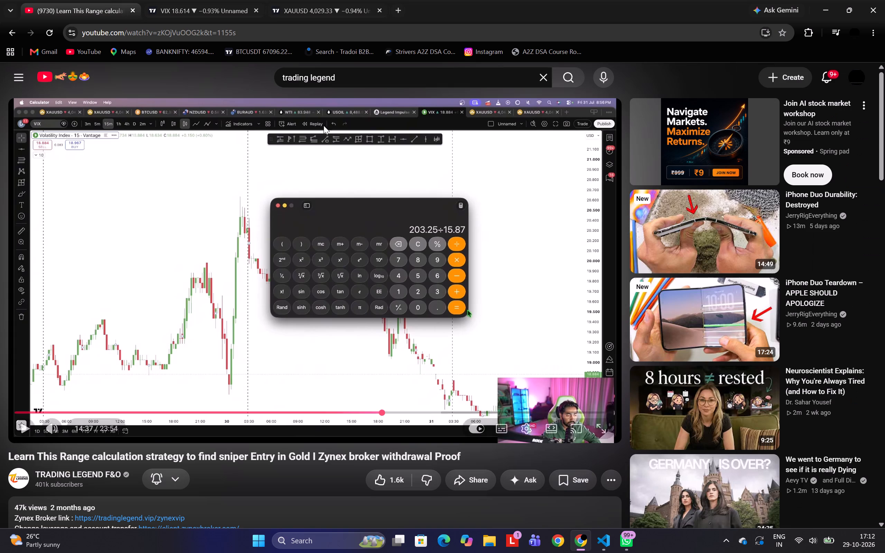
click(304, 0)
right_click(321, 146)
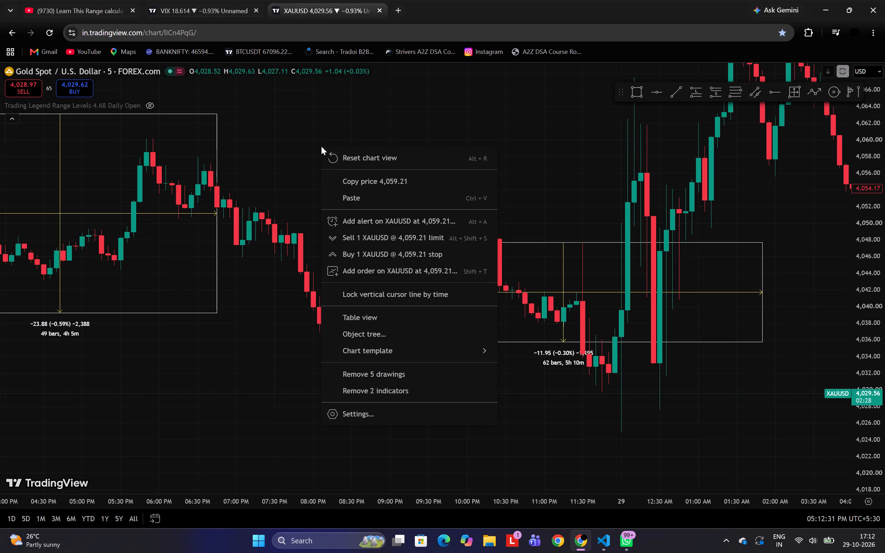
click(353, 370)
Examine the XAUUSD price action from the 28 October evening through the 29 October morning.
scroll(572, 312, down, 3)
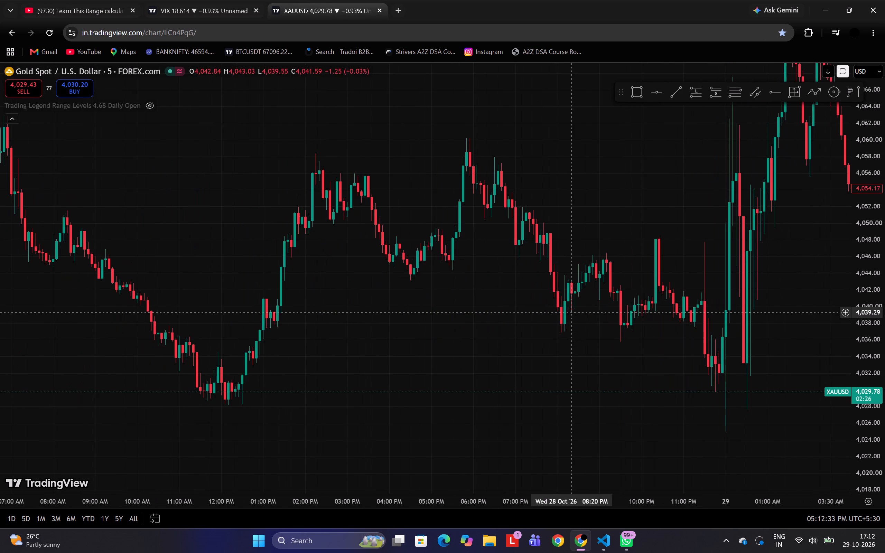
scroll(884, 357, down, 4)
scroll(534, 351, up, 4)
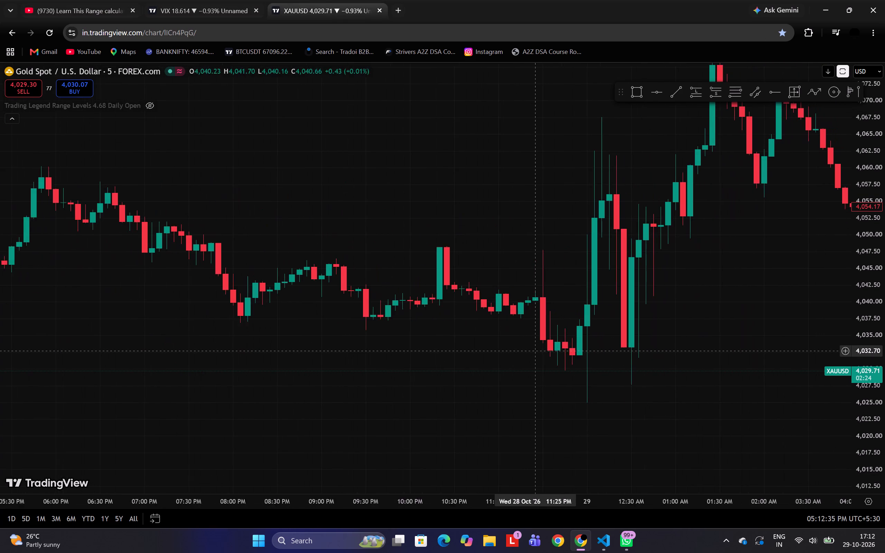
scroll(534, 351, up, 2)
scroll(534, 351, left, 3)
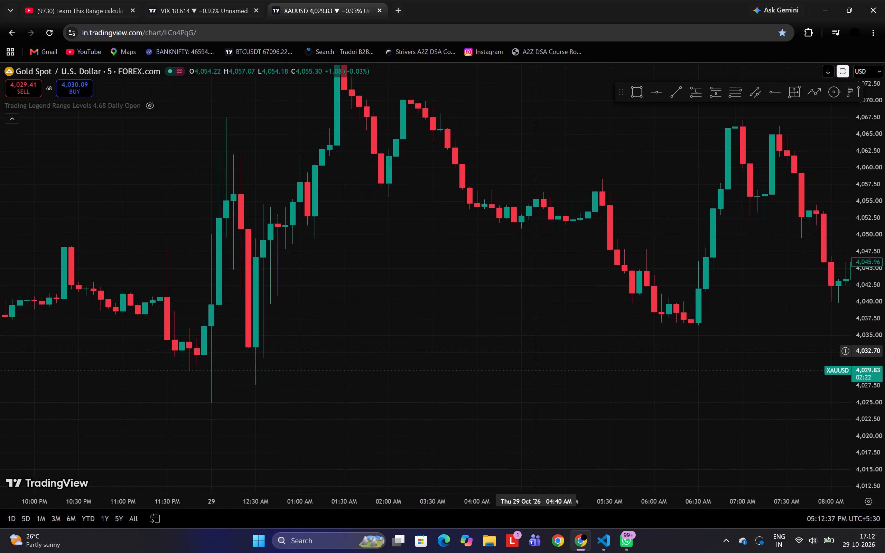
scroll(534, 351, left, 3)
scroll(884, 363, down, 3)
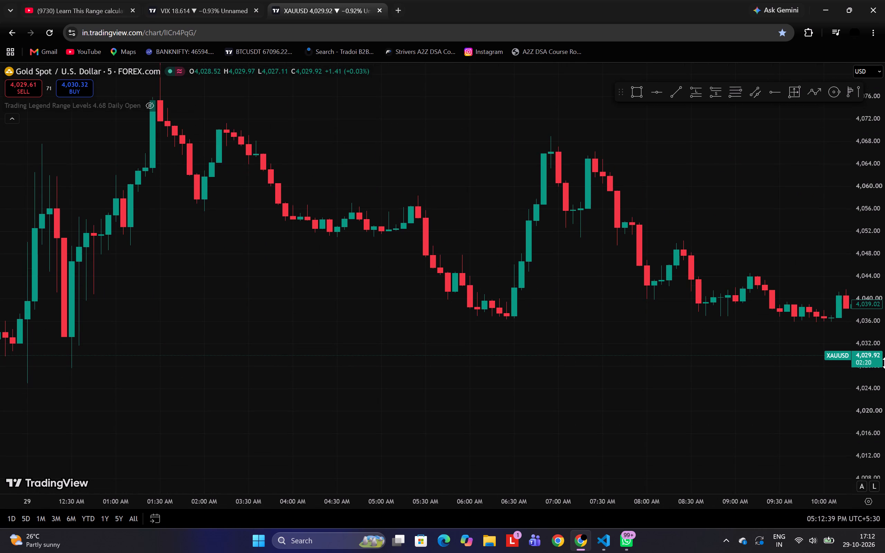
drag(433, 178, 384, 209)
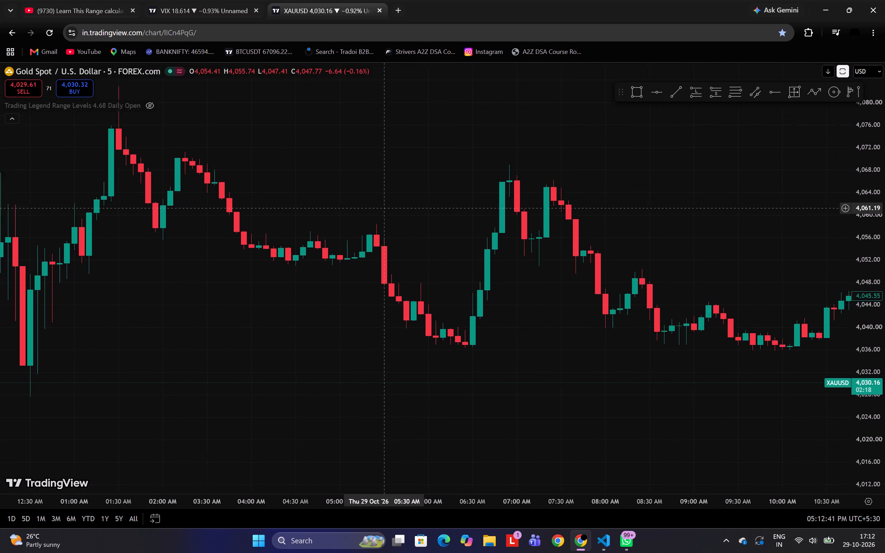
drag(384, 209, 382, 209)
Bring the VIX chart to the 29 October 03:30 AM candle and divide its 18.789 open by 15.87 in Calculator.
click(83, 0)
click(168, 0)
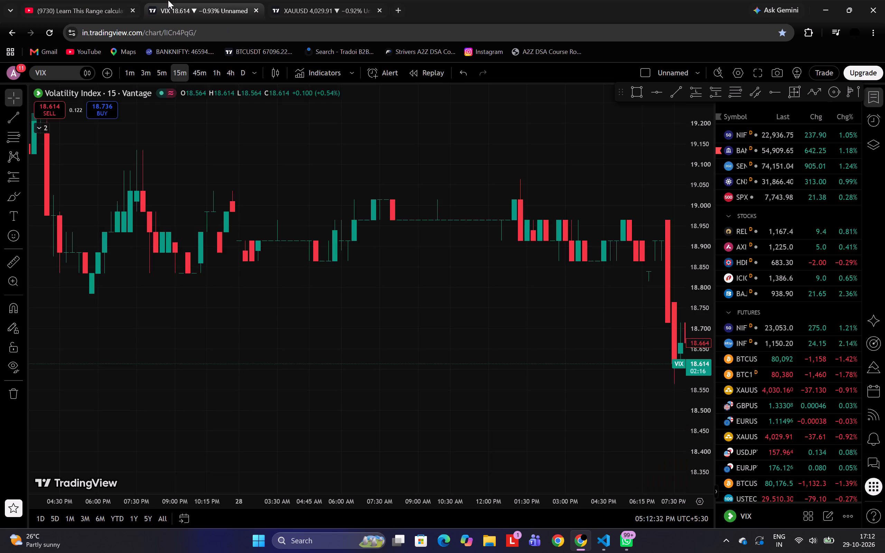
scroll(307, 203, left, 6)
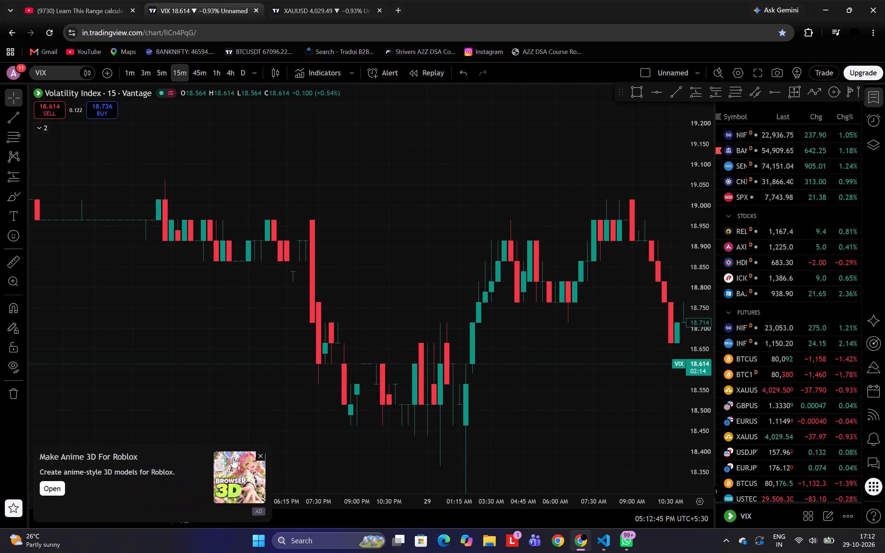
click(260, 456)
scroll(540, 401, left, 2)
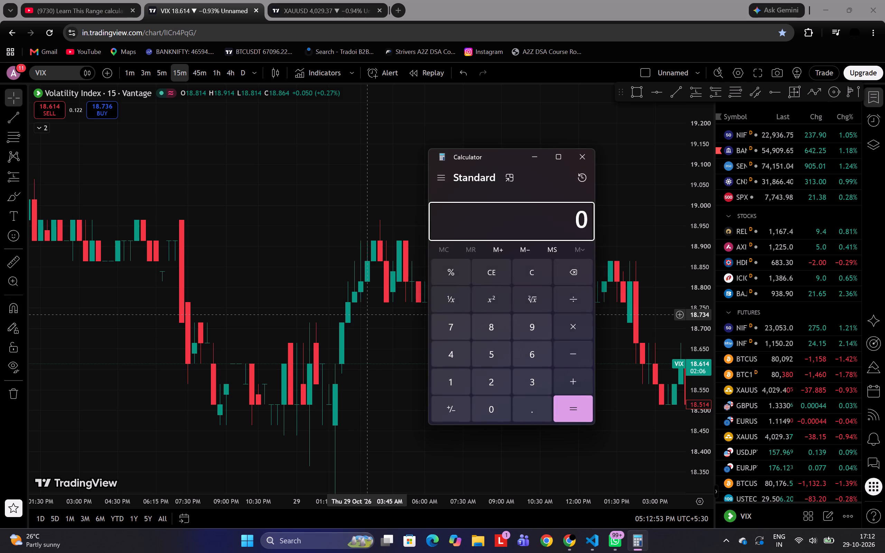
drag(476, 153, 605, 160)
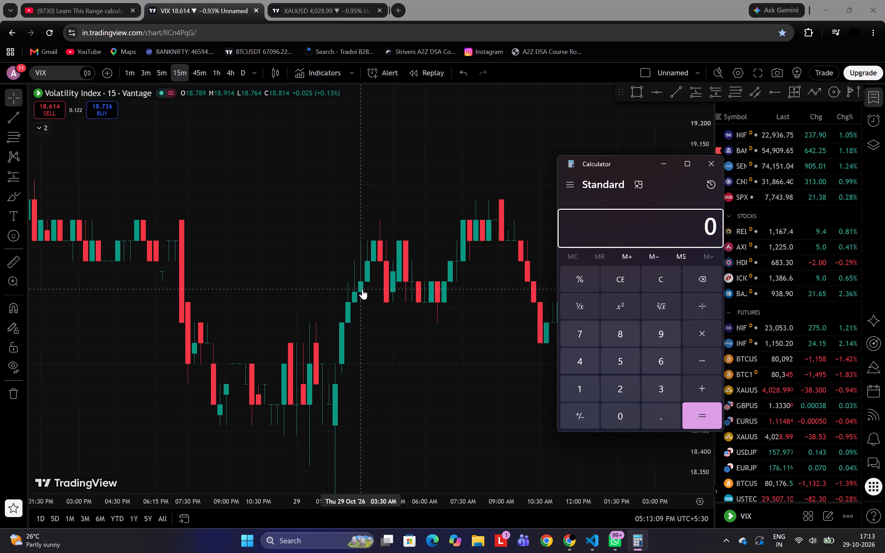
text(18.789)
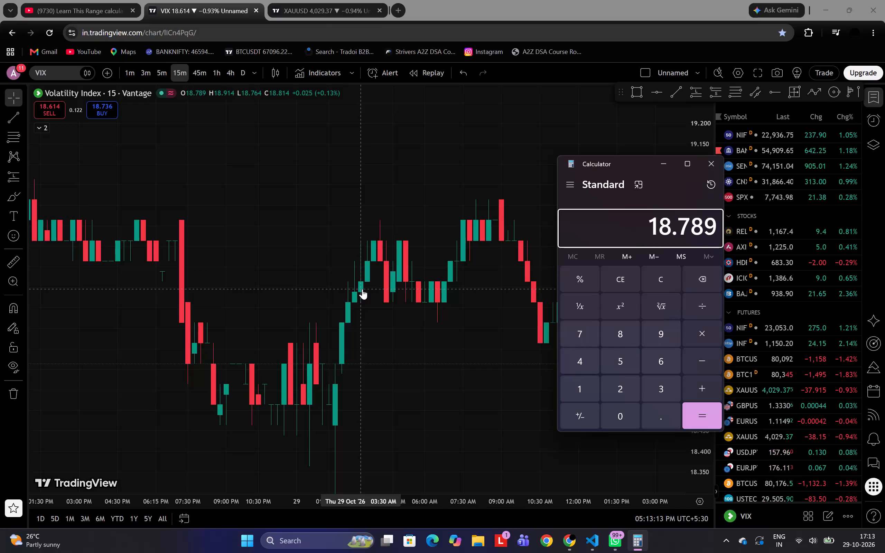
key(slash)
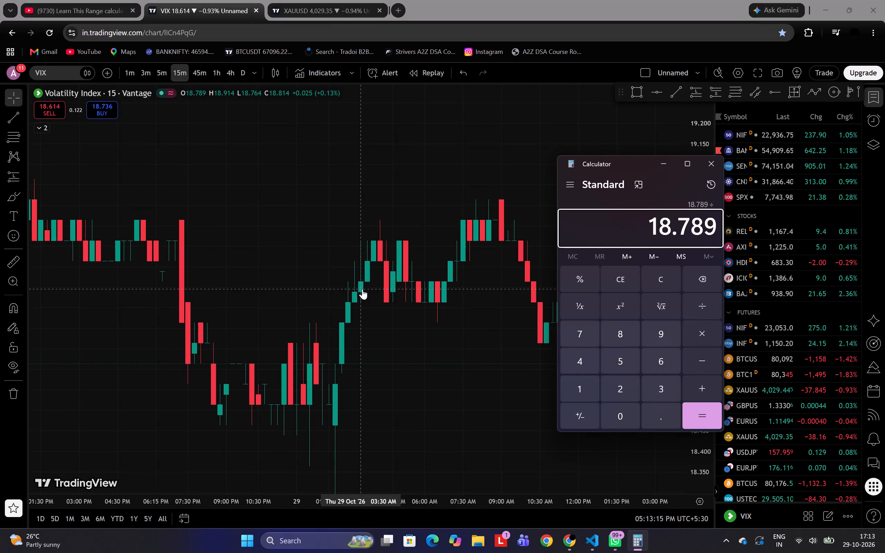
text(15.87)
key(Return)
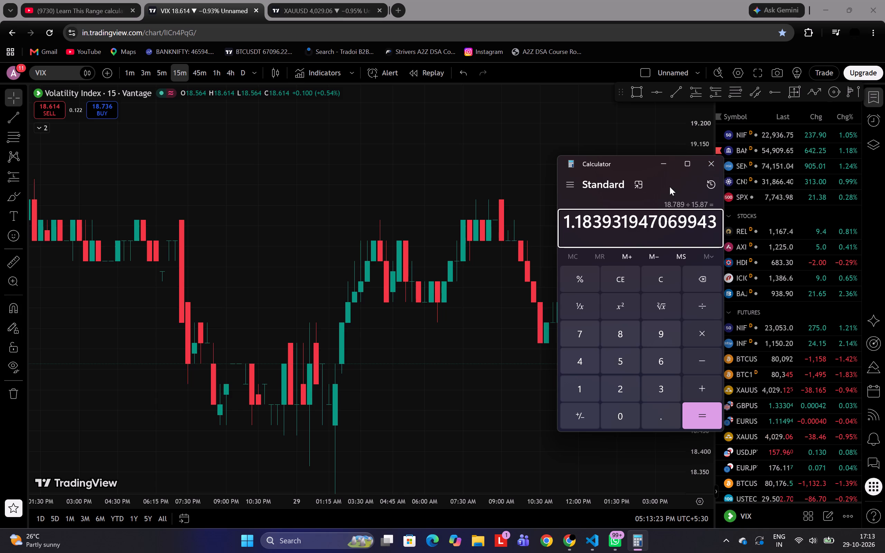
Clear the calculator and divide 118 by 2 to get half of the daily range.
click(652, 274)
text(118)
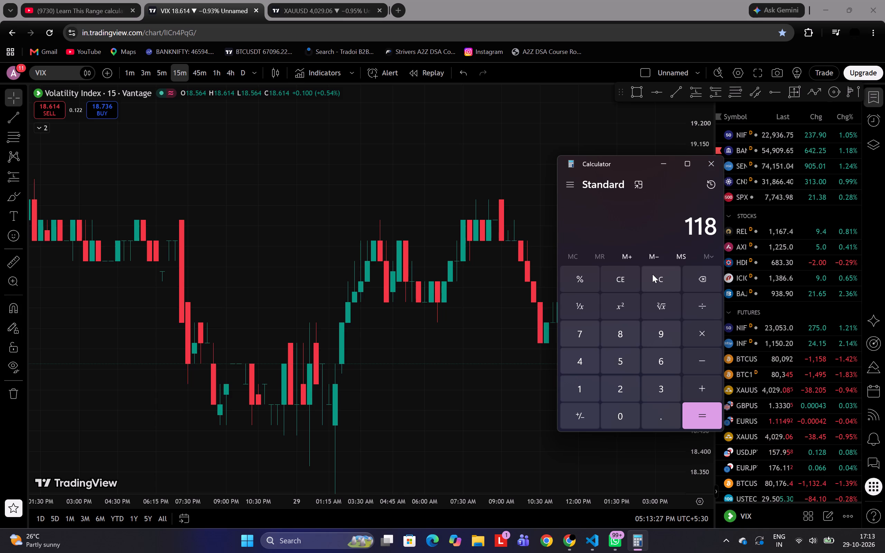
key(slash)
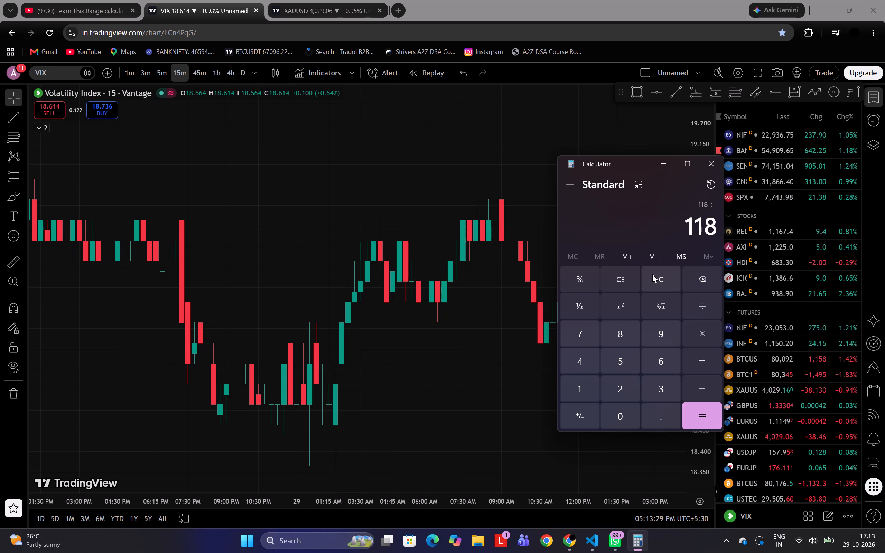
key(2)
key(Return)
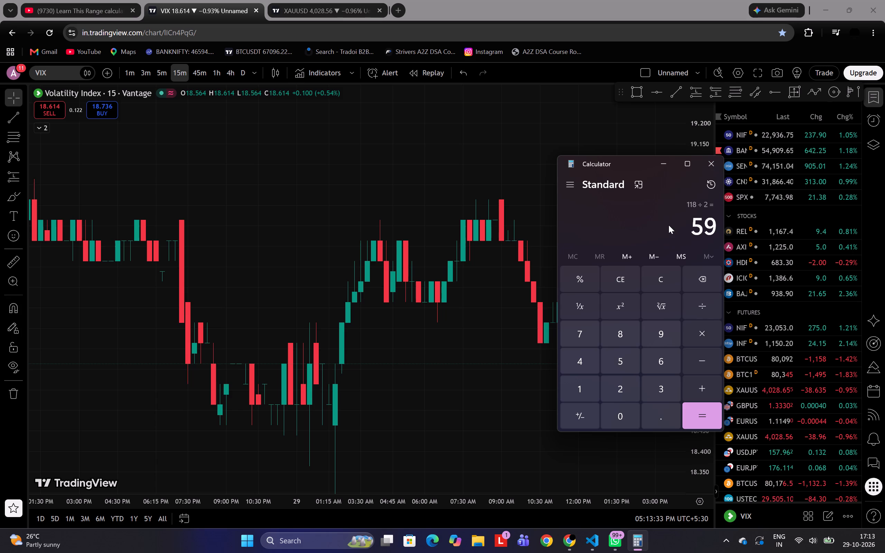
Cross-check the half range by multiplying 0.59 by 2, and close the calculator.
click(659, 272)
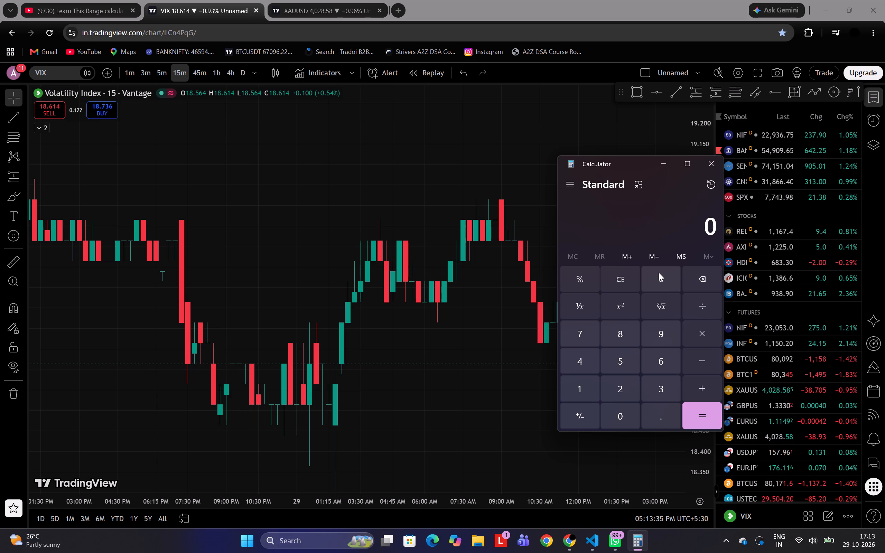
text(0.59)
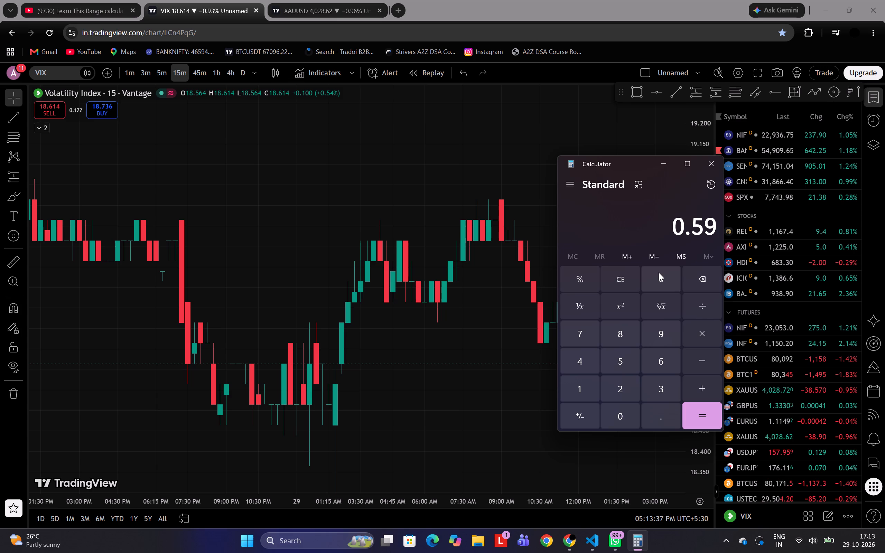
key(asterisk)
key(2)
key(Return)
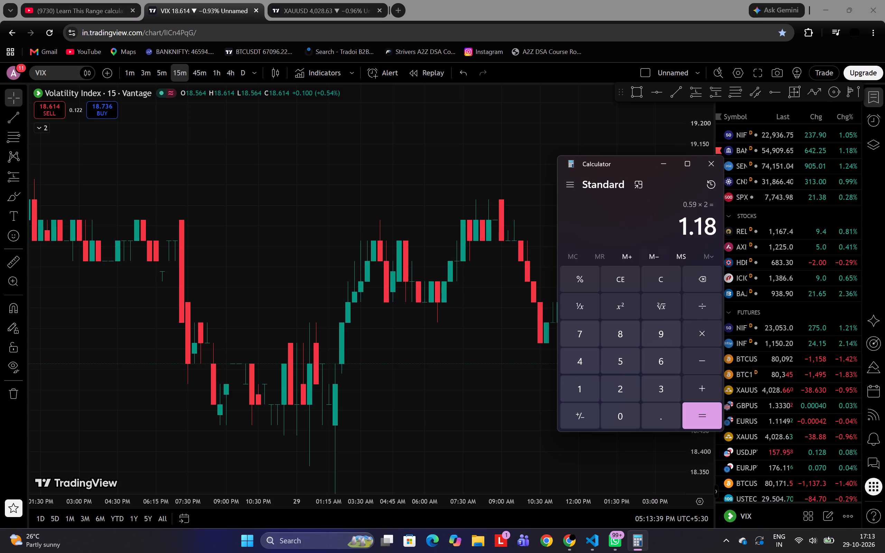
click(713, 166)
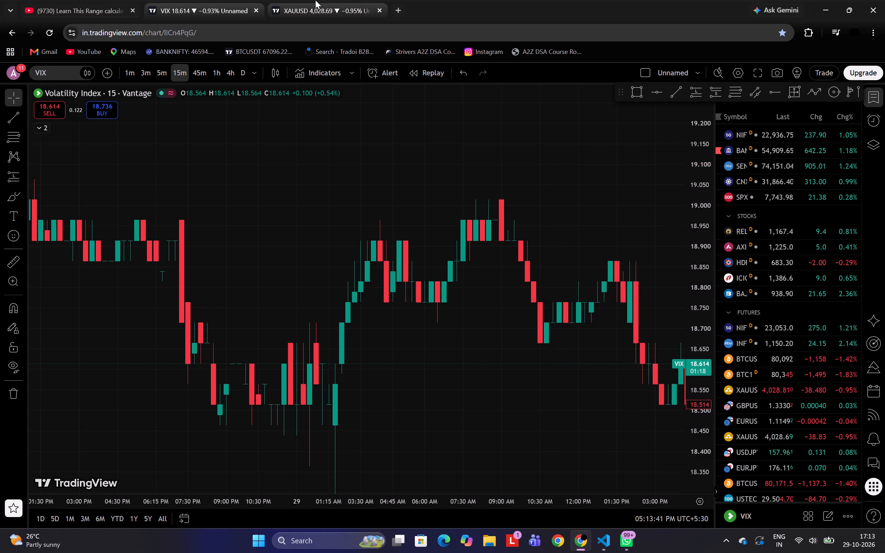
On the XAUUSD chart, draw a −0.59% date and price range from 06:00 AM near 4,074.02 to 07:50 AM near 4,049.84.
click(315, 0)
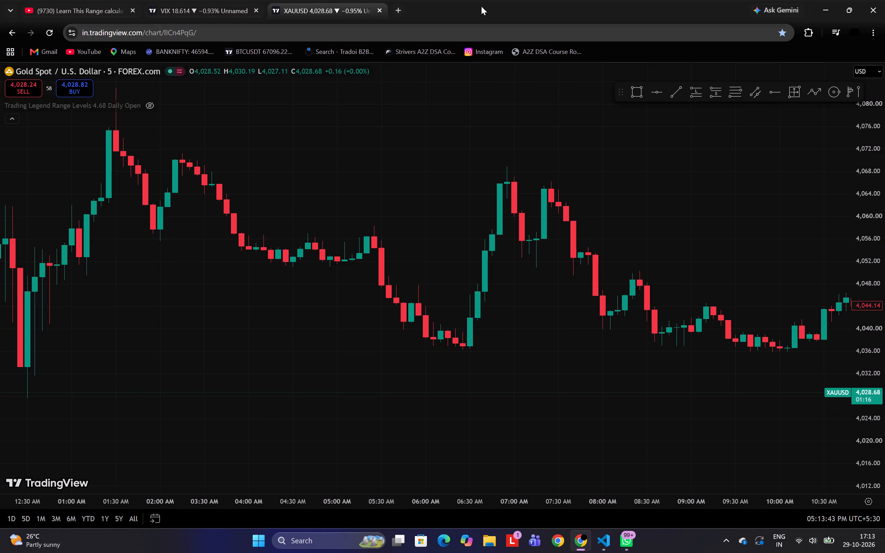
click(795, 86)
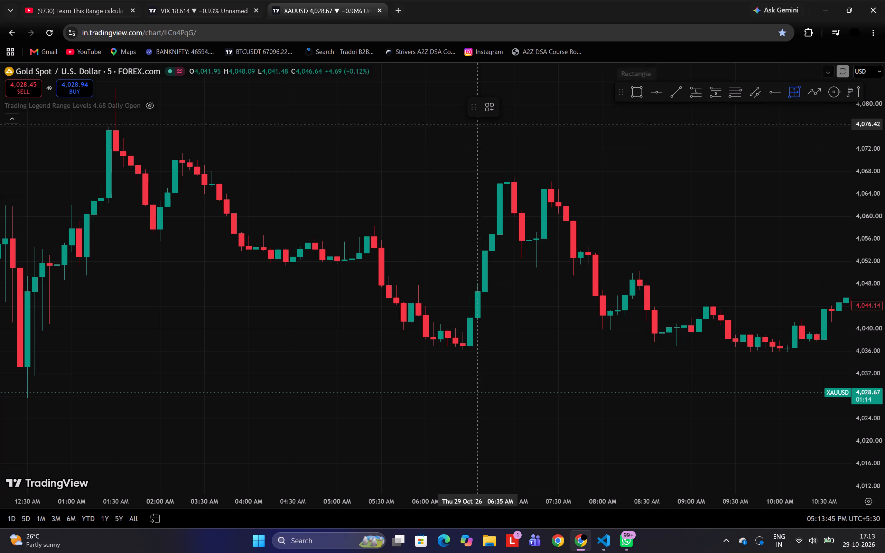
drag(423, 138, 616, 386)
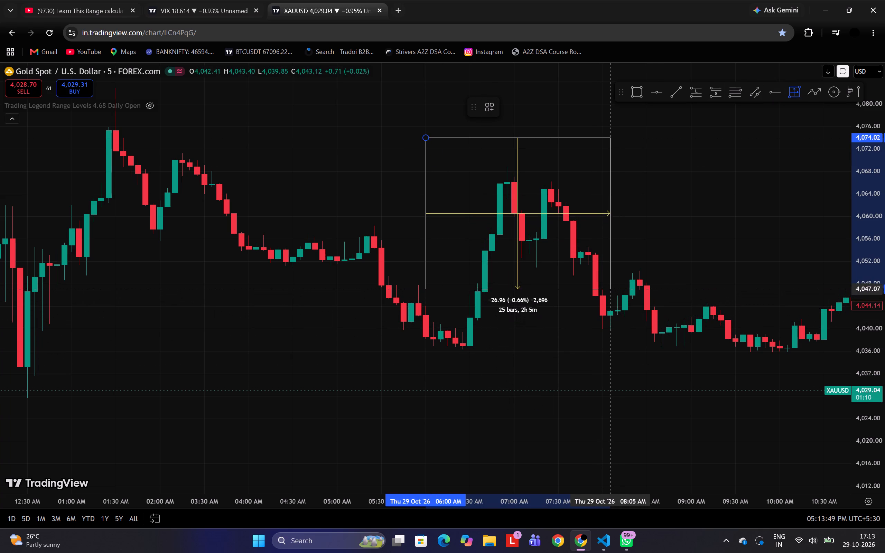
click(589, 273)
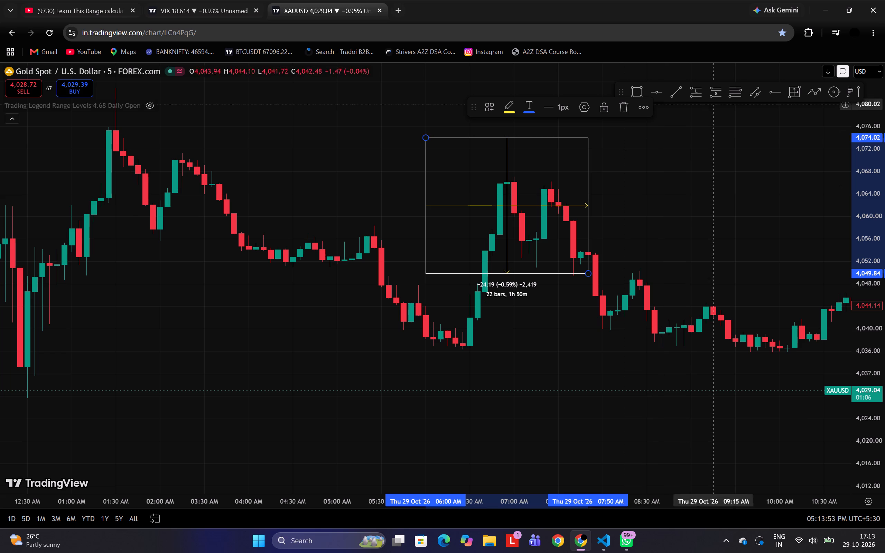
Draw a −1.18% date and price range from 08:30 AM near 4,074.85 to 10:05 AM near 4,026.85.
click(786, 95)
click(645, 133)
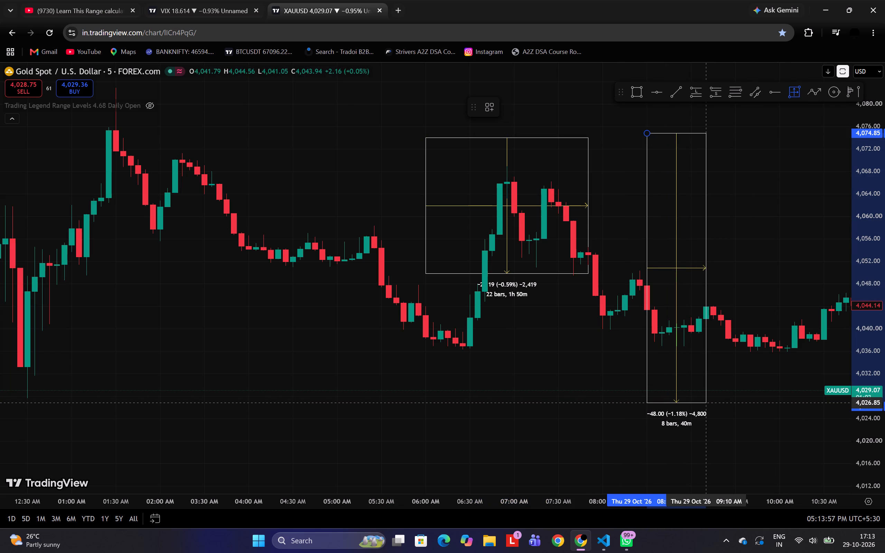
click(786, 402)
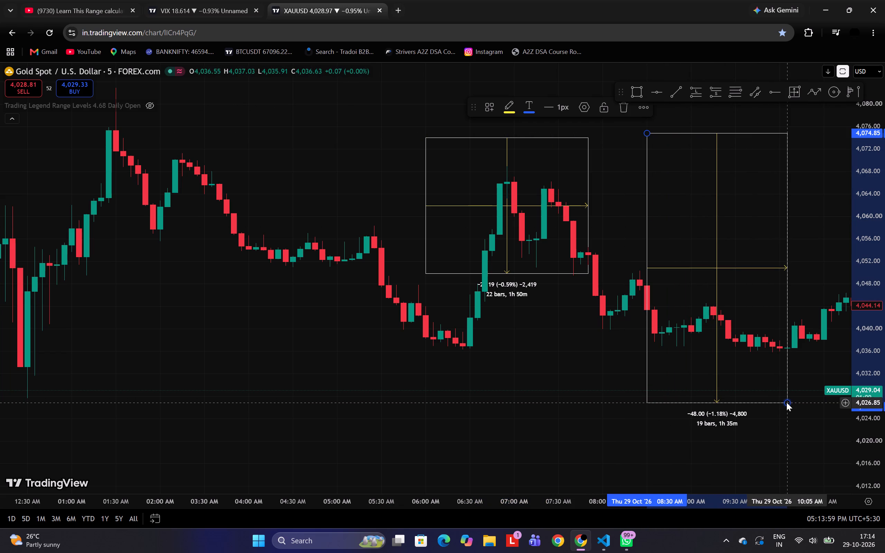
click(509, 393)
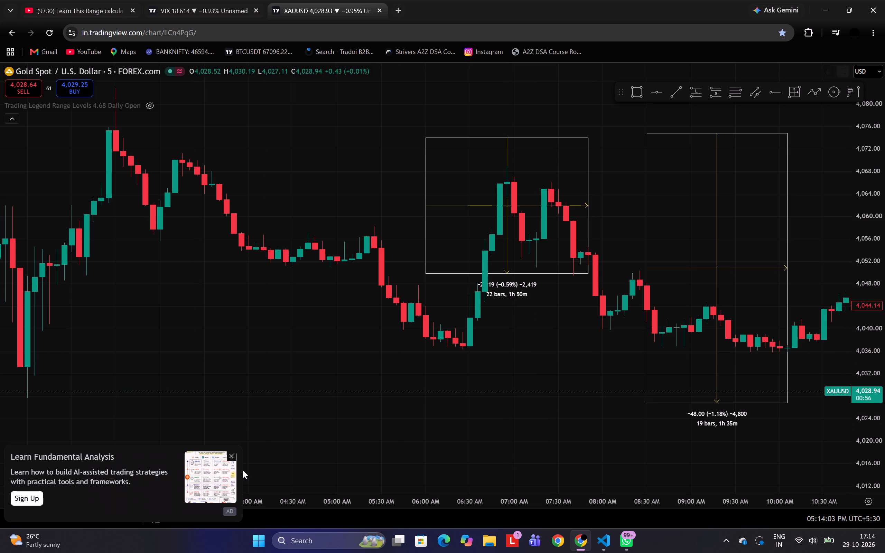
Move the −0.59% range onto the morning decline, spanning about 06:40 AM to 08:30 AM with its top at the swing highs.
click(230, 459)
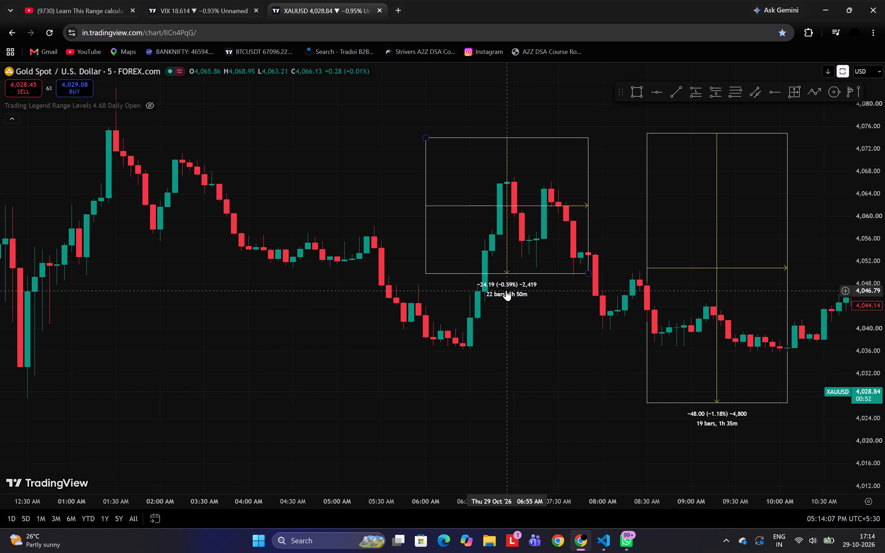
drag(506, 290, 566, 337)
click(515, 393)
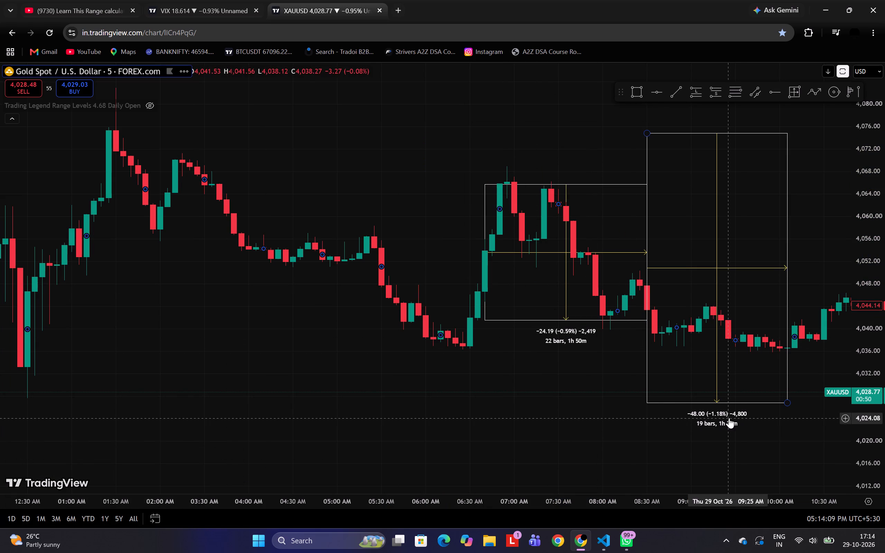
Move the −1.18% range back over the early-morning decline, from 02:25 AM near 4,082.24 to 05:00 AM near 4,034.23.
drag(728, 418, 278, 376)
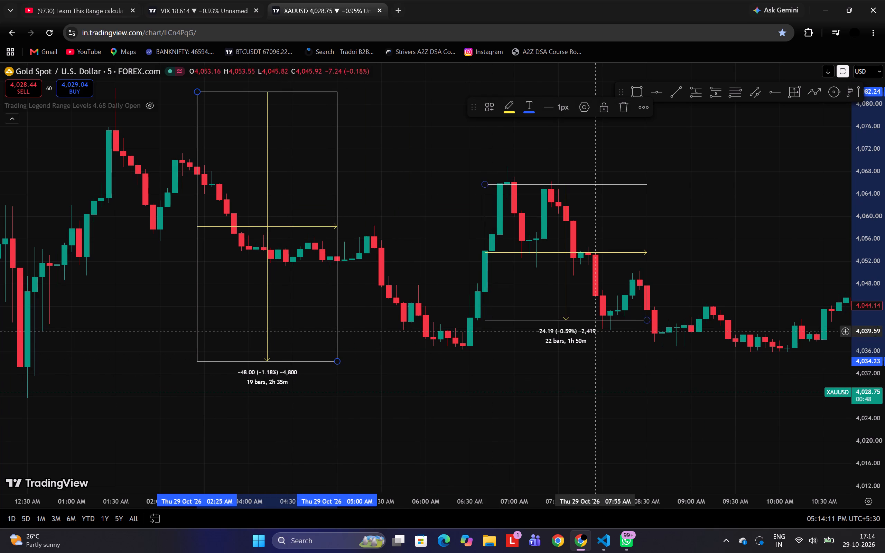
Fit the −0.59% range to the lower half of the −1.18% range, from 04:05 AM near 4,058 to 06:05 AM at 4,034.23.
click(644, 381)
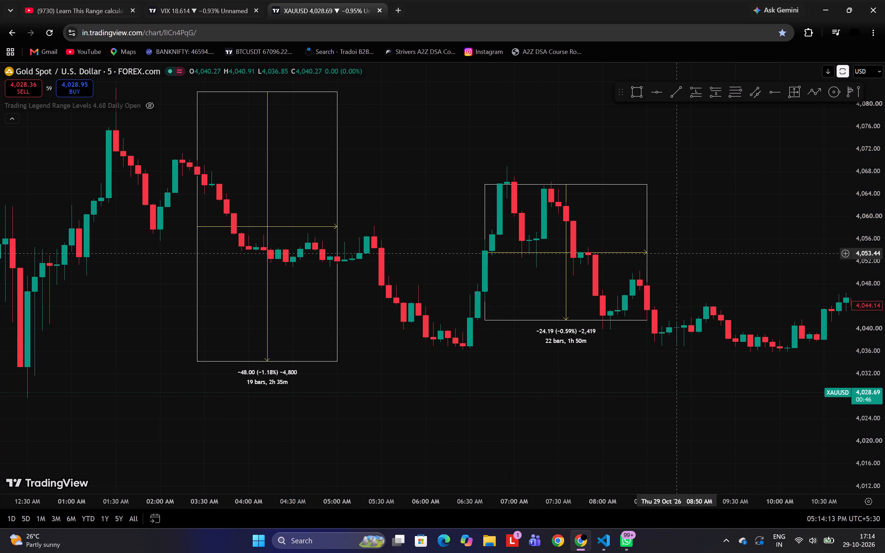
drag(569, 337, 353, 343)
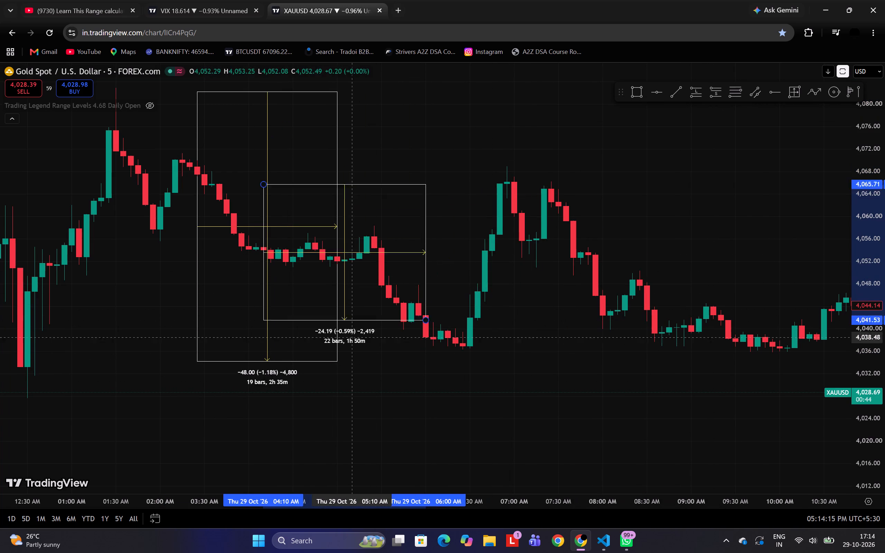
drag(353, 343, 361, 380)
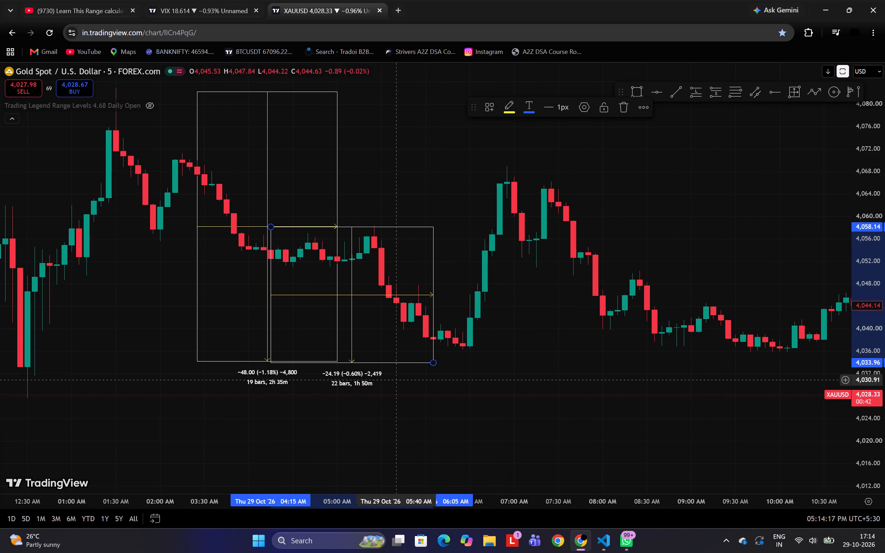
drag(434, 364, 438, 366)
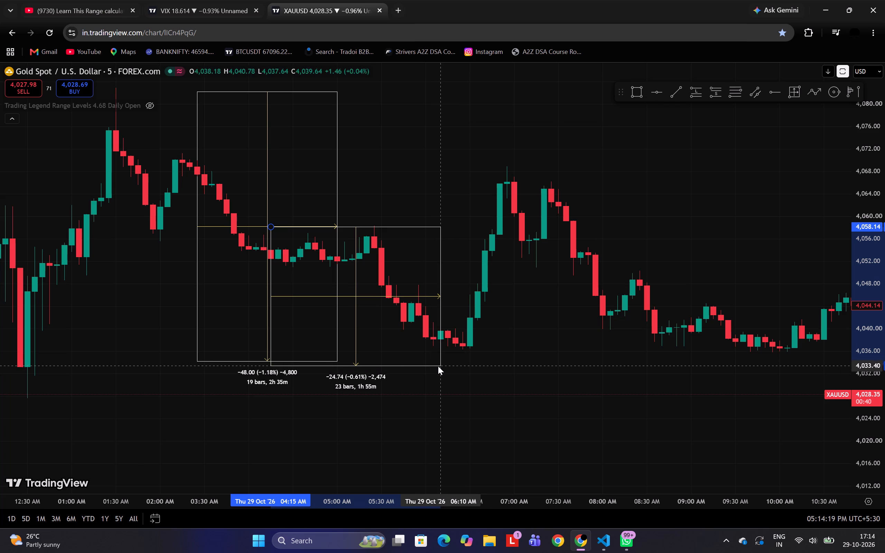
drag(438, 366, 431, 361)
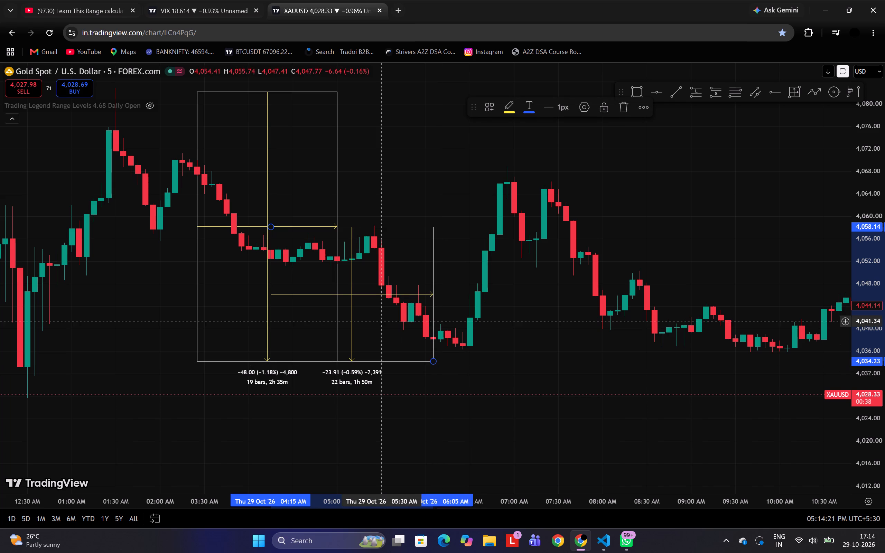
click(393, 330)
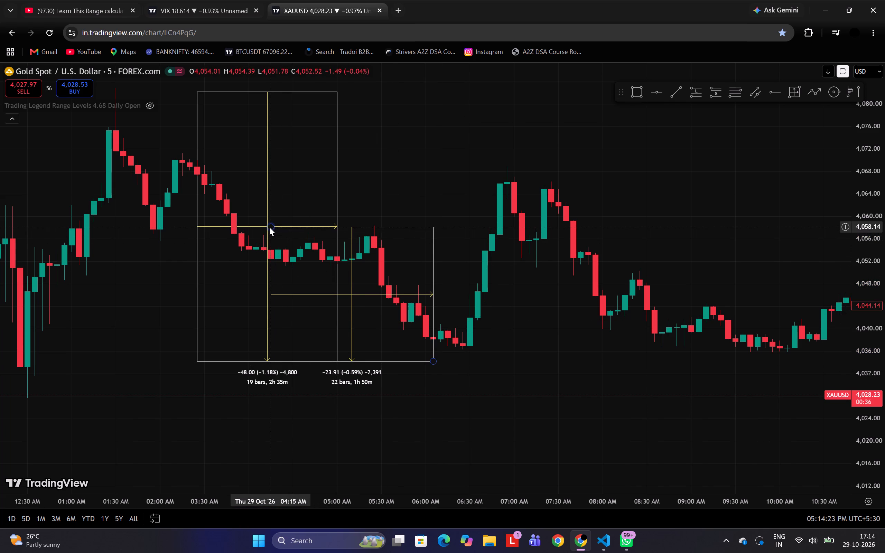
drag(269, 227, 258, 226)
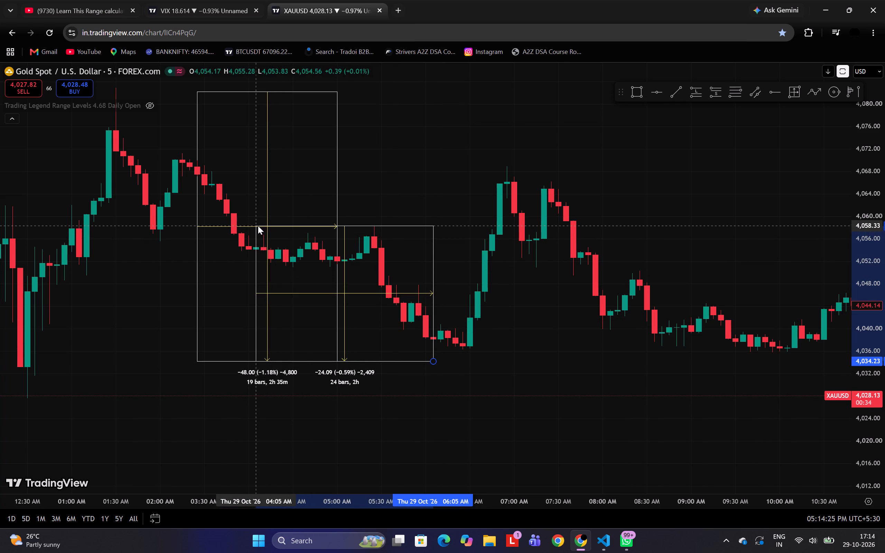
drag(258, 226, 258, 226)
click(243, 273)
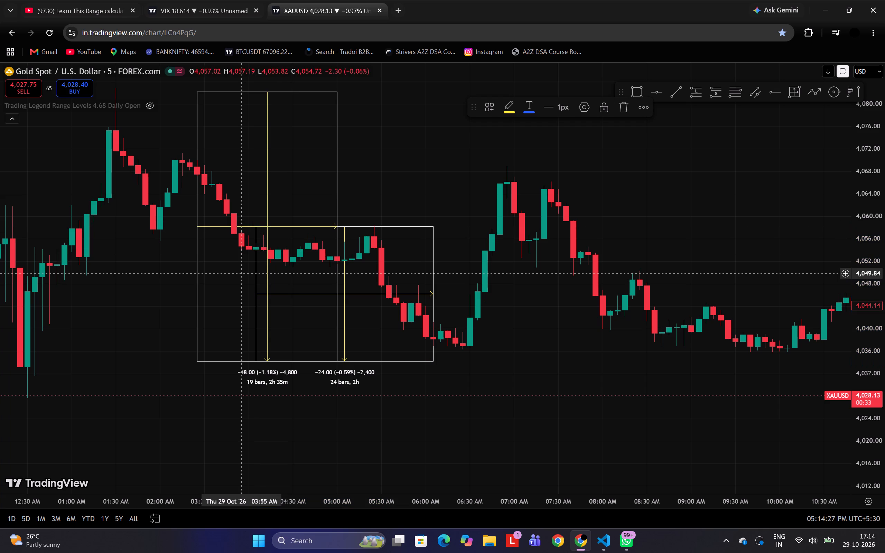
Draw a −0.30% date and price range from 04:40 AM near 4,046.23 to 06:25 AM near 4,034.23.
click(792, 91)
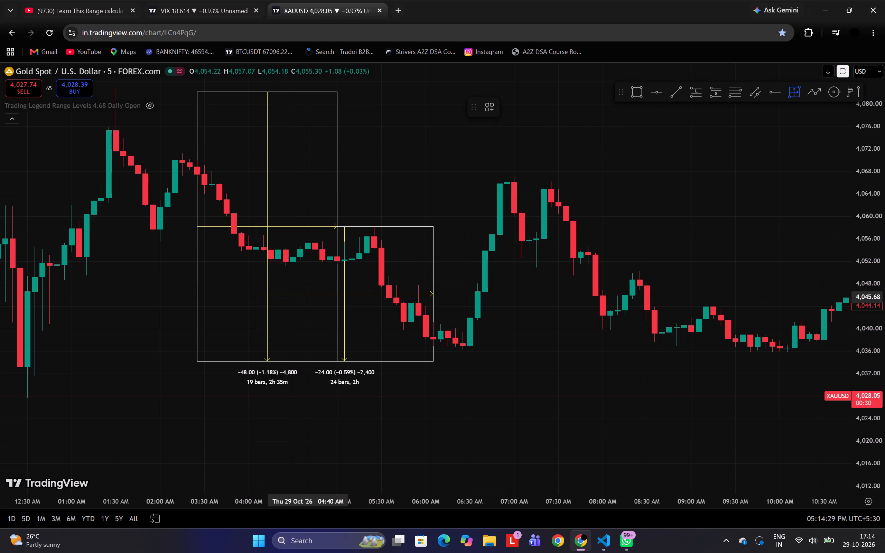
click(305, 294)
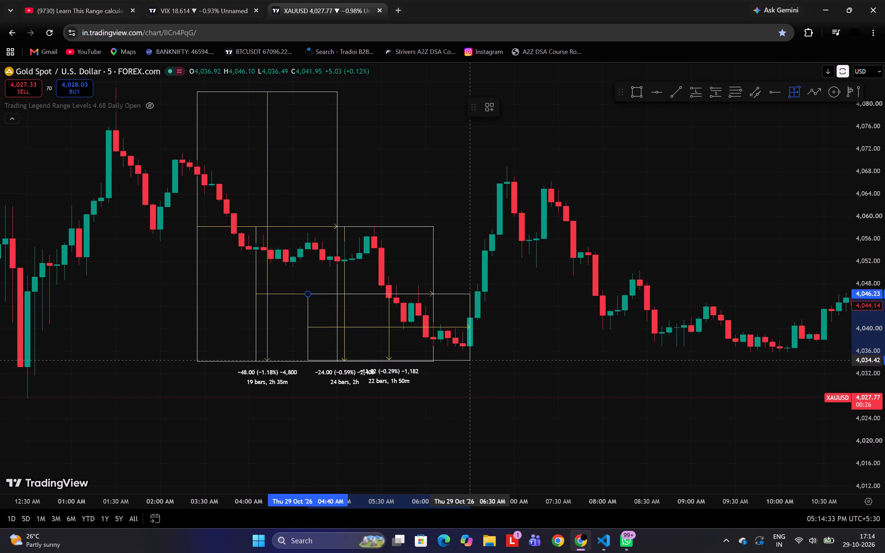
click(466, 361)
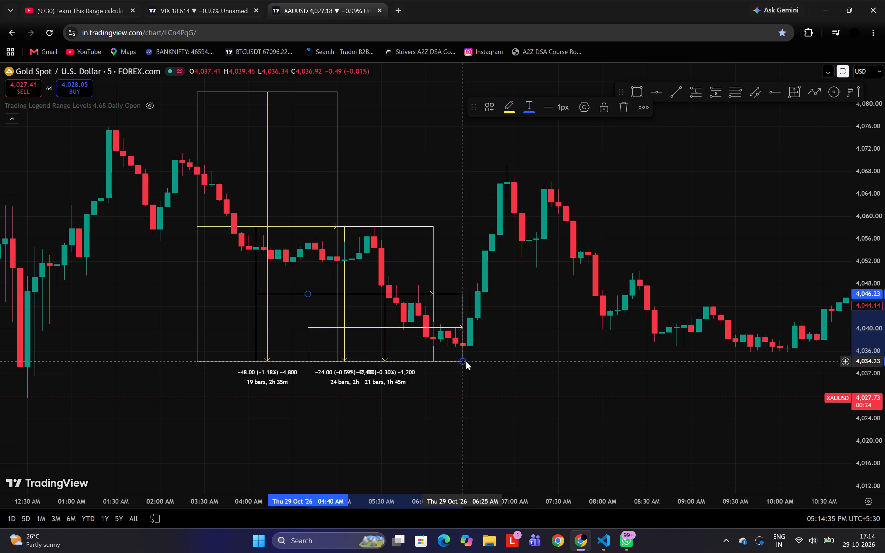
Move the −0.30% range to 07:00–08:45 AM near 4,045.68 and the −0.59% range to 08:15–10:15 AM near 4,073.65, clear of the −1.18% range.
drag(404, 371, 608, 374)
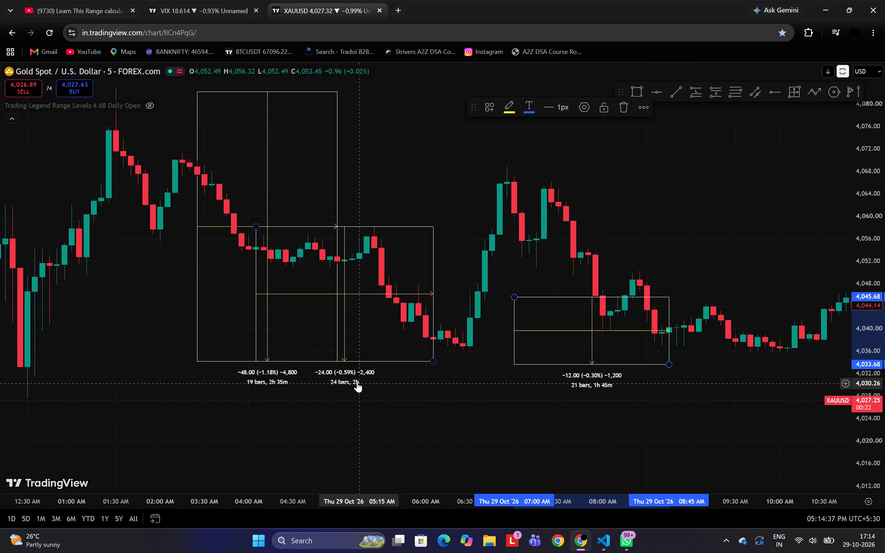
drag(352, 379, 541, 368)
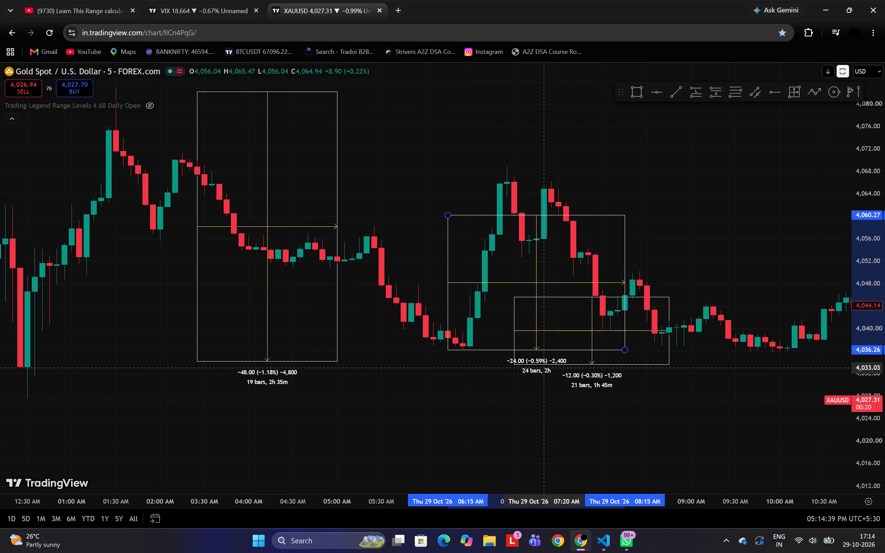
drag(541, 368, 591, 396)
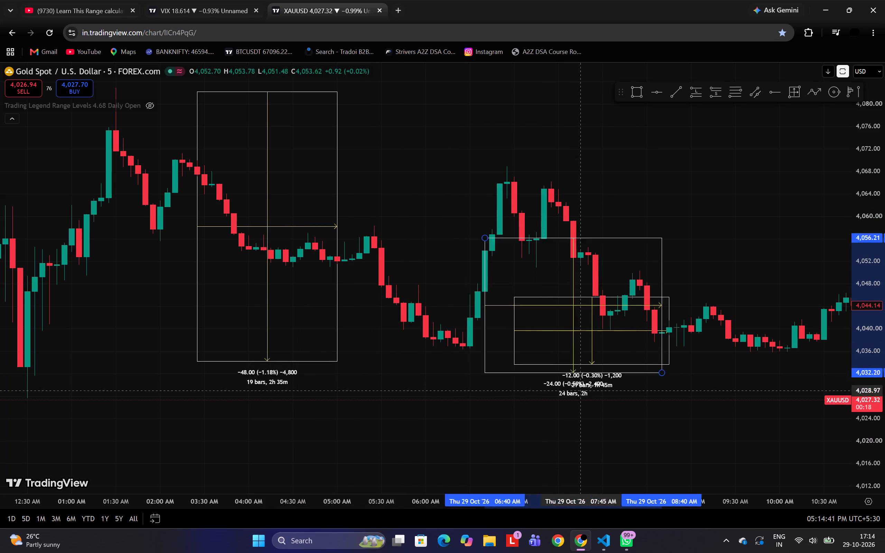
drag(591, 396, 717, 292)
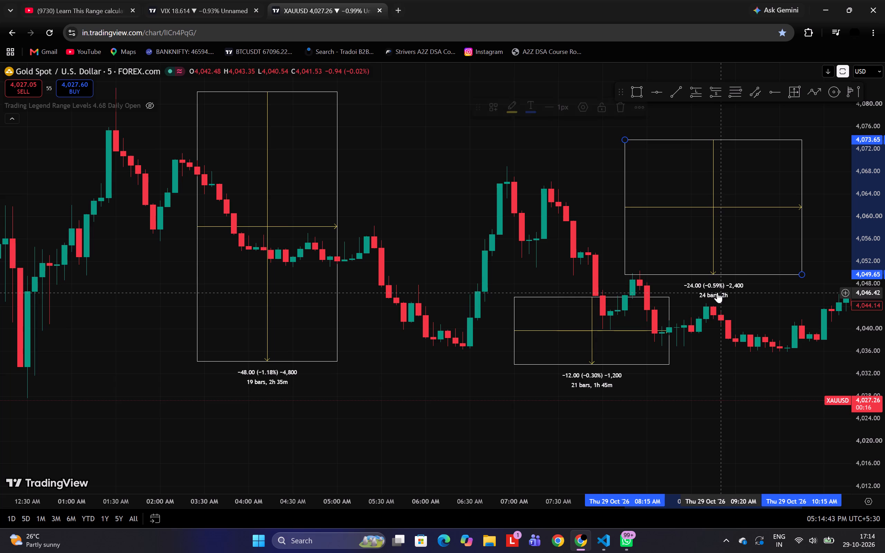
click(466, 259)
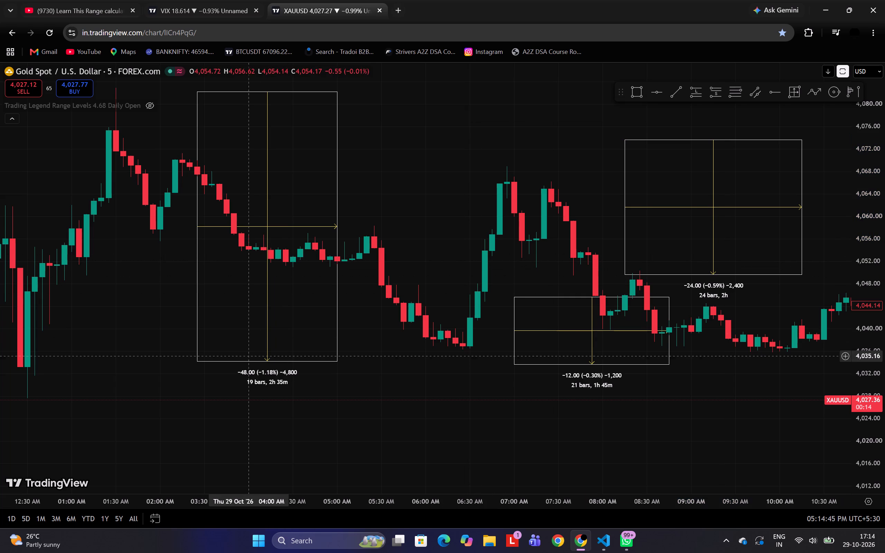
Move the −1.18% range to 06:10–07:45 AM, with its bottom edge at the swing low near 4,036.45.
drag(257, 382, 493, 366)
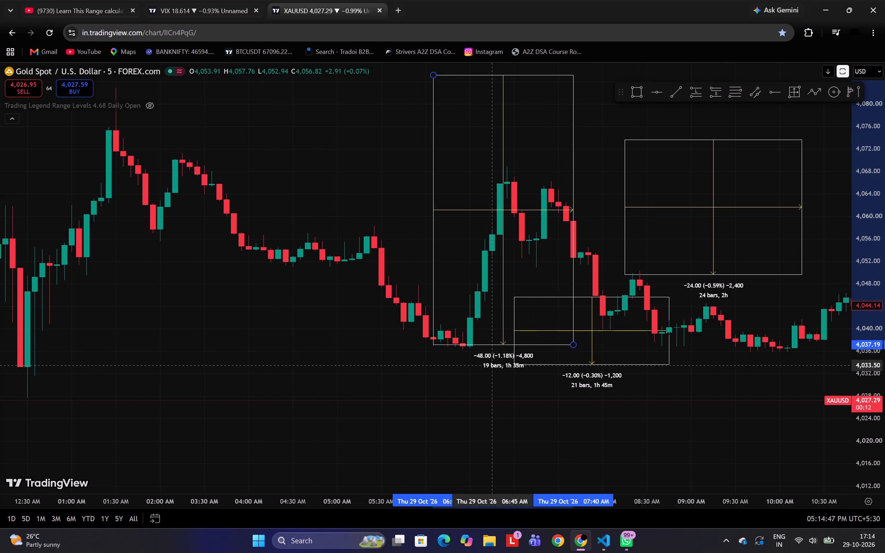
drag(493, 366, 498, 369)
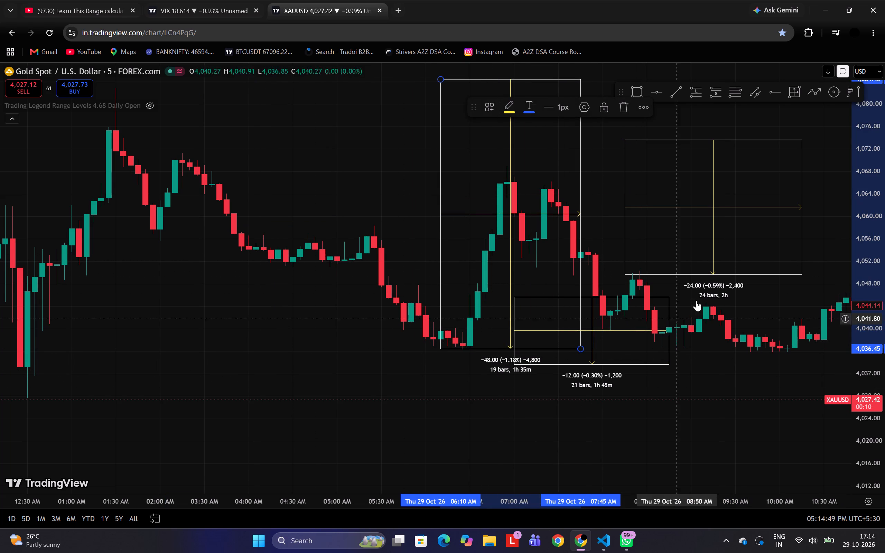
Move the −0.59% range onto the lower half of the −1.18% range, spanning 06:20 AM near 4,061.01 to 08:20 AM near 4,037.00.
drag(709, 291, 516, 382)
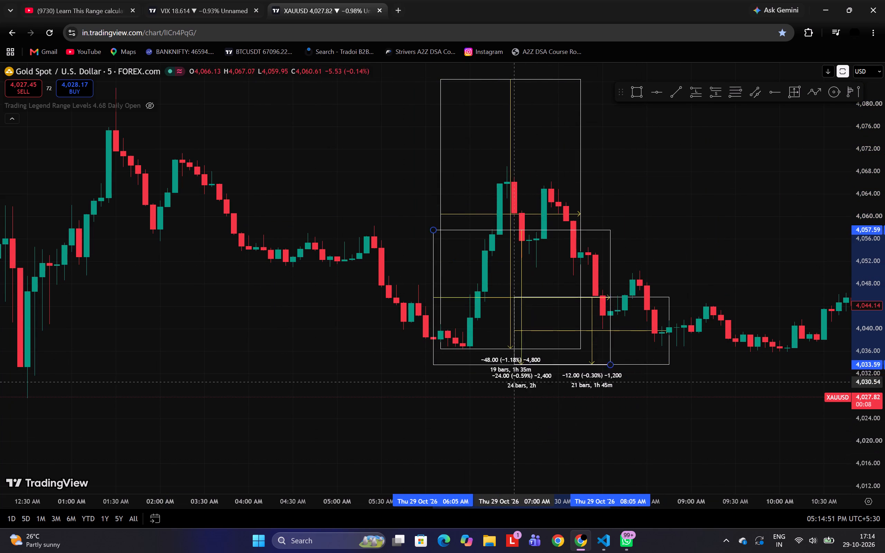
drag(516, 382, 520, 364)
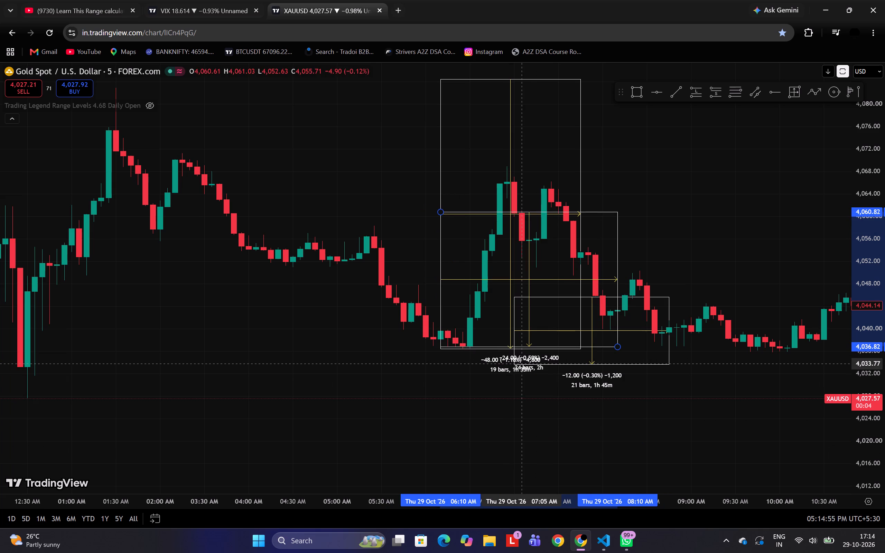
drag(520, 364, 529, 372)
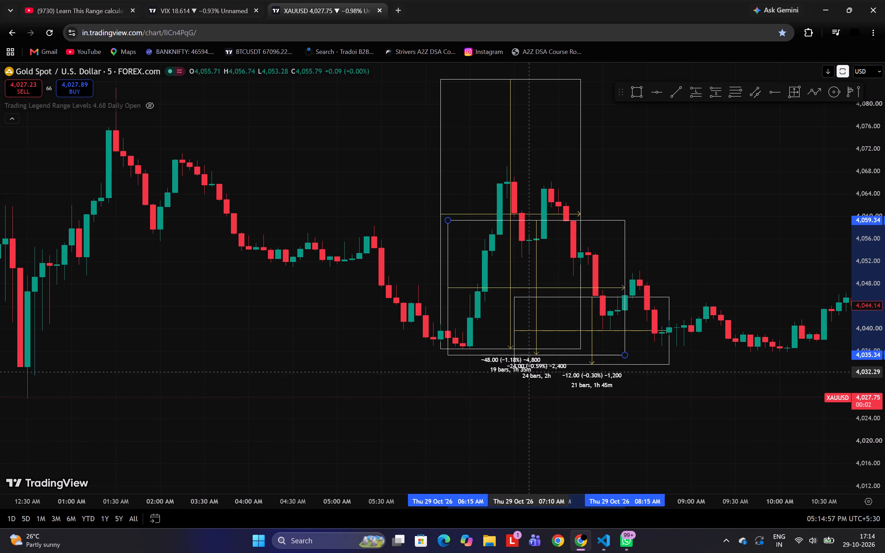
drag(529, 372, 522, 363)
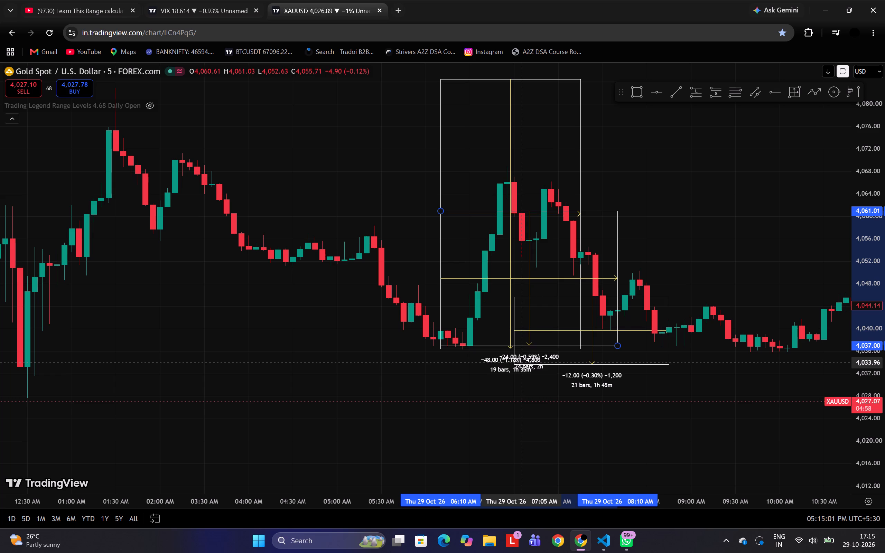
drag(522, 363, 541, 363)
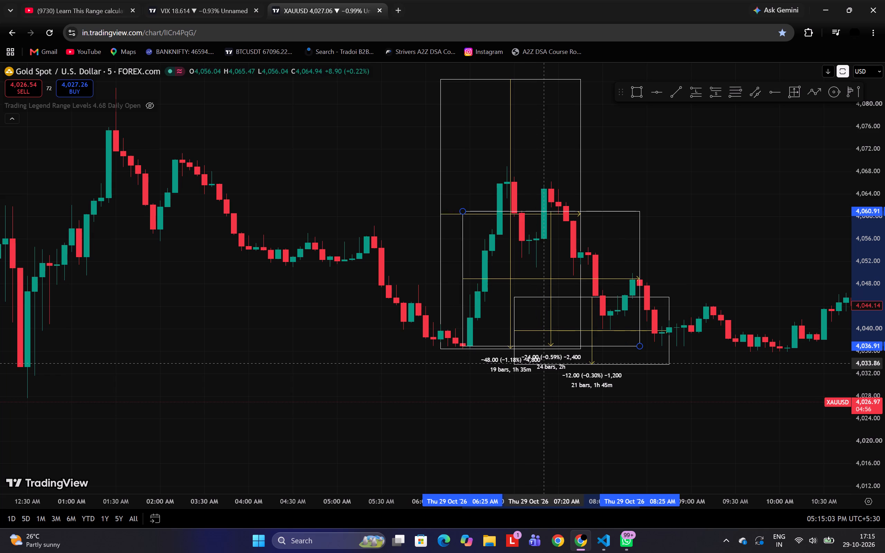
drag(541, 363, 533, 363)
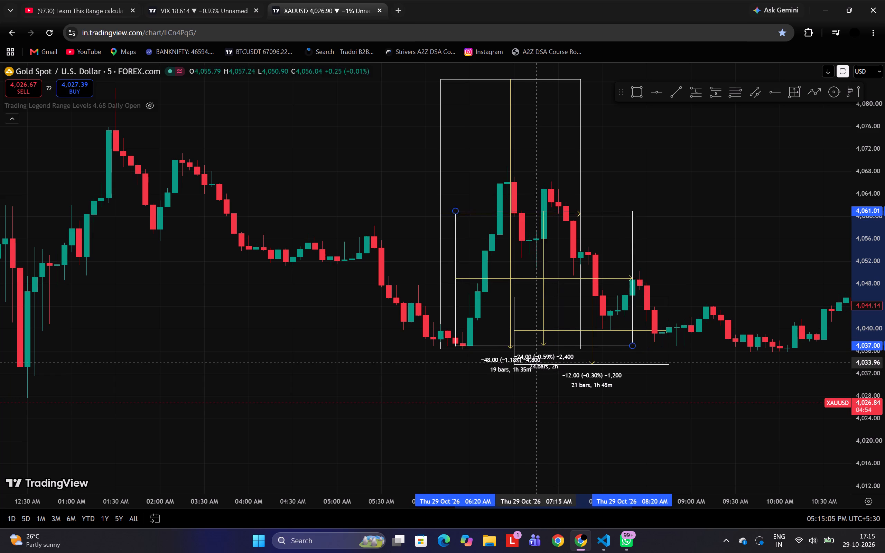
Clear the swing area by moving the −0.30% range below the early-morning candles and the −0.59% range above the 10:00–11:30 AM candles.
drag(533, 363, 663, 324)
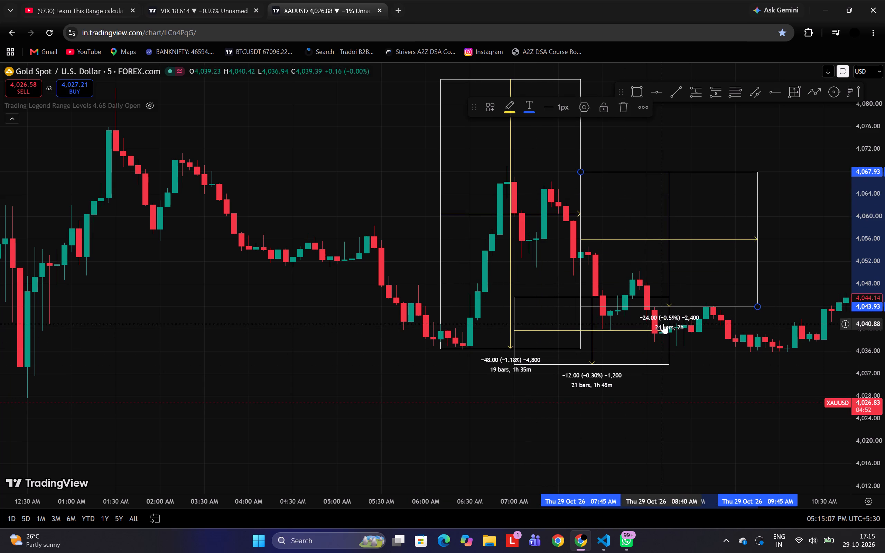
click(491, 437)
scroll(491, 437, left, 2)
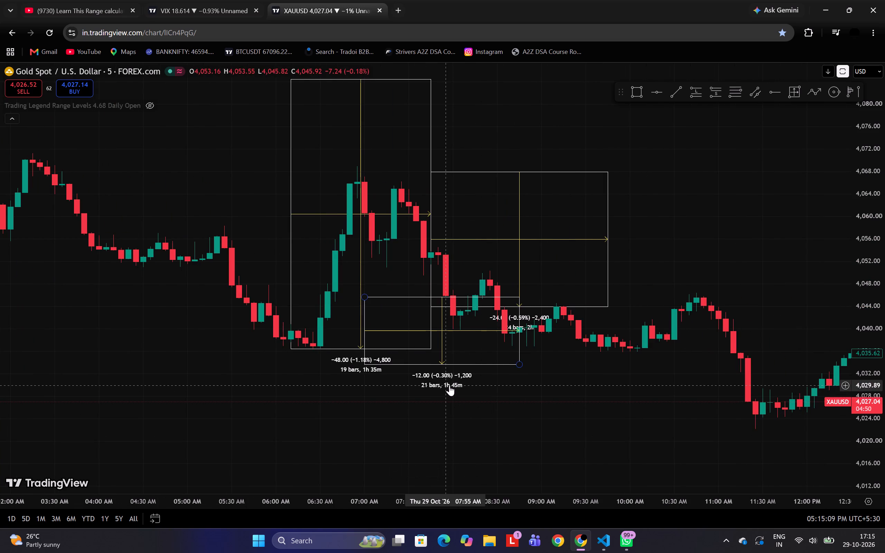
drag(449, 385, 156, 498)
click(374, 458)
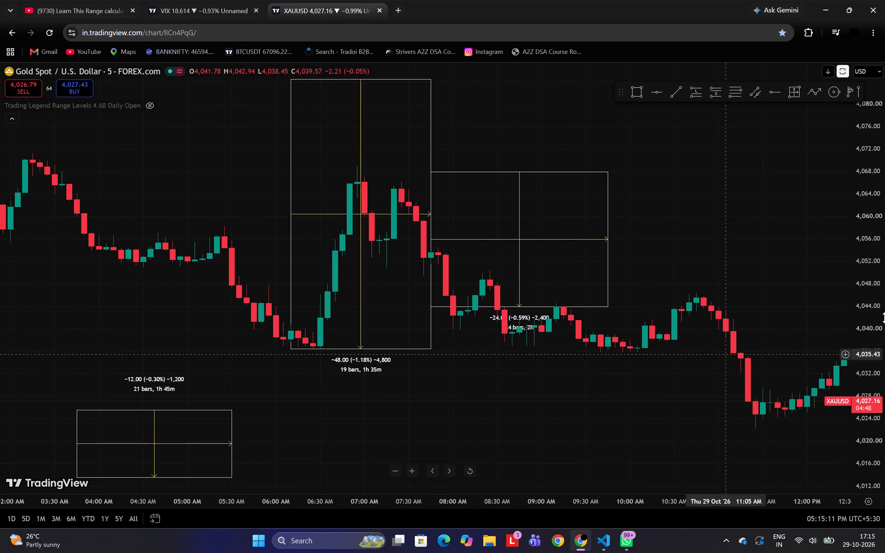
scroll(884, 311, down, 2)
drag(516, 321, 529, 324)
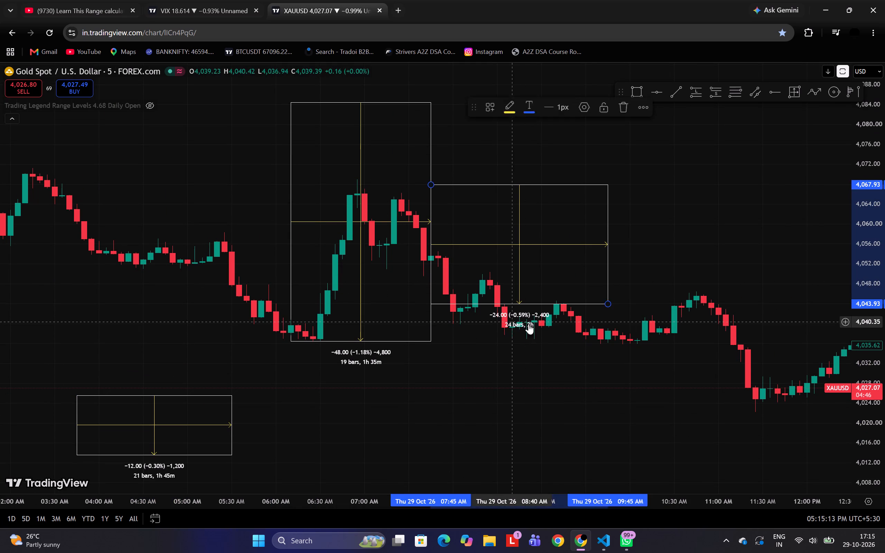
drag(529, 324, 692, 289)
Move the −1.18% range down from the morning swing high, spanning 06:40 AM near 4,069.34 to 08:15 AM near 4,021.33.
drag(361, 354, 425, 388)
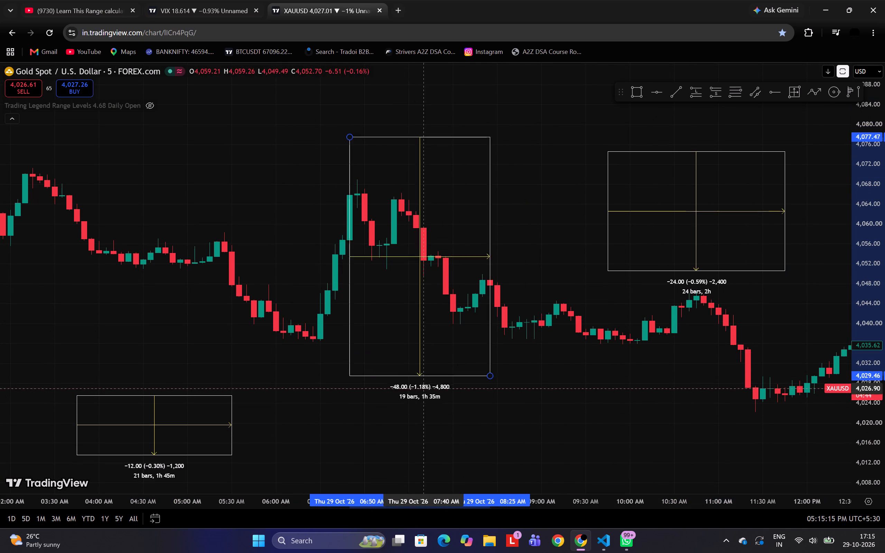
drag(425, 388, 411, 429)
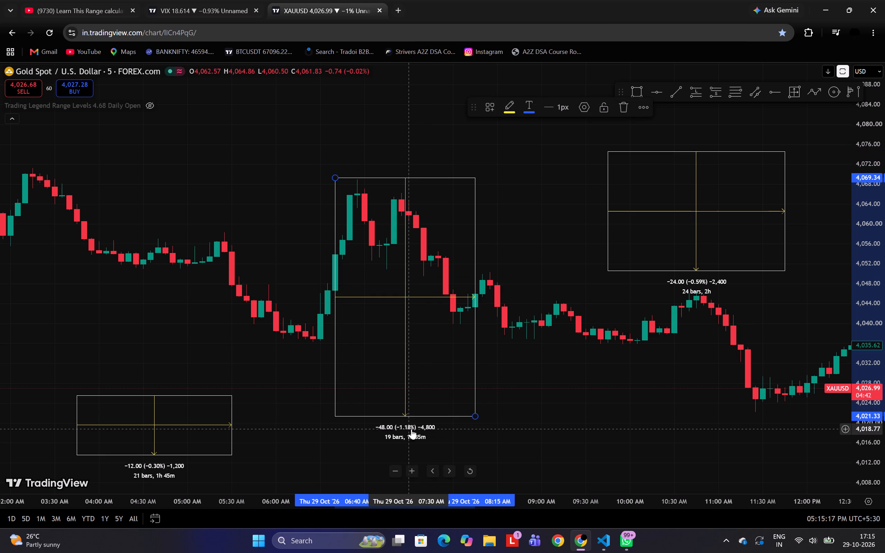
Align the −0.59% range with the upper half of the −1.18% range, from 06:40 AM near 4,069.08 to 08:40 AM near 4,045.07.
drag(692, 288, 417, 311)
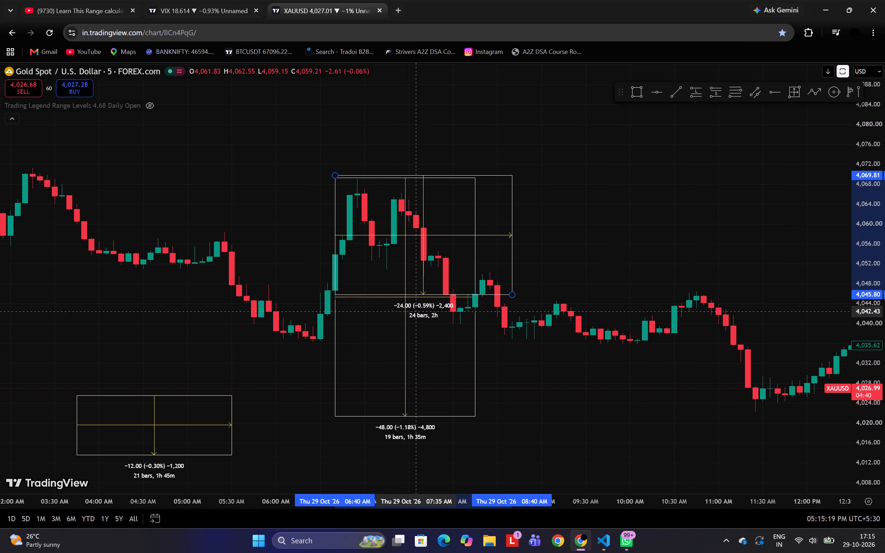
drag(417, 311, 419, 315)
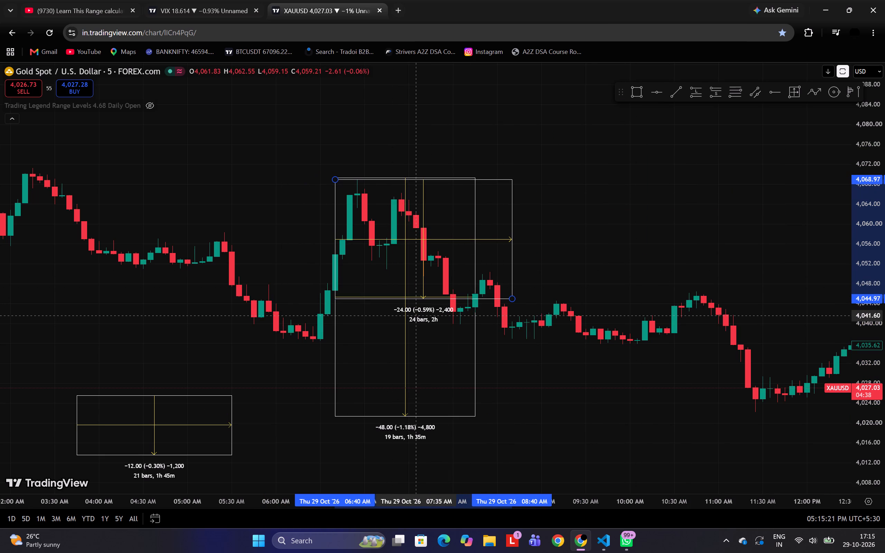
drag(419, 315, 420, 315)
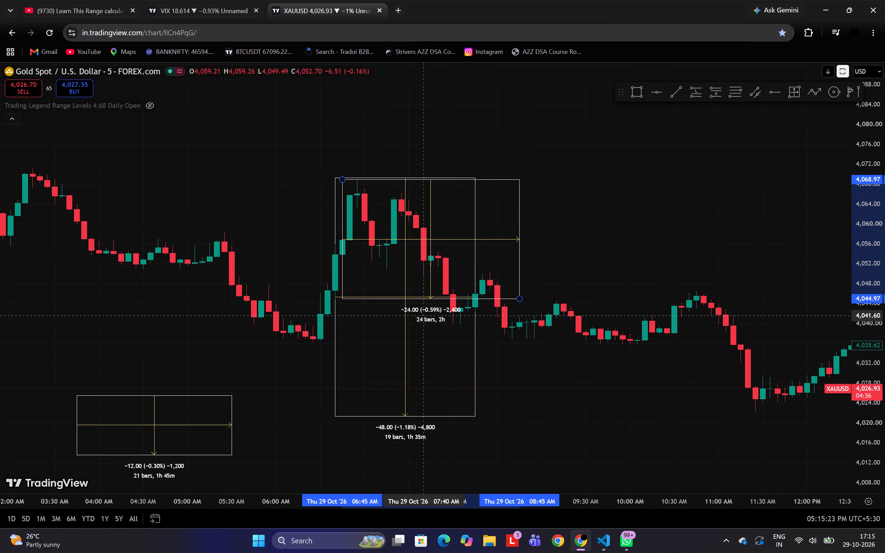
drag(420, 315, 419, 312)
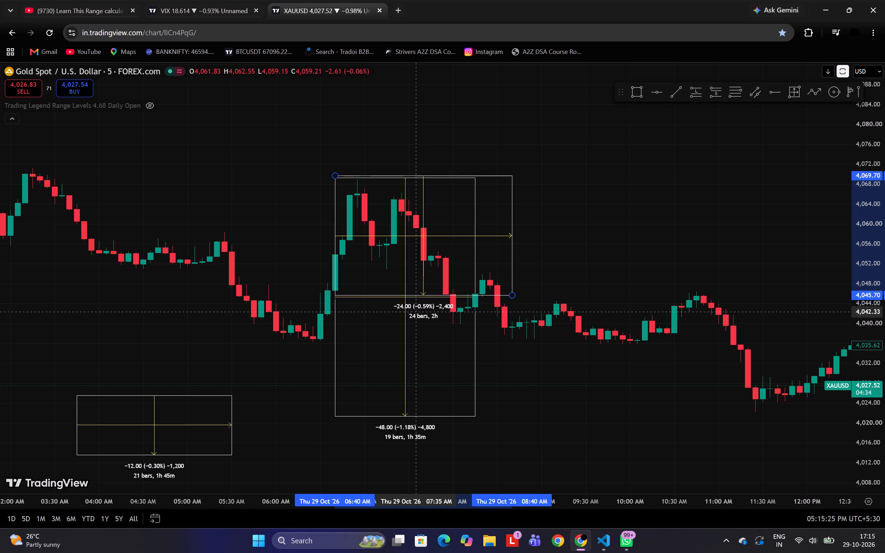
drag(419, 312, 417, 316)
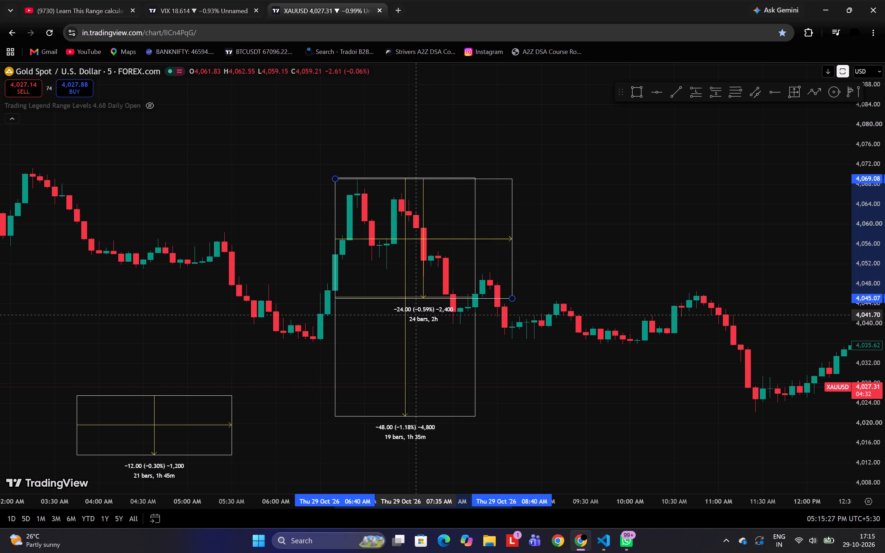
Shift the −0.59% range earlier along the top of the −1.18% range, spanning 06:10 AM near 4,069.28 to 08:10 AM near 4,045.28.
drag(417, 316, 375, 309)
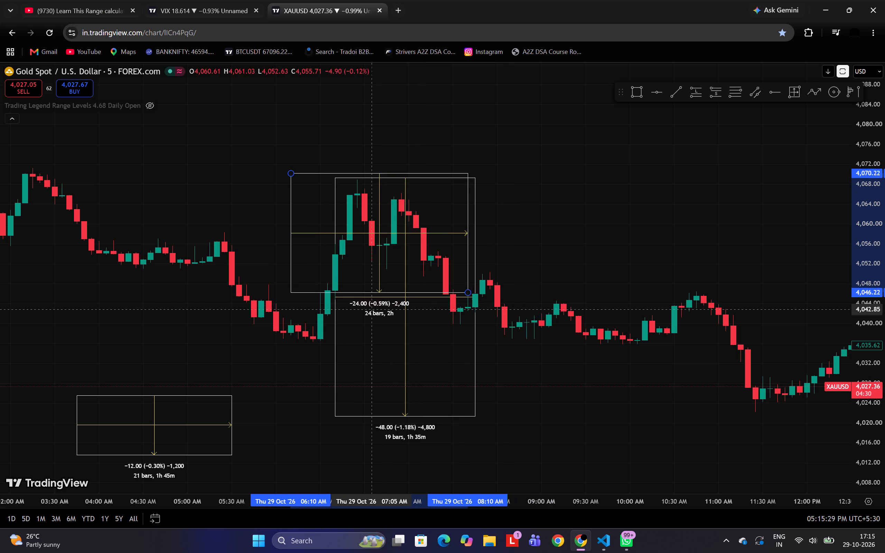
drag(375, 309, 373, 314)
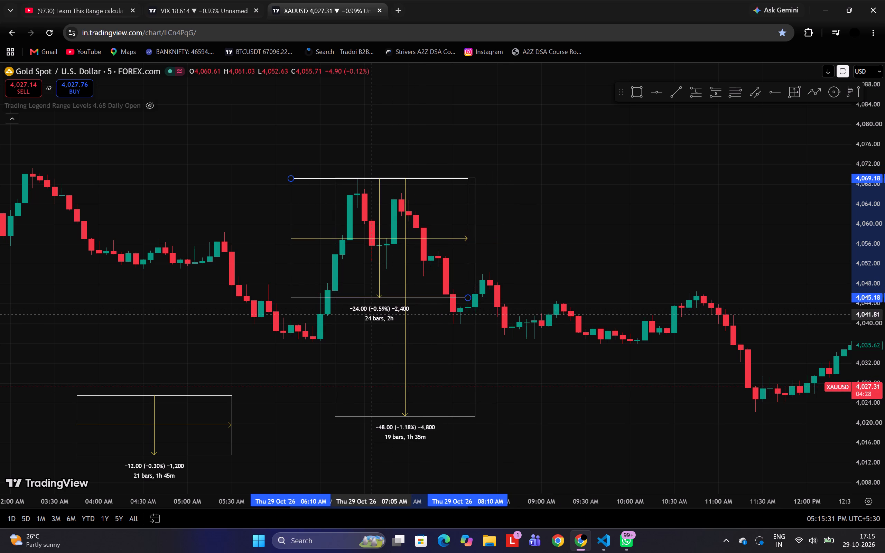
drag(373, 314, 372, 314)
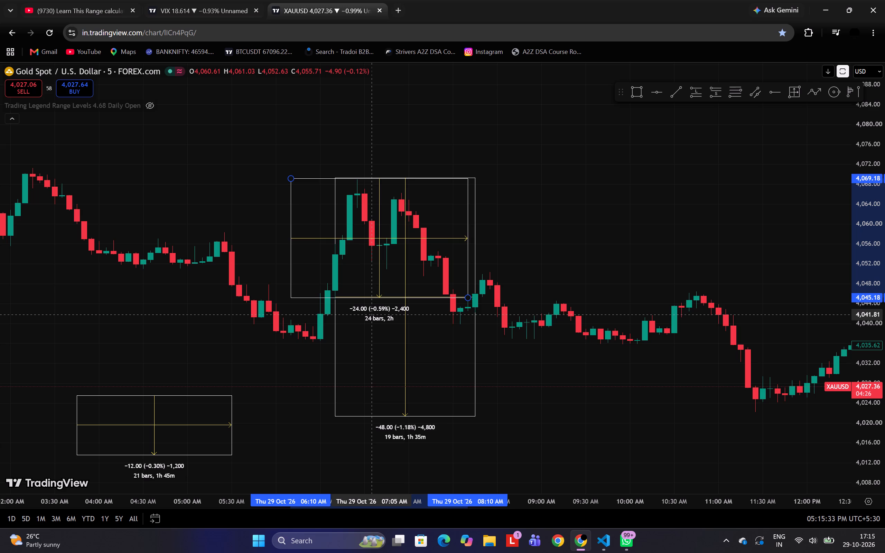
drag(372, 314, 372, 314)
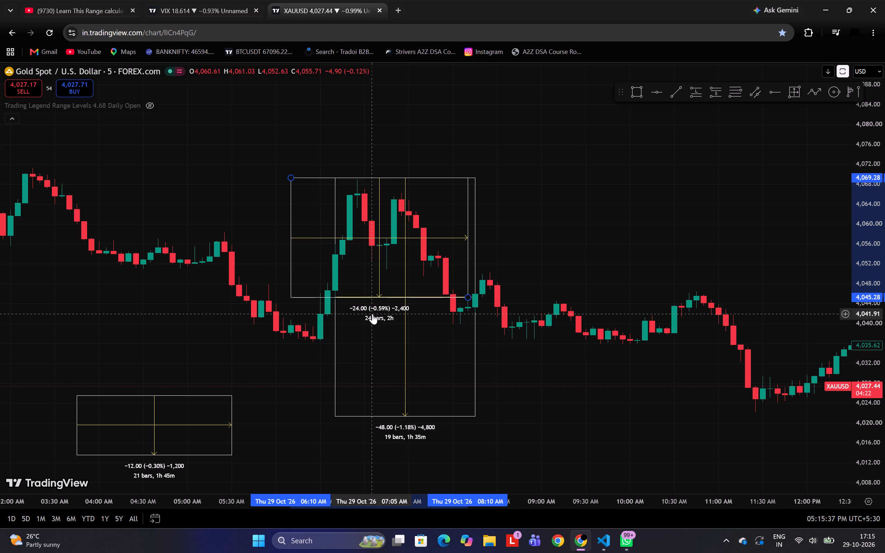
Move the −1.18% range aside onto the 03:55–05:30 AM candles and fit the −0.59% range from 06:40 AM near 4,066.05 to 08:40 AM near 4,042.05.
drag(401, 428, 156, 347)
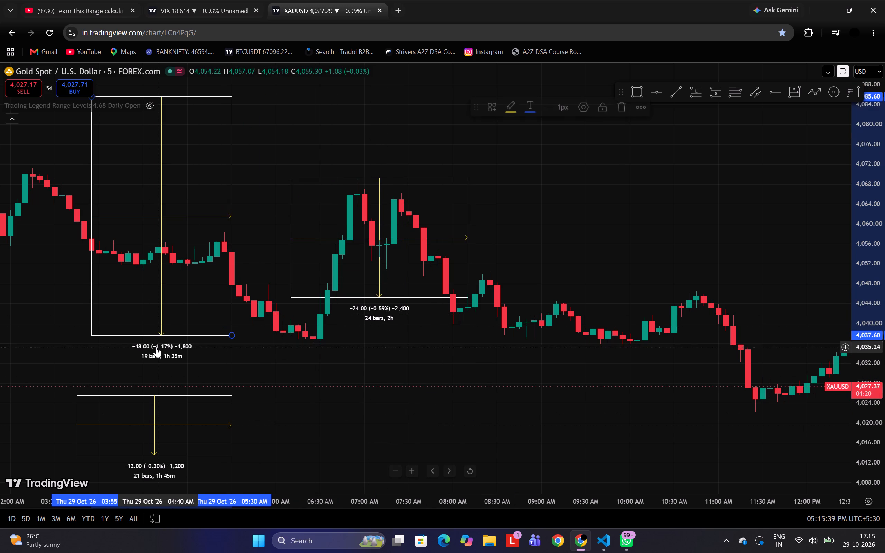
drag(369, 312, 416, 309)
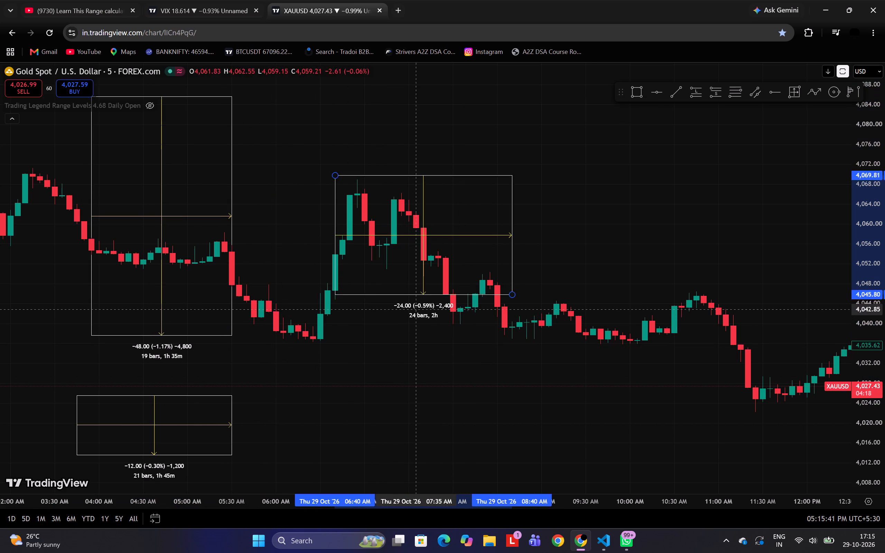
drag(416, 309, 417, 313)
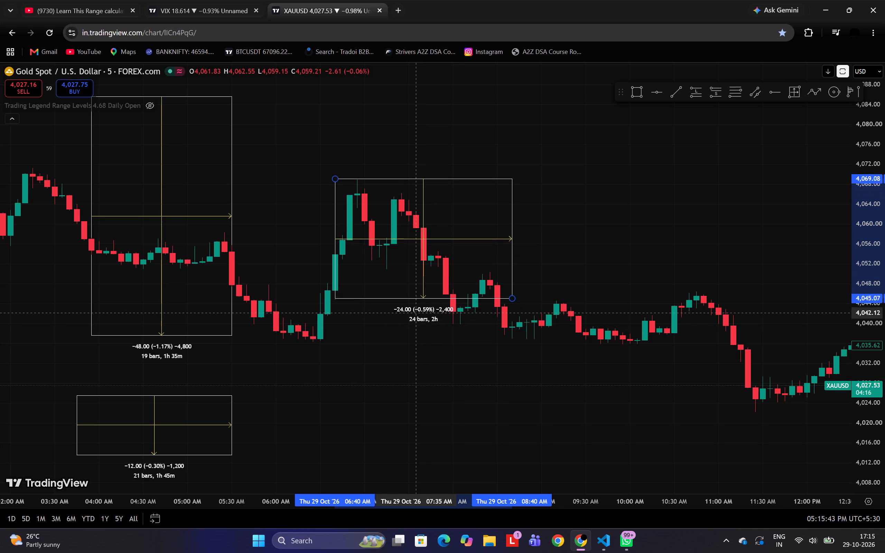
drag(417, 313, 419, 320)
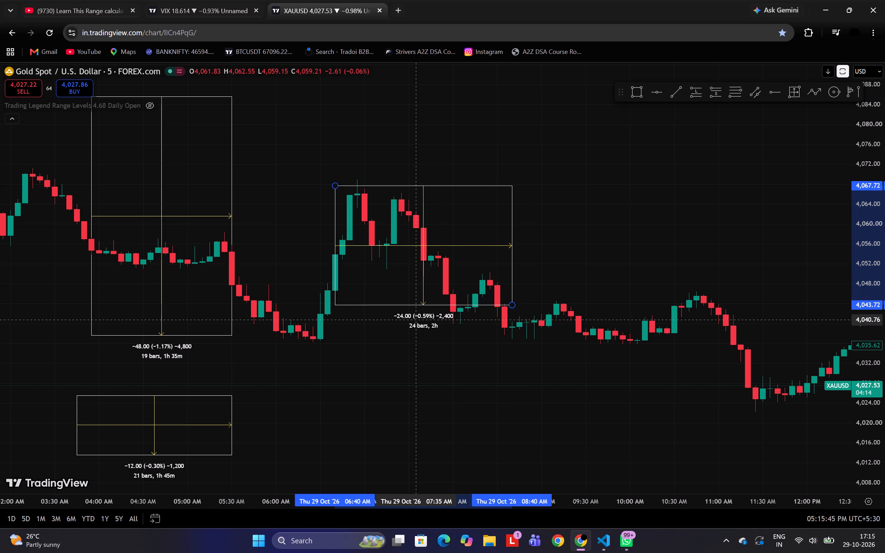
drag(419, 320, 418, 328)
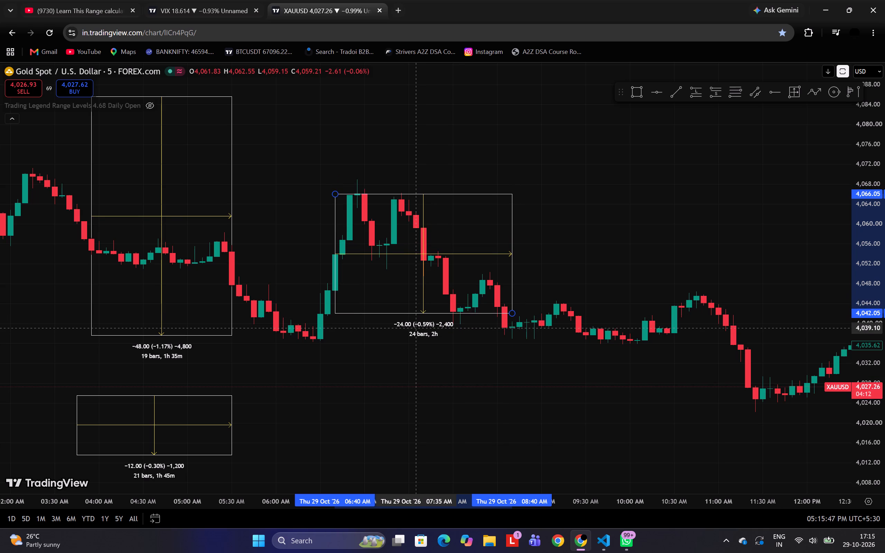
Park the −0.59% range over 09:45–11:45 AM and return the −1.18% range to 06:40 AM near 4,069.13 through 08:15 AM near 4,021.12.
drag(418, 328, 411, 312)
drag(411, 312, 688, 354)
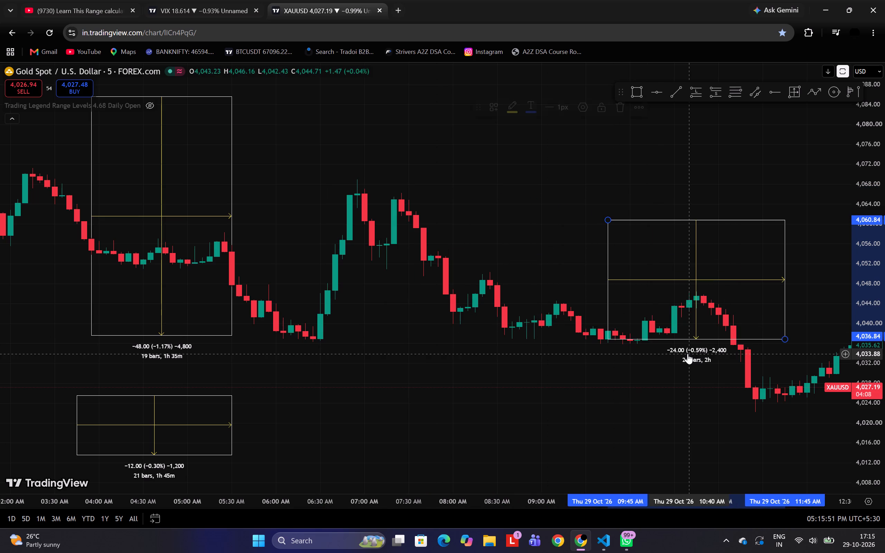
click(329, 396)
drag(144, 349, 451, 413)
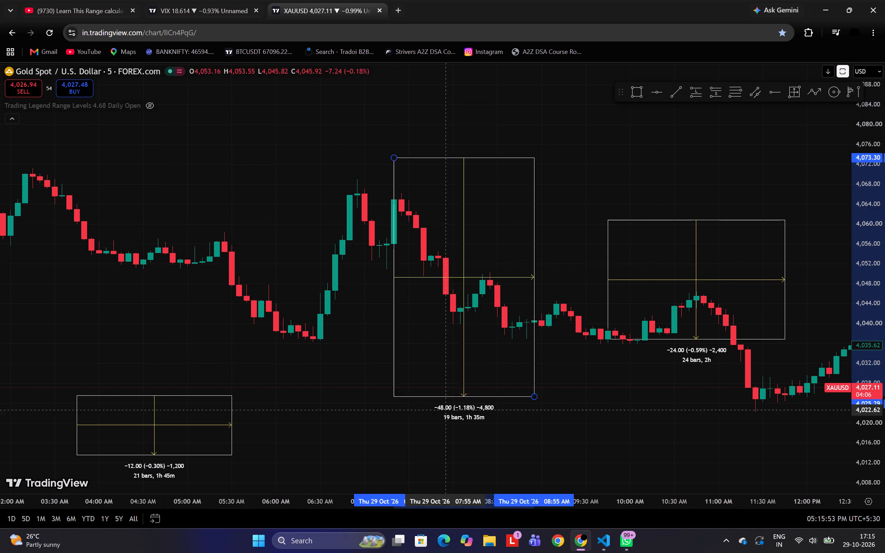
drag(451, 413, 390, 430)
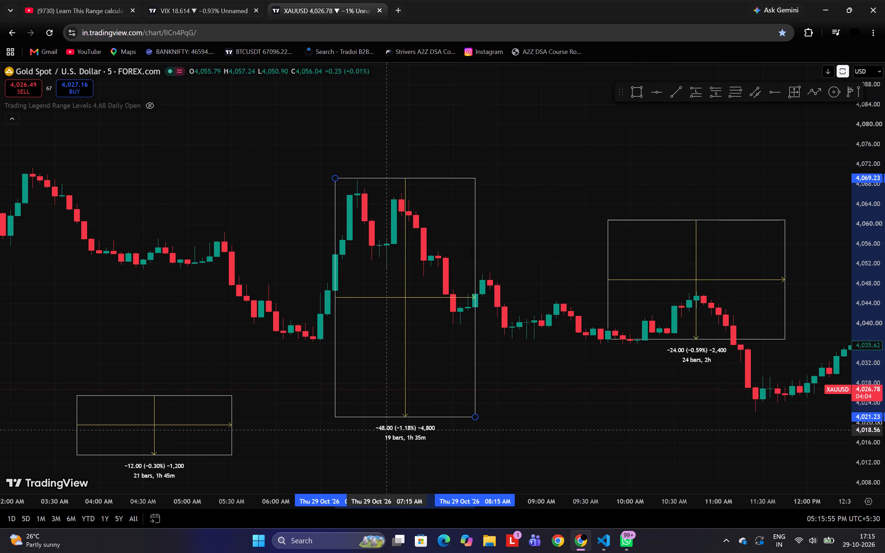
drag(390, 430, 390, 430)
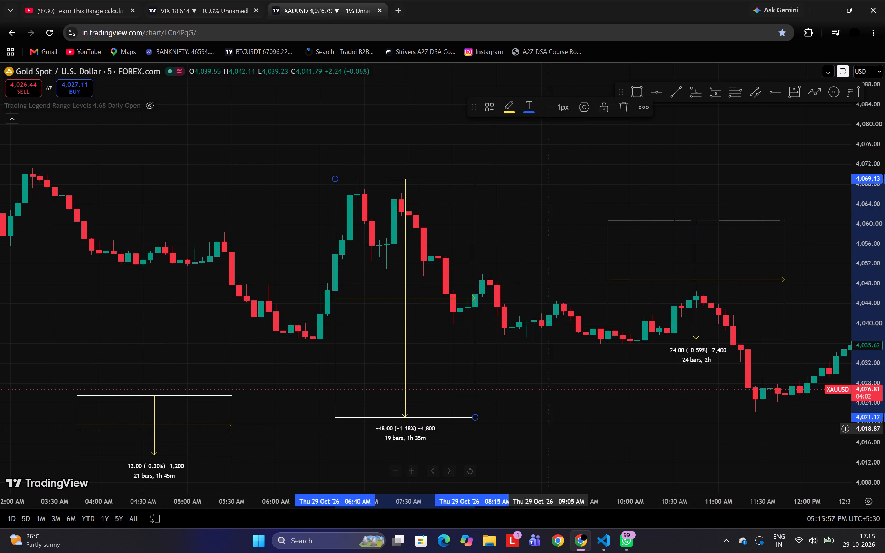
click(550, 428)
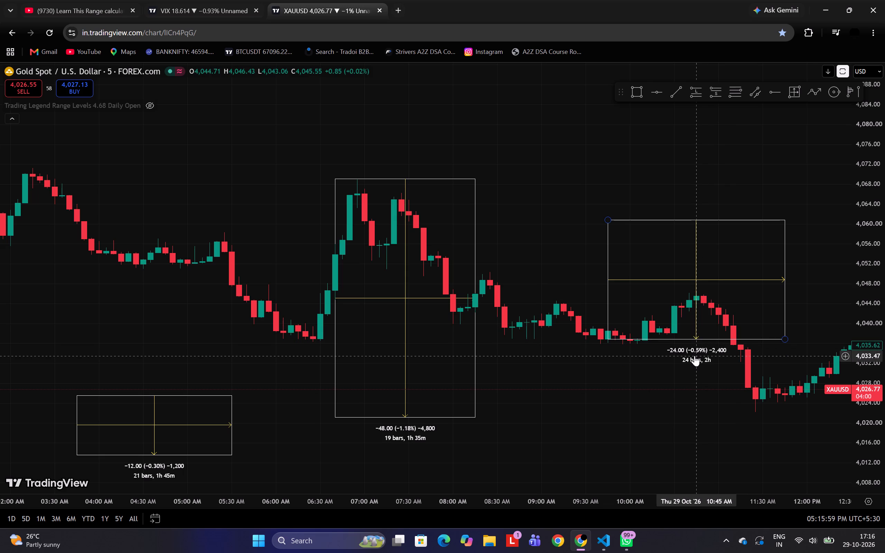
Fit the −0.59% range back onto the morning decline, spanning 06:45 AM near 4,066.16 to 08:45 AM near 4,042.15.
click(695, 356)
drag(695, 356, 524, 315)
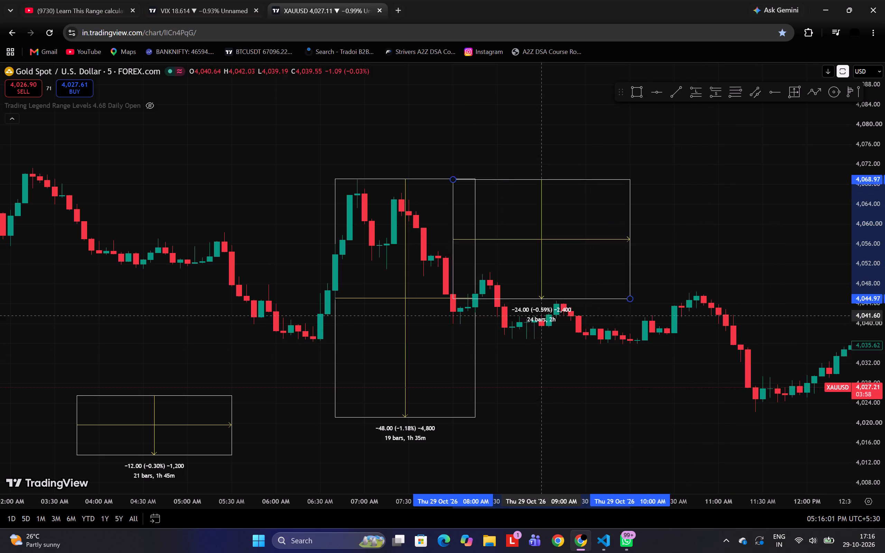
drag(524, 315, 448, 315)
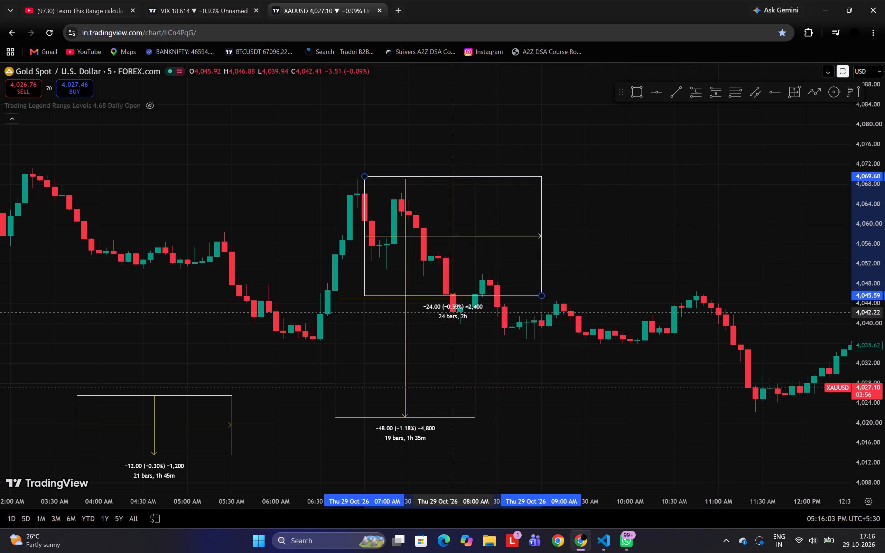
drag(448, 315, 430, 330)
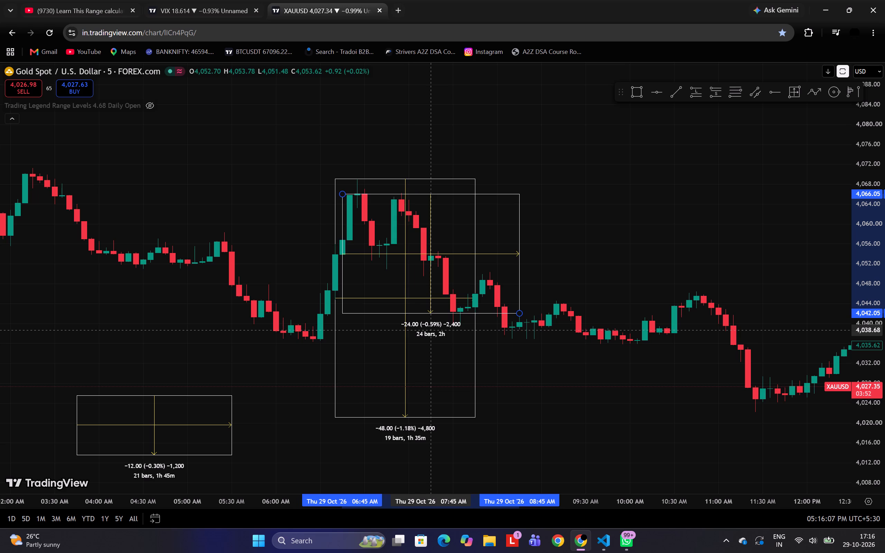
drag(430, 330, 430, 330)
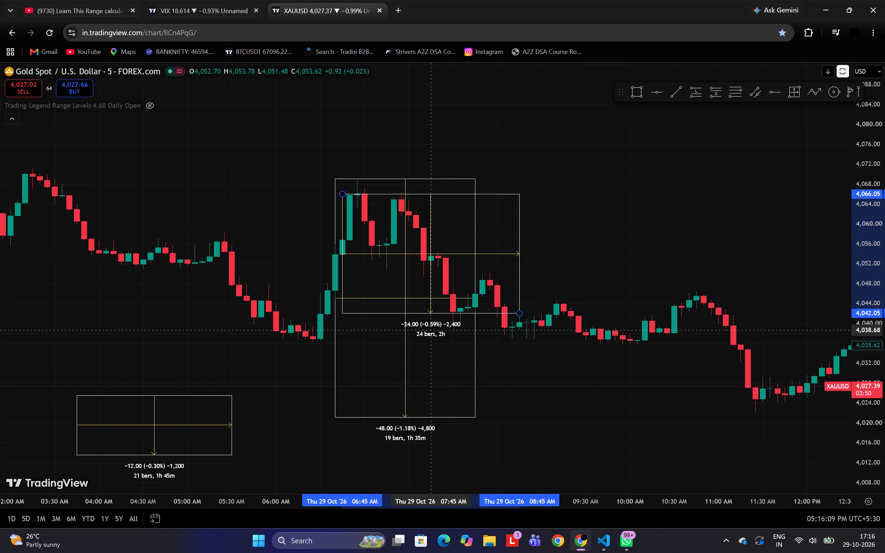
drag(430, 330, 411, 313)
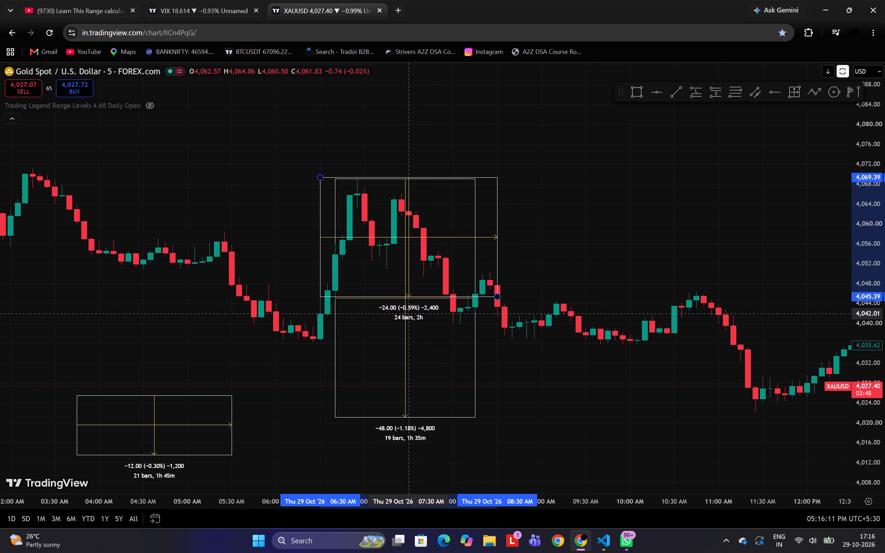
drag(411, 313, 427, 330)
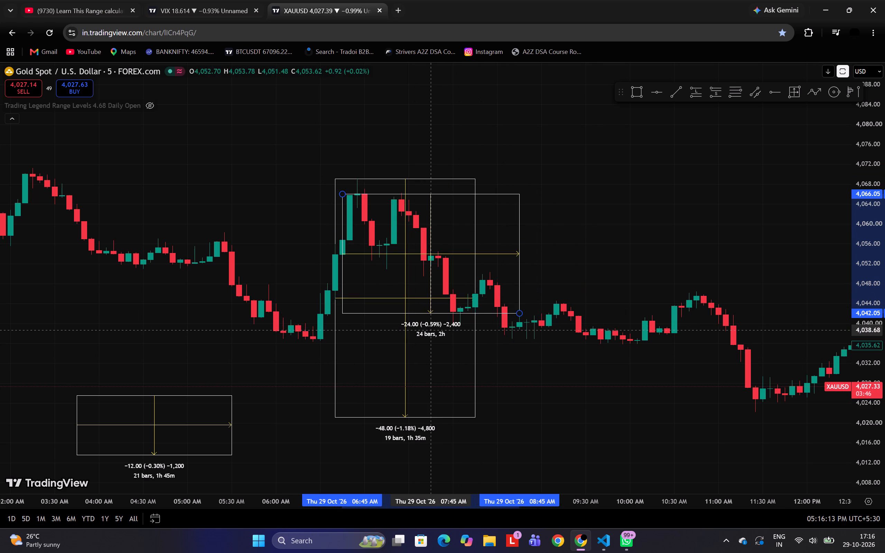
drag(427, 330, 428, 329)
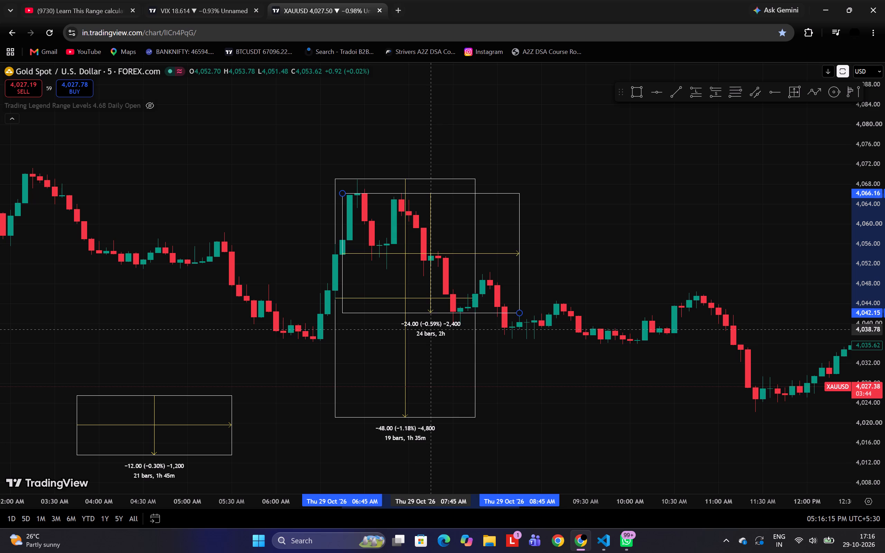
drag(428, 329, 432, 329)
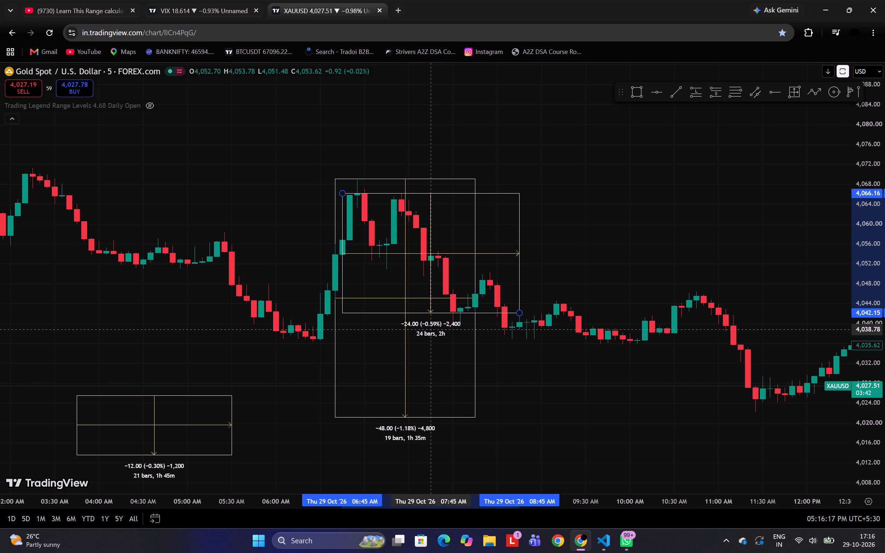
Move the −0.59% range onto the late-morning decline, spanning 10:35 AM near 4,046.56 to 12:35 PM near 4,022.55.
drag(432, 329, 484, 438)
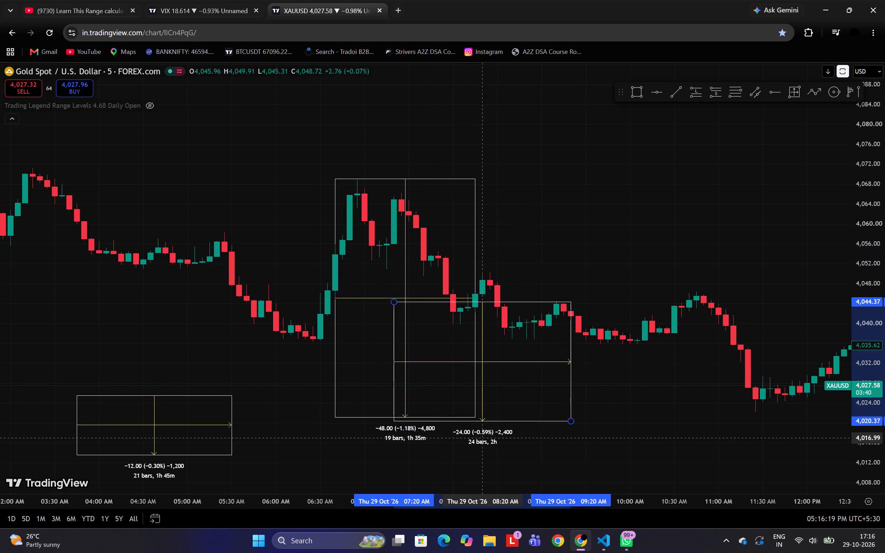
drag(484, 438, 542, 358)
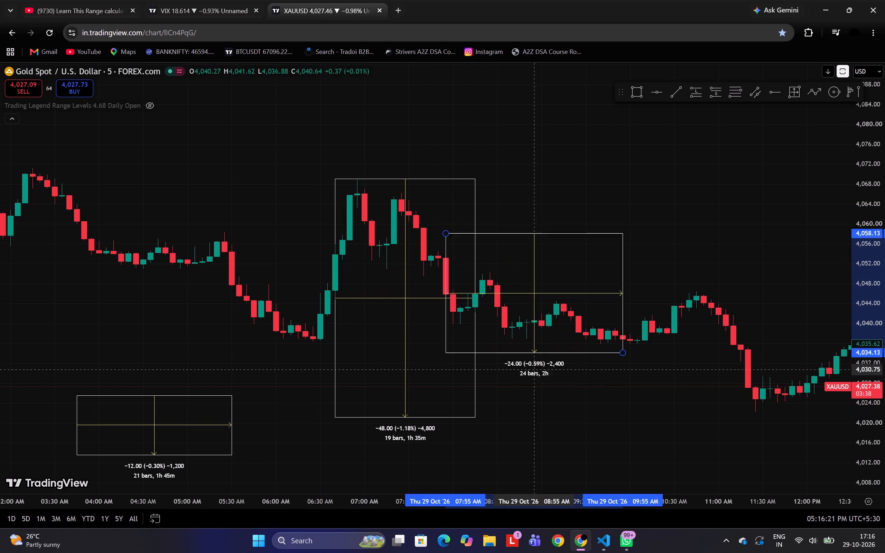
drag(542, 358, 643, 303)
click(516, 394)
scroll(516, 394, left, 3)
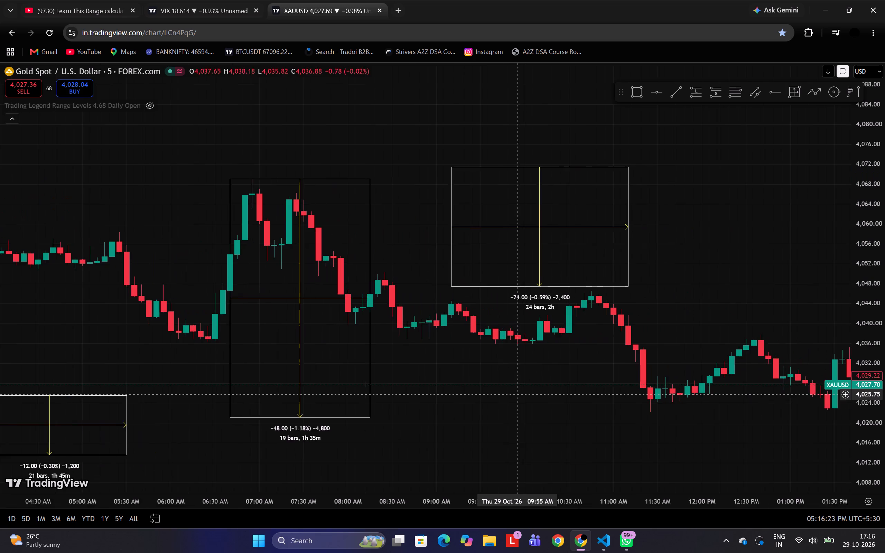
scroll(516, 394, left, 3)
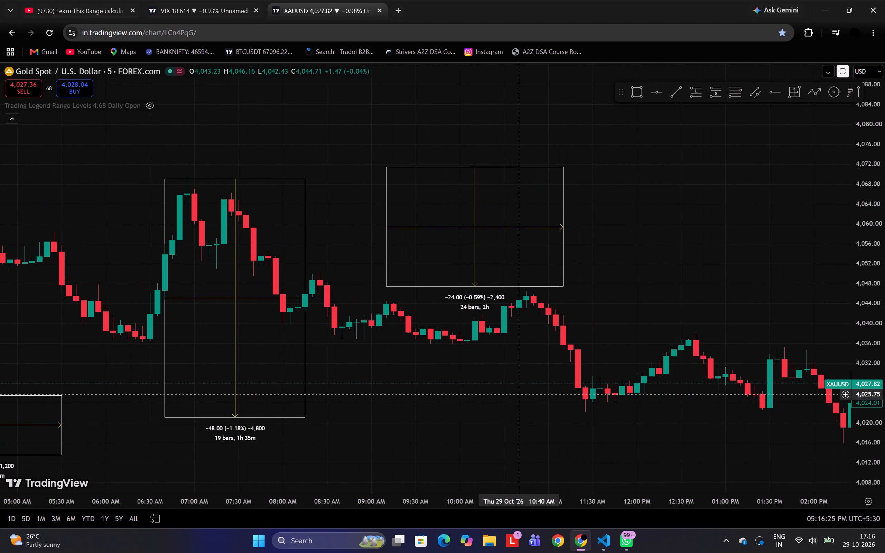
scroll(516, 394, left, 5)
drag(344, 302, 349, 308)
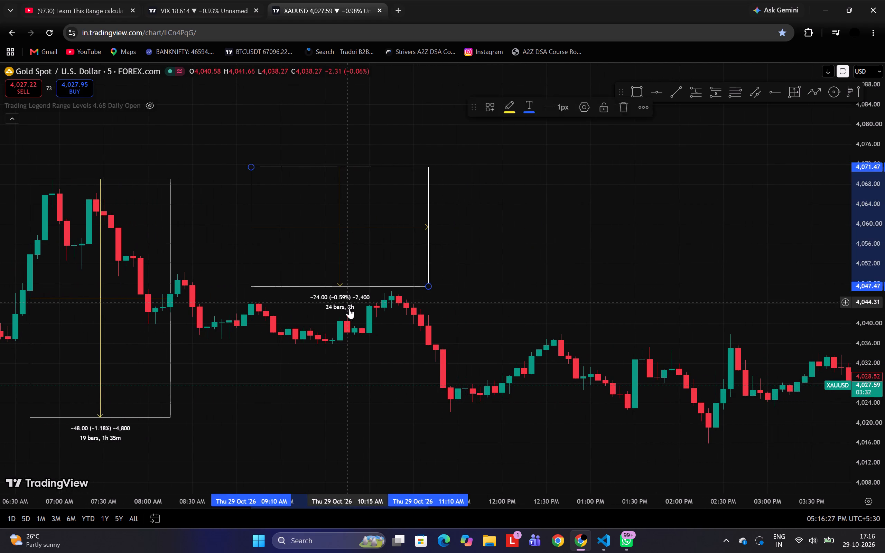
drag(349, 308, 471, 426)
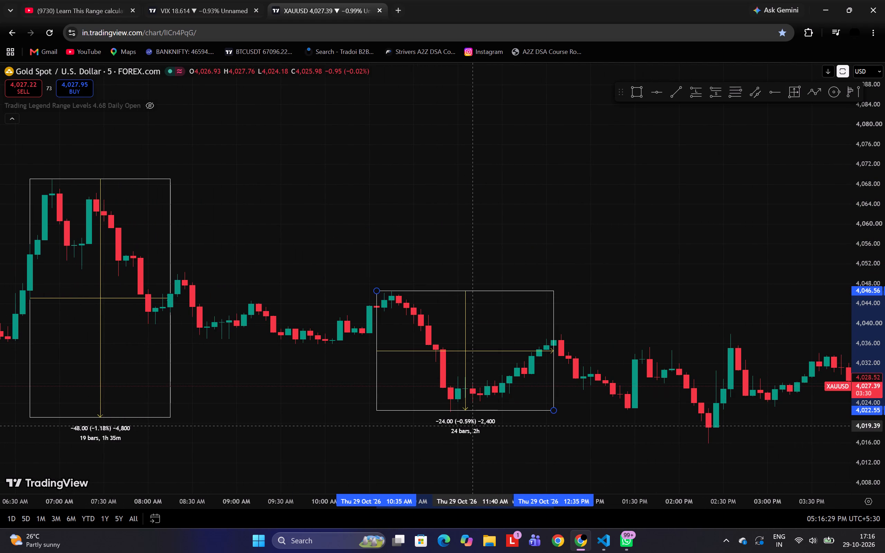
Raise the −0.59% range clear of the late-morning decline and place the −1.18% range there, from 10:30 AM near 4,046.40 to 12:05 PM.
drag(471, 426, 468, 335)
scroll(468, 335, right, 1)
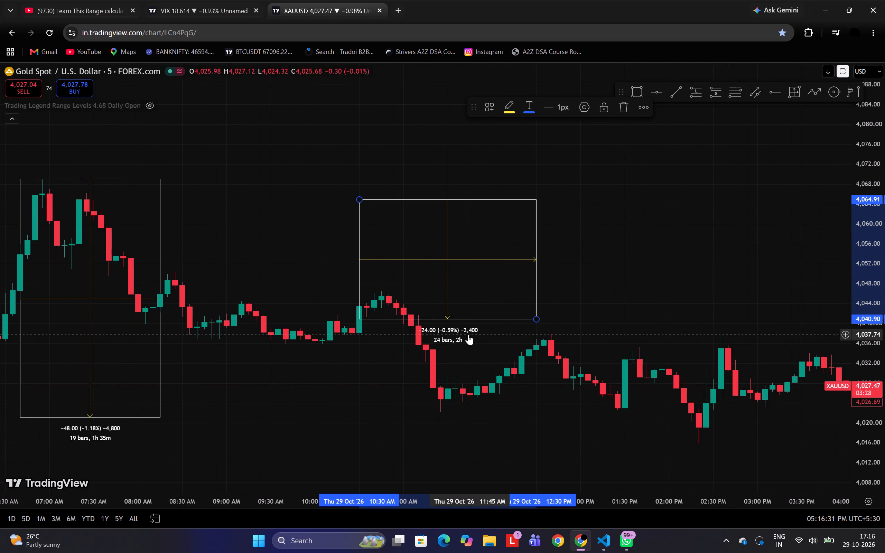
drag(69, 422, 74, 434)
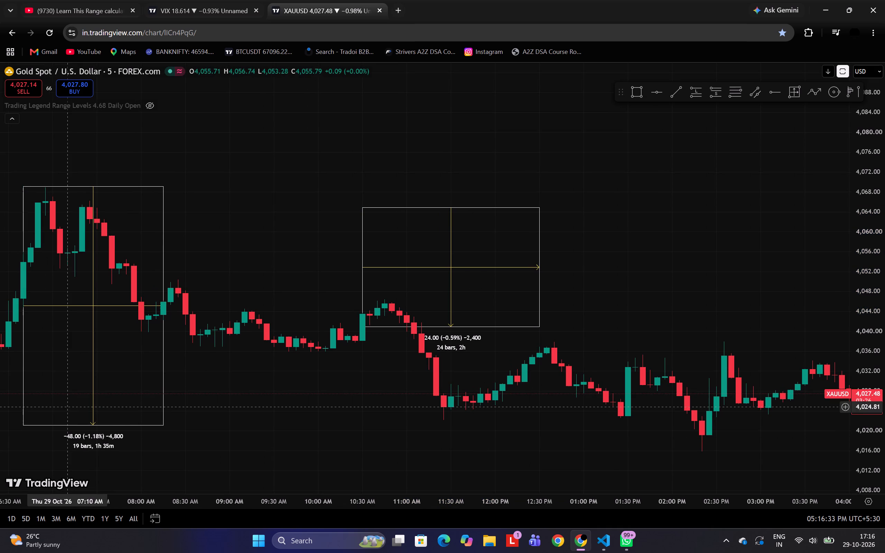
drag(264, 377, 252, 335)
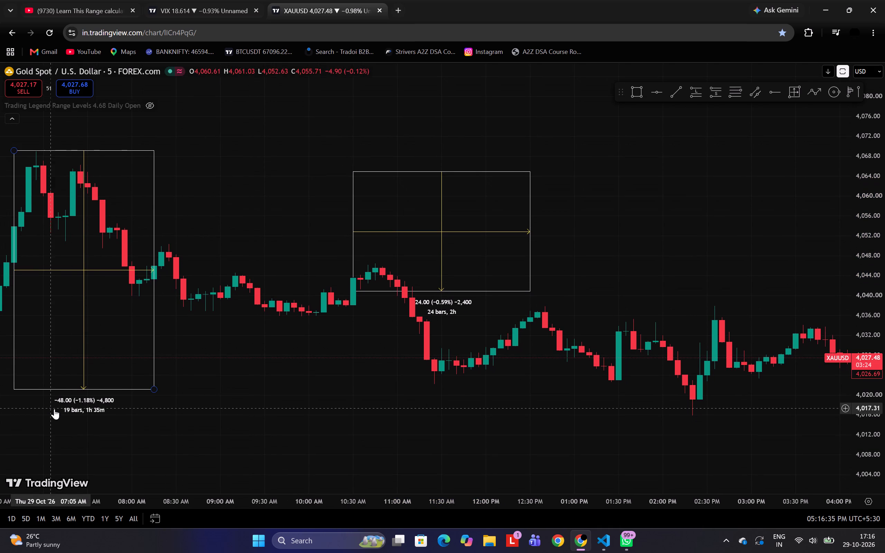
drag(65, 400, 472, 505)
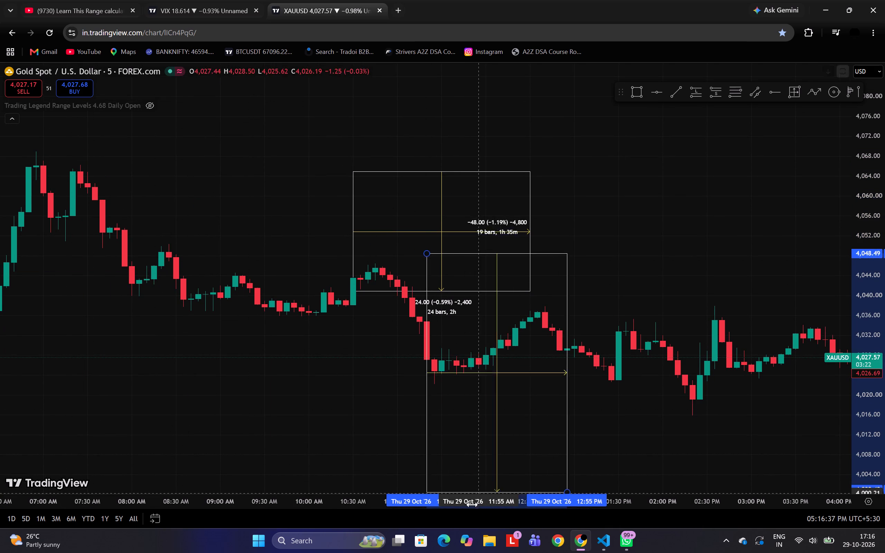
drag(472, 505, 408, 513)
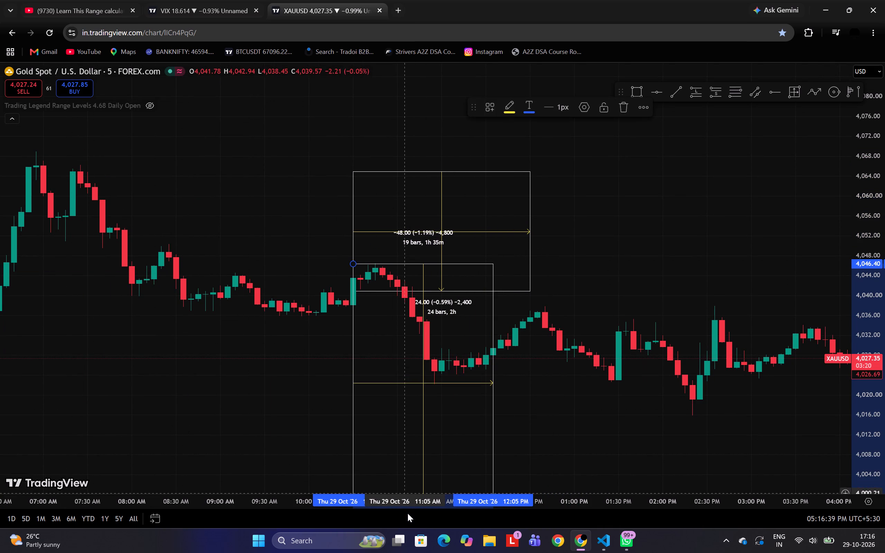
click(285, 484)
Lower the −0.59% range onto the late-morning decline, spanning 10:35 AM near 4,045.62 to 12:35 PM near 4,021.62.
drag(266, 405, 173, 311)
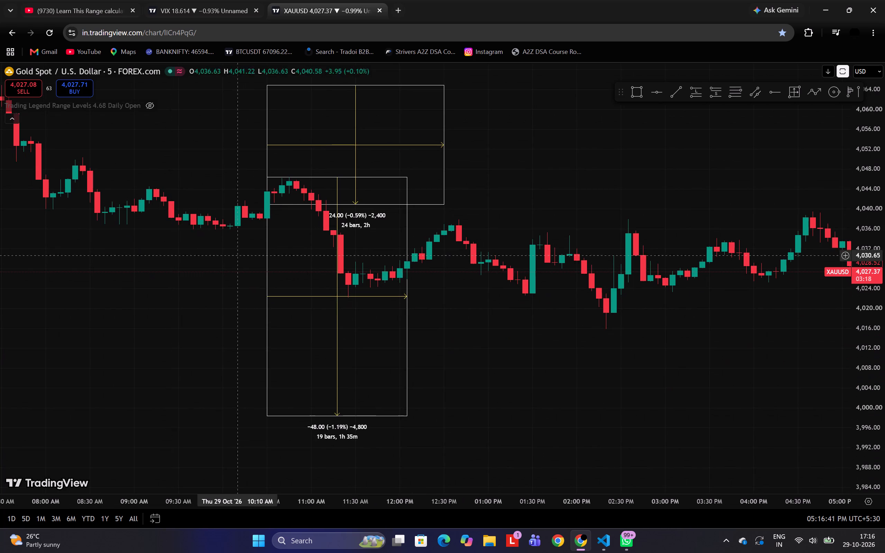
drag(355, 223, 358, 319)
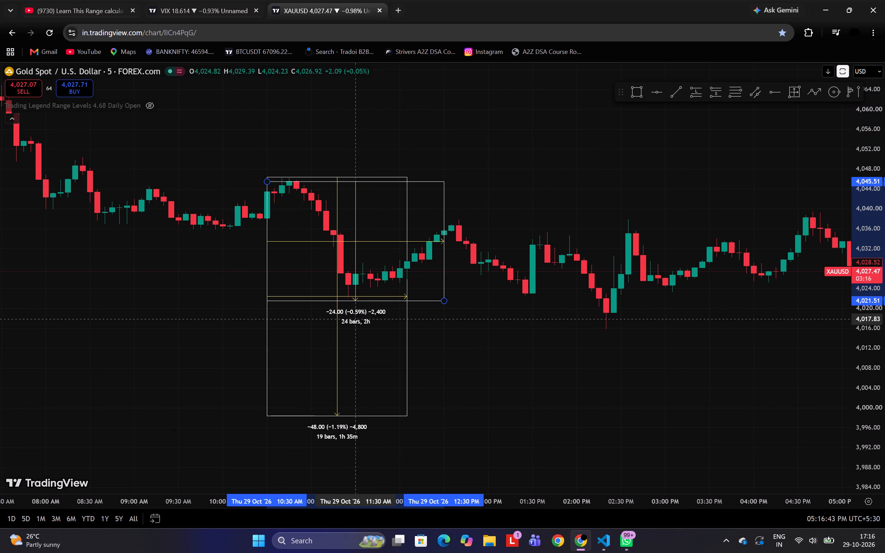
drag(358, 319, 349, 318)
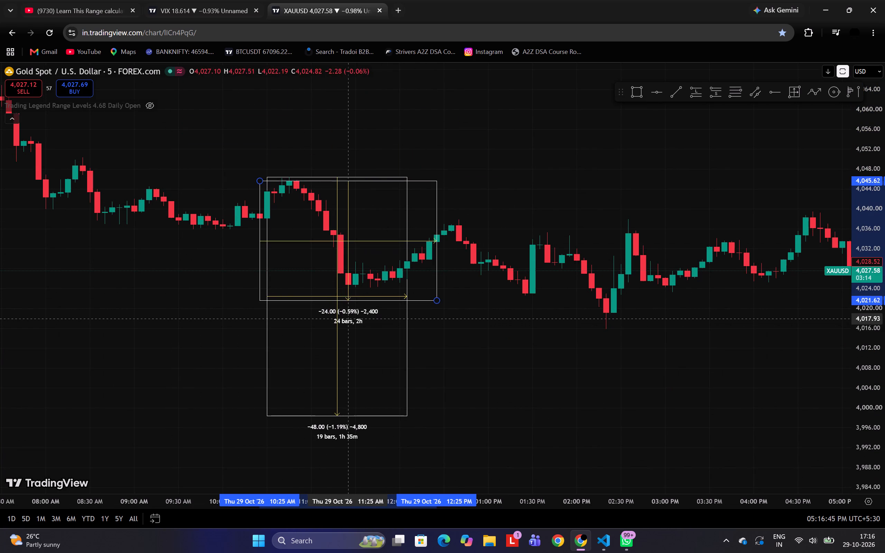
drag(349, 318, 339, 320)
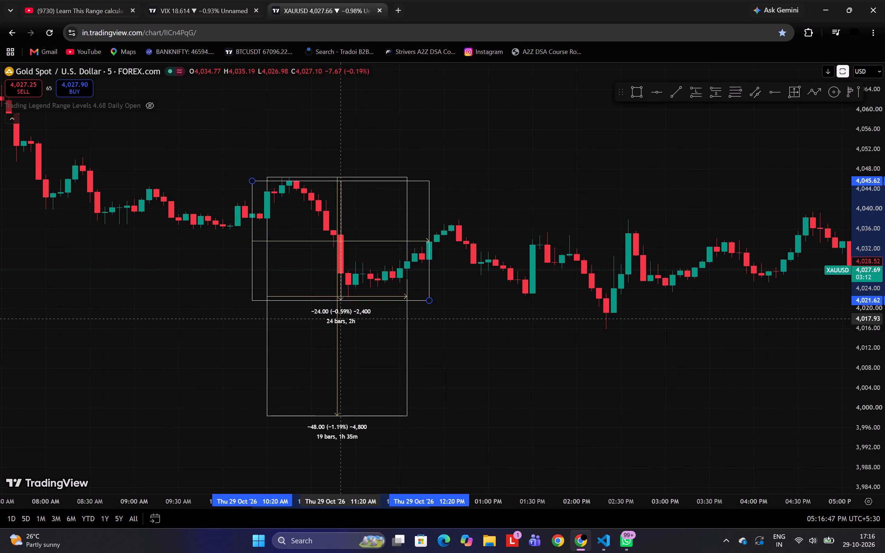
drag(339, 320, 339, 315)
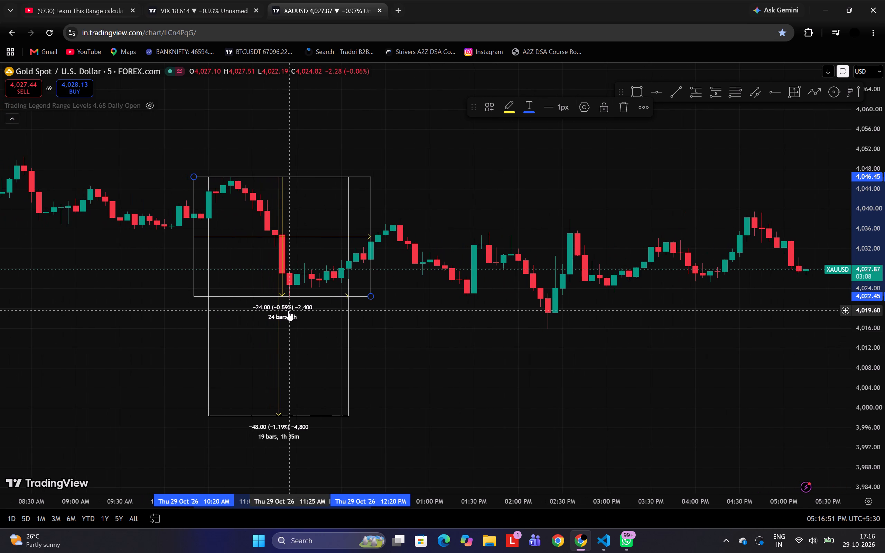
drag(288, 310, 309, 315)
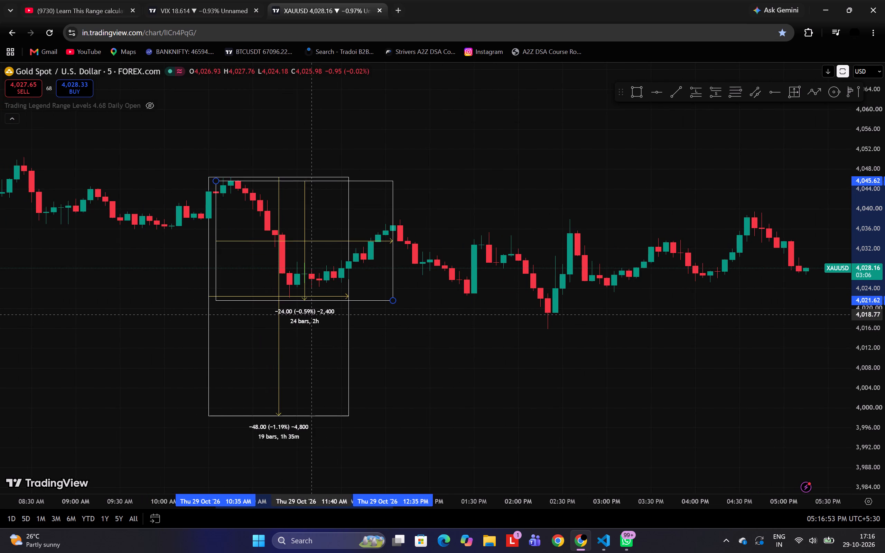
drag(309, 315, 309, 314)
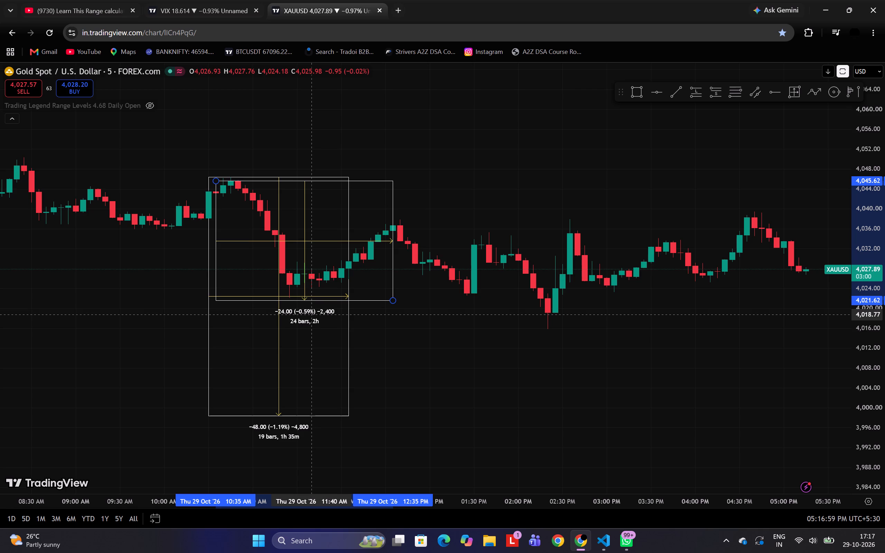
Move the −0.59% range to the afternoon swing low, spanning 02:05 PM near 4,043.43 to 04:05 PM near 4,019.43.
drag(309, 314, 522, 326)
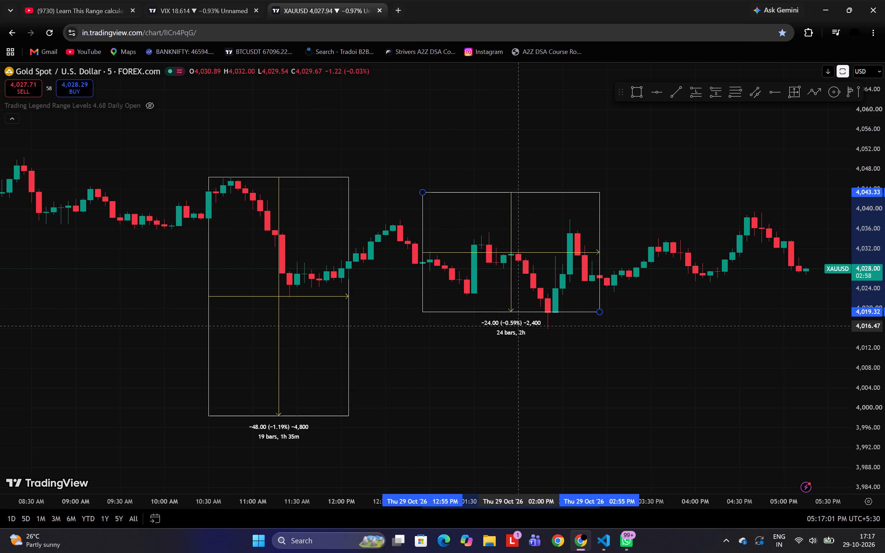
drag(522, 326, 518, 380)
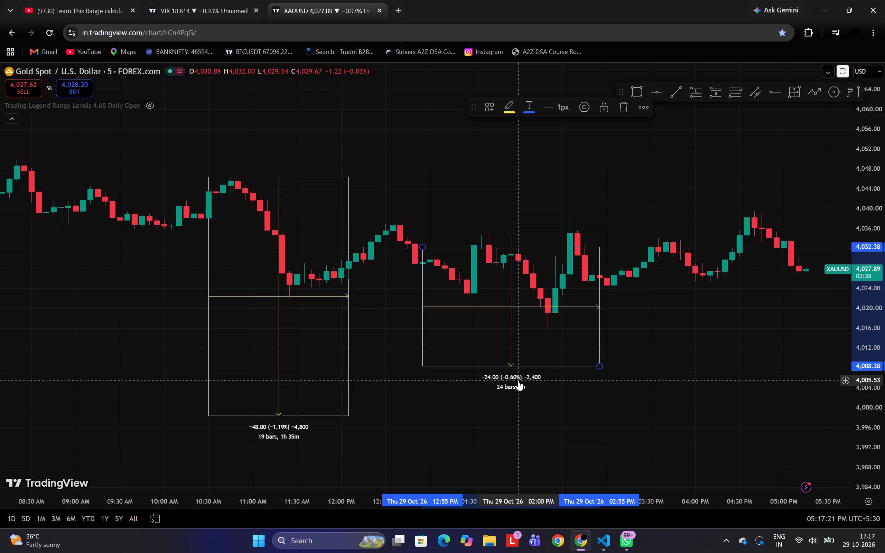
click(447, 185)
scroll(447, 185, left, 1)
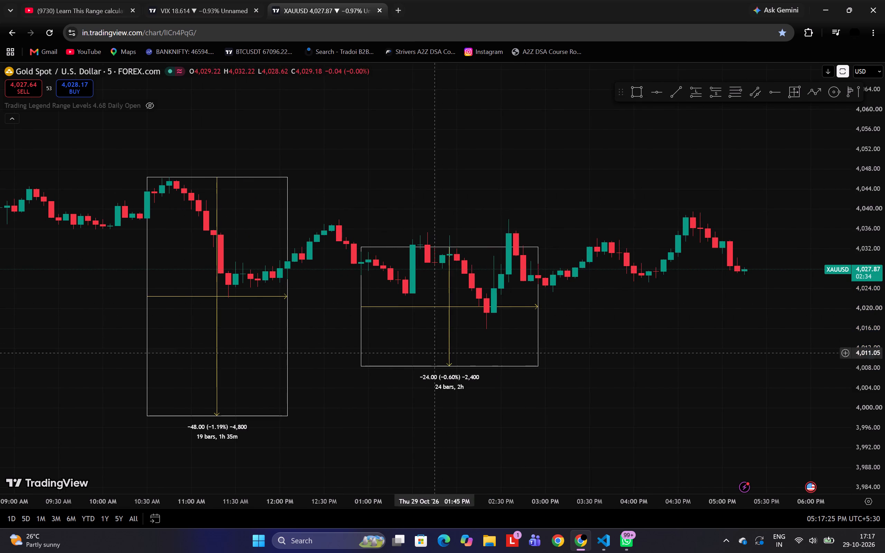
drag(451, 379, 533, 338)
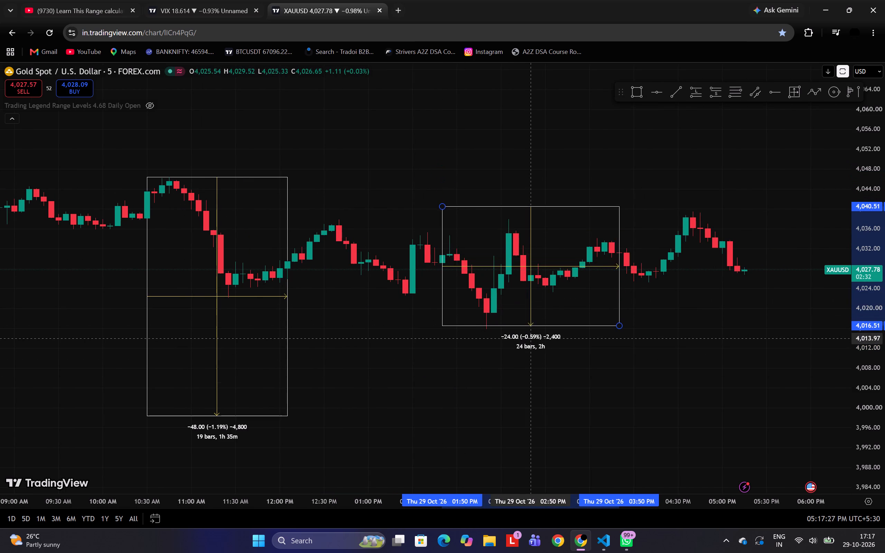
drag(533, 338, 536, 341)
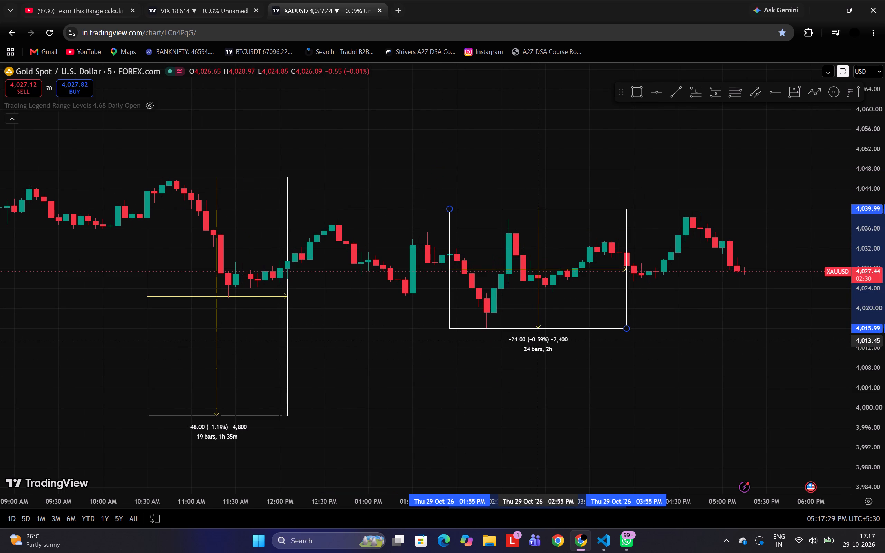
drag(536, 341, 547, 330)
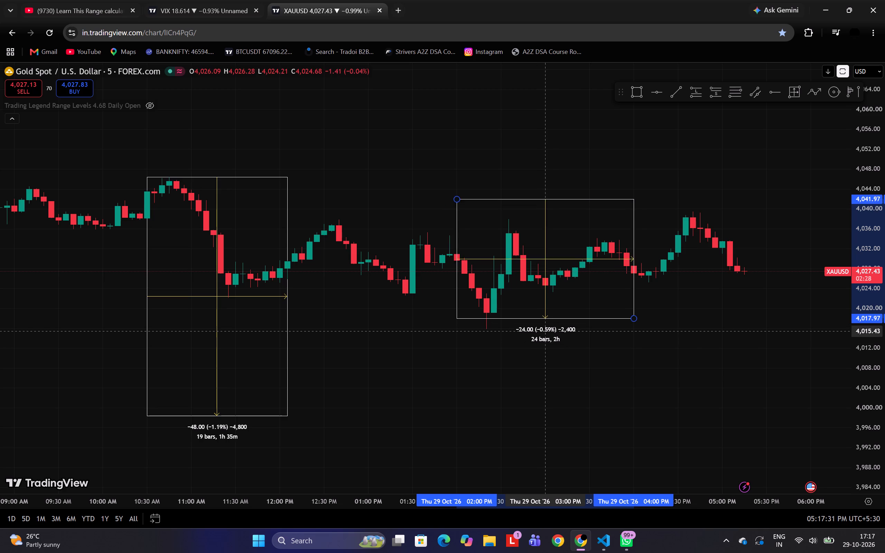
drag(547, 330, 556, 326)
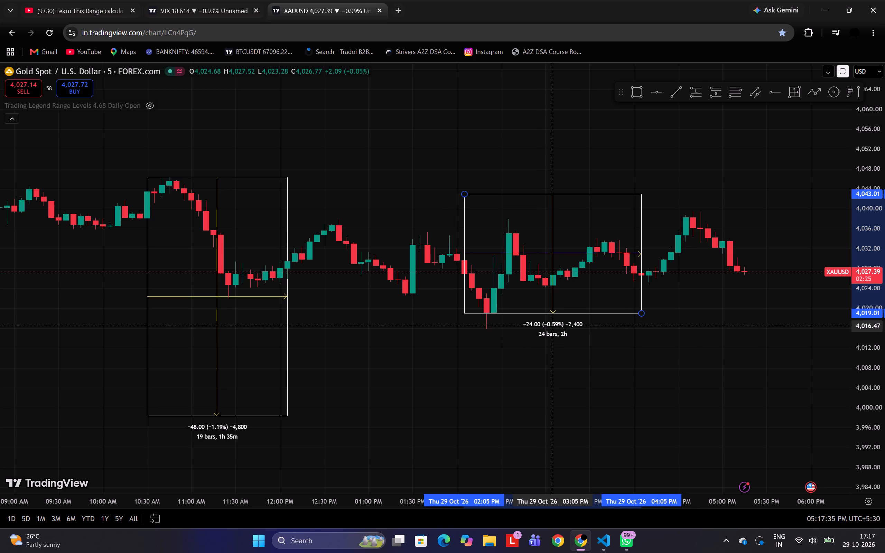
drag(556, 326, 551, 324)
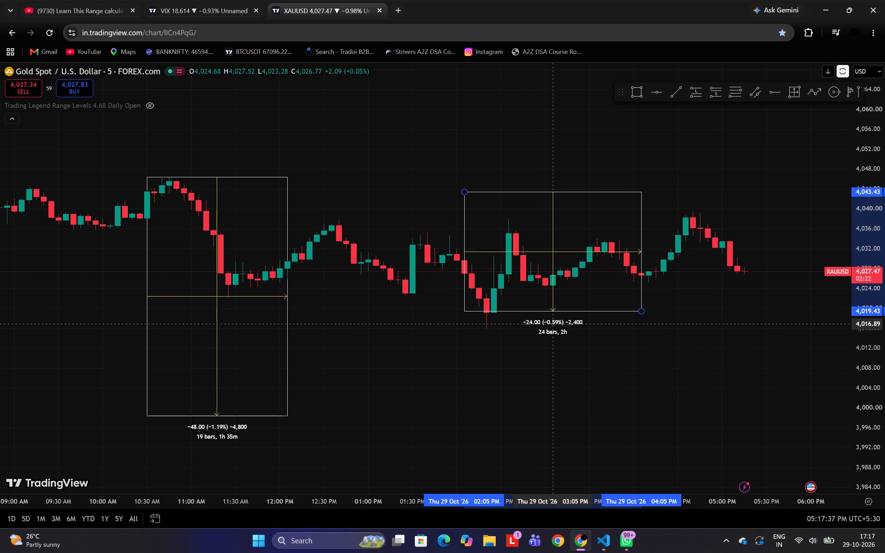
Park the −0.59% range below the latest candles and fit the −1.18% range to the afternoon low, spanning 02:00 PM near 4,064.12 to 03:35 PM near 4,016.12.
drag(551, 324, 706, 440)
click(587, 403)
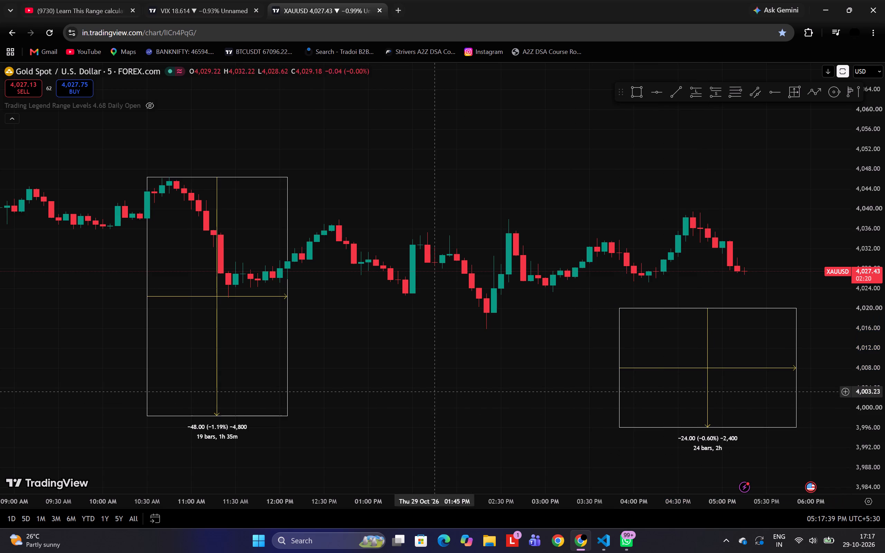
drag(226, 431, 520, 355)
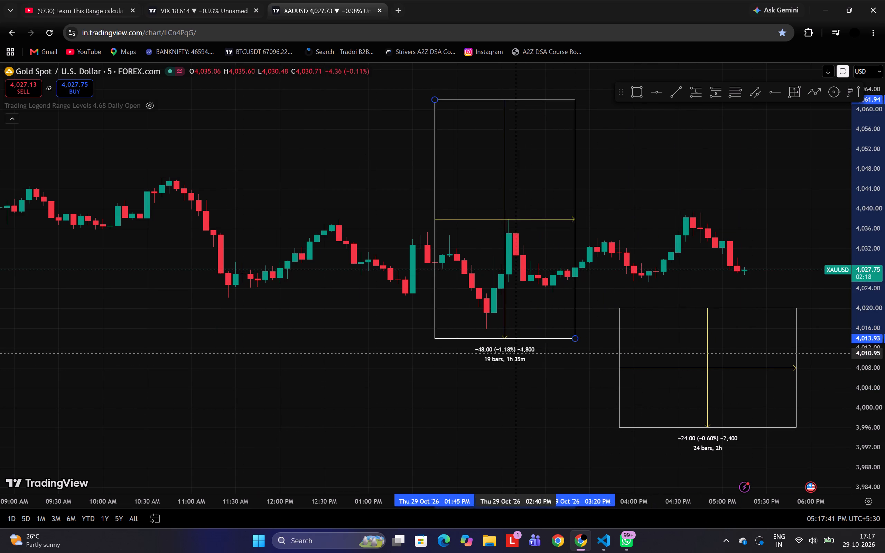
drag(520, 355, 541, 343)
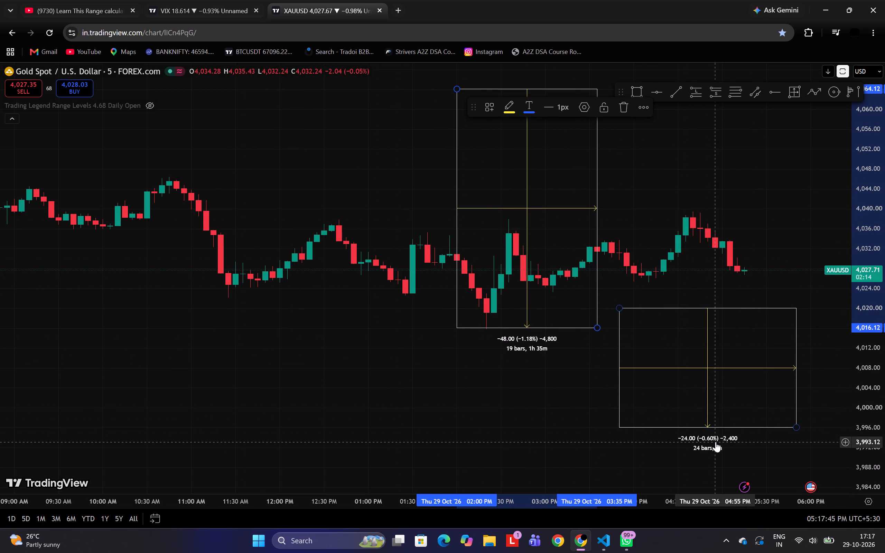
Bring the −0.59% range back over the afternoon low, spanning 02:05 PM near 4,043.22 down to about 4,019.22 two hours on.
drag(717, 442, 569, 328)
click(448, 348)
drag(448, 348, 413, 358)
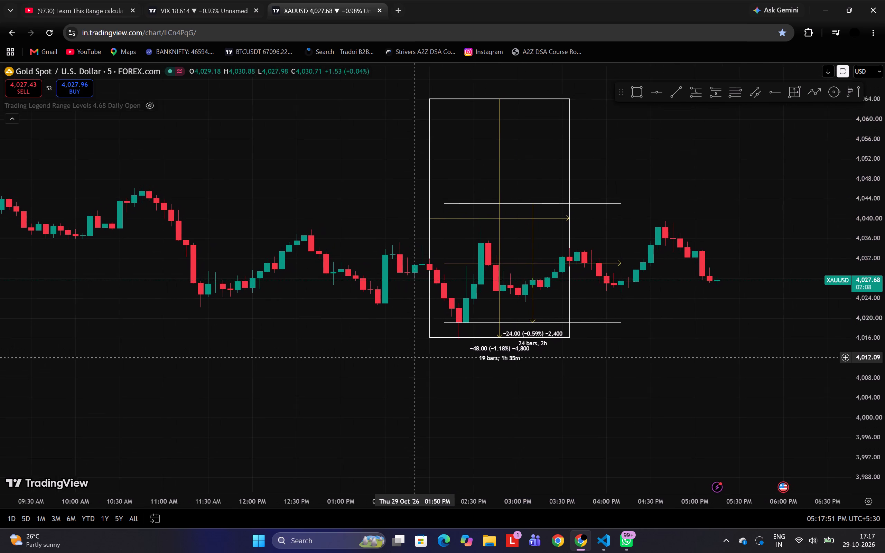
drag(413, 358, 412, 361)
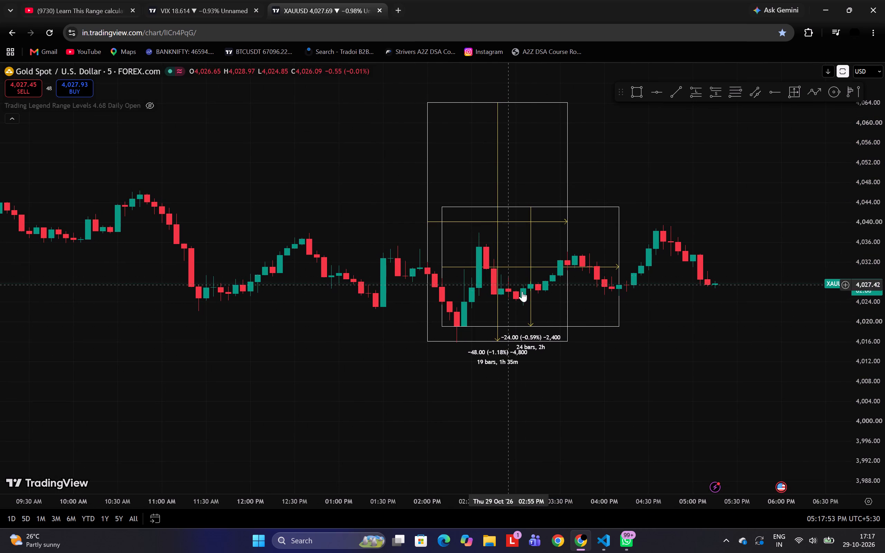
drag(524, 344, 528, 344)
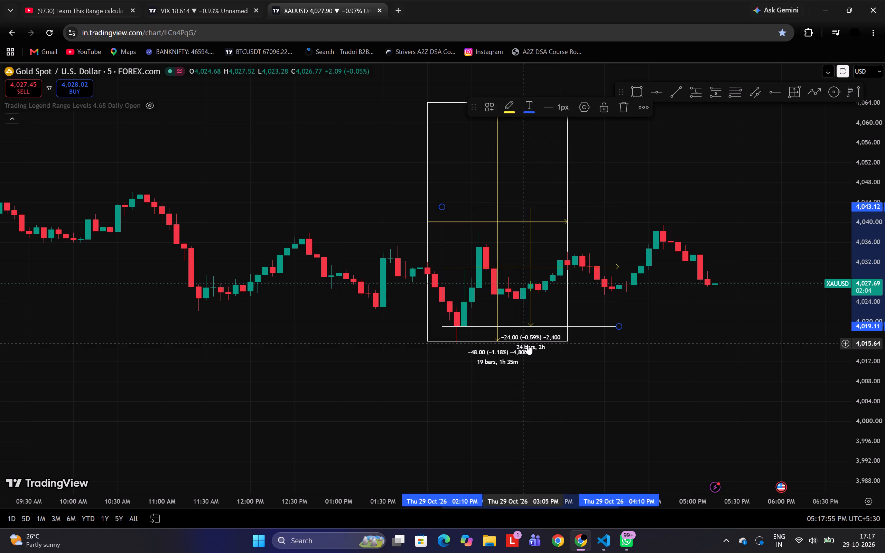
drag(528, 344, 490, 360)
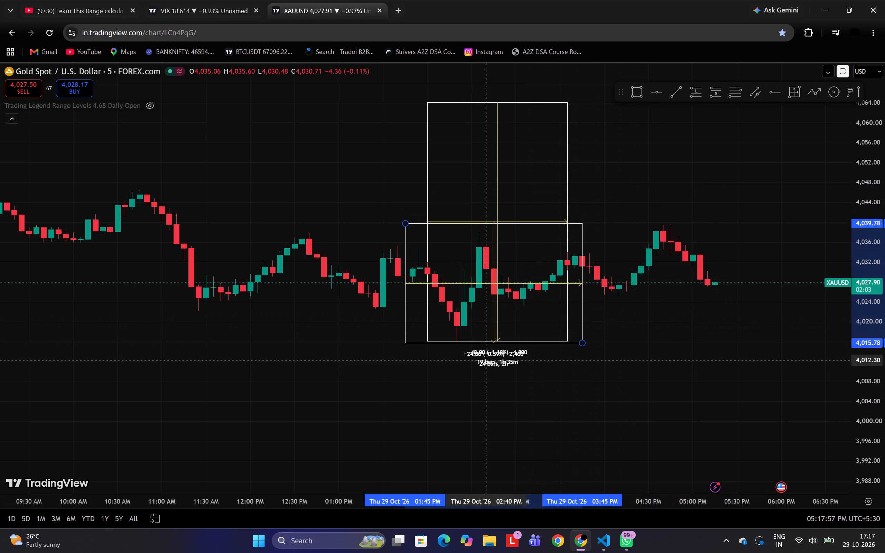
drag(490, 360, 518, 343)
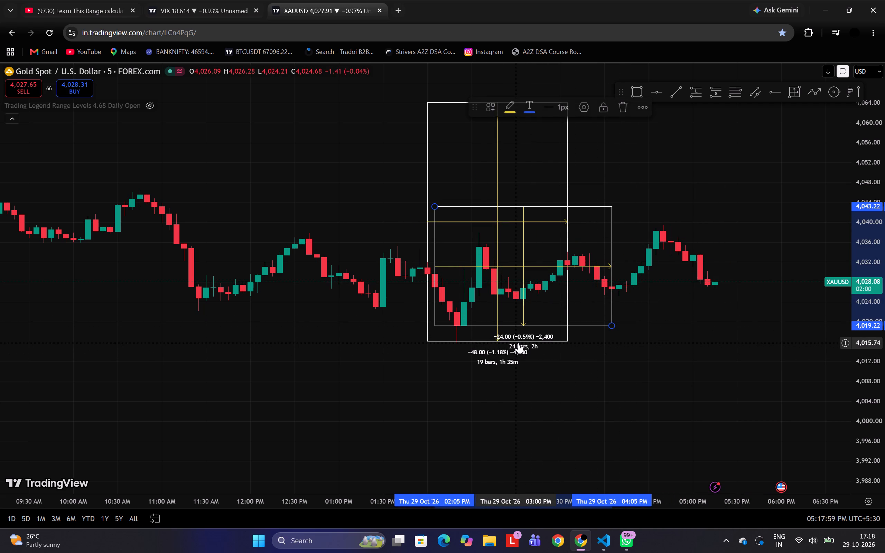
click(655, 382)
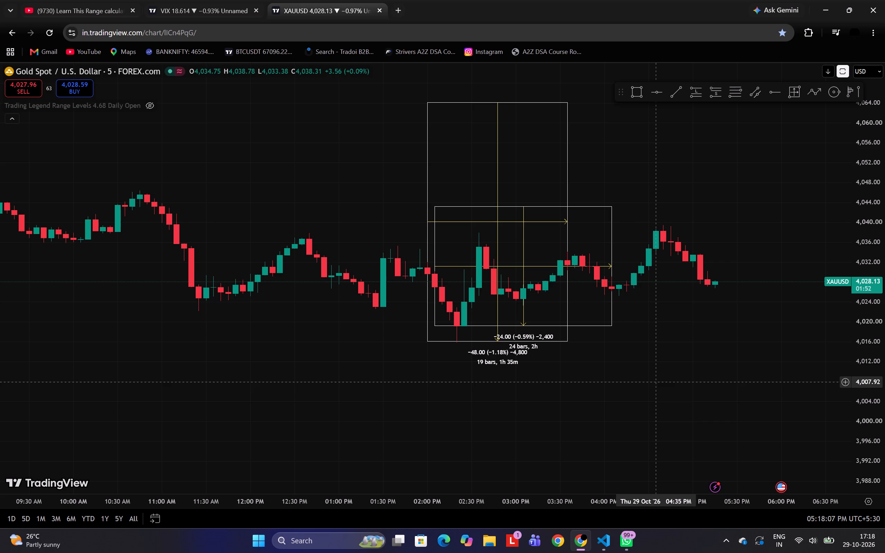
Place a long position at 03:35 PM with entry 4,031.28, stop at about 4,026.27 and target at about 4,041.18.
click(691, 88)
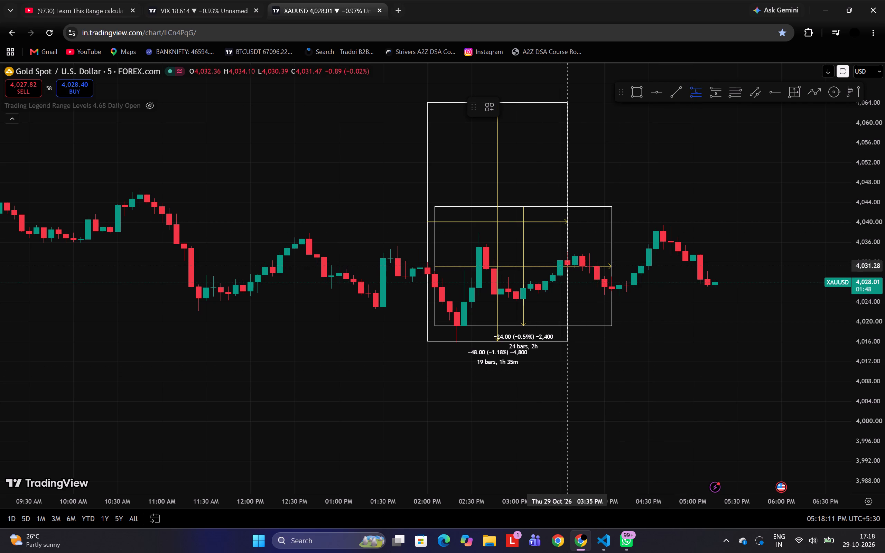
click(566, 266)
click(541, 384)
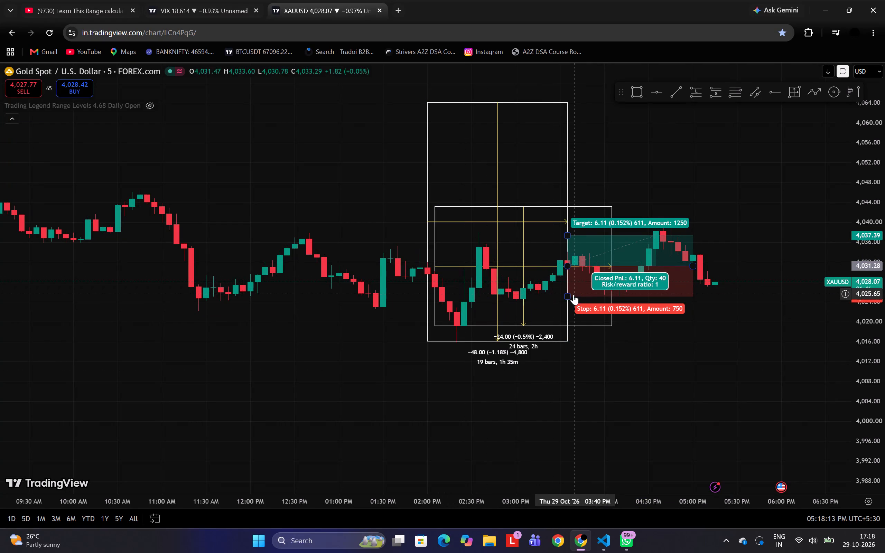
drag(568, 295, 562, 291)
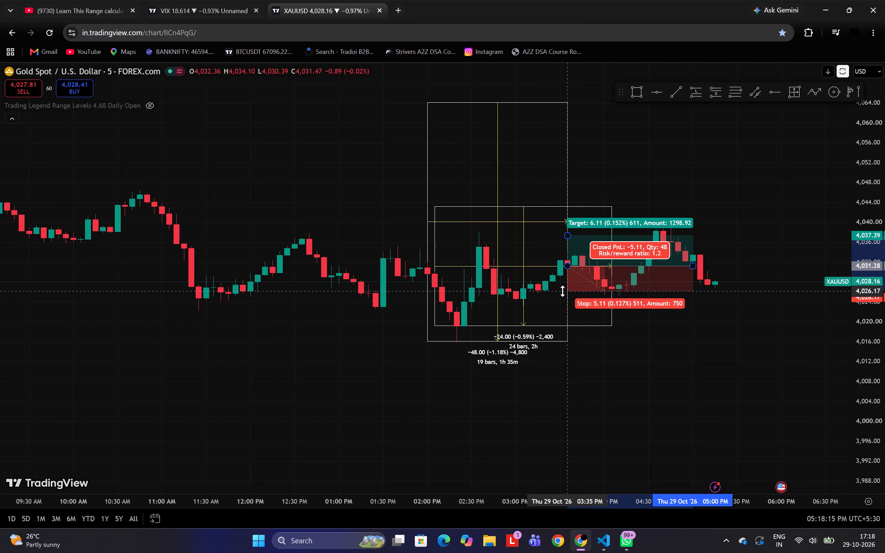
drag(562, 291, 561, 290)
click(651, 341)
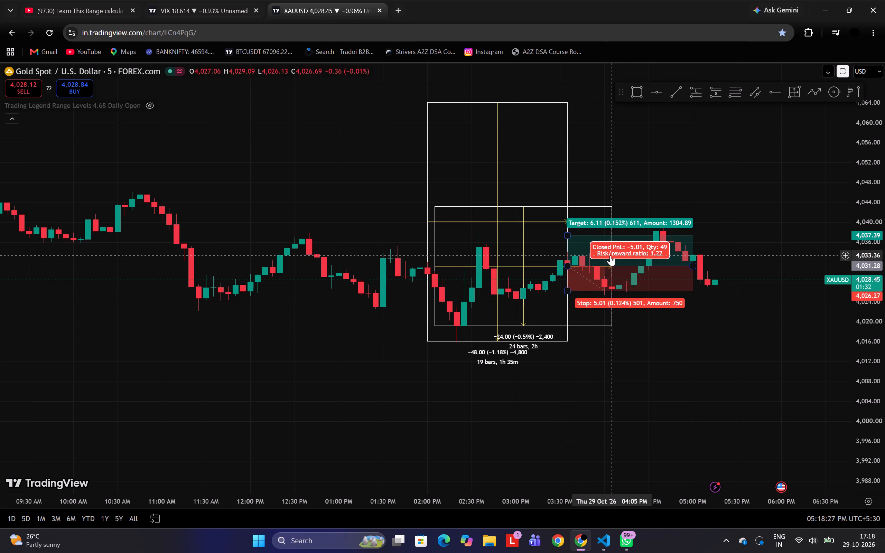
drag(567, 233, 560, 216)
click(690, 212)
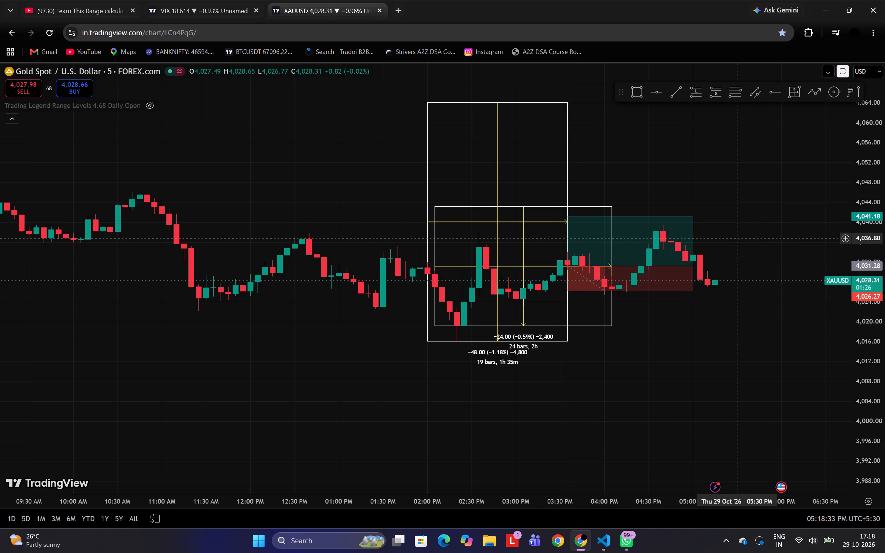
Measure the price distance from the long position's entry level down to its stop level, starting at 04:25 PM.
shift+click(643, 266)
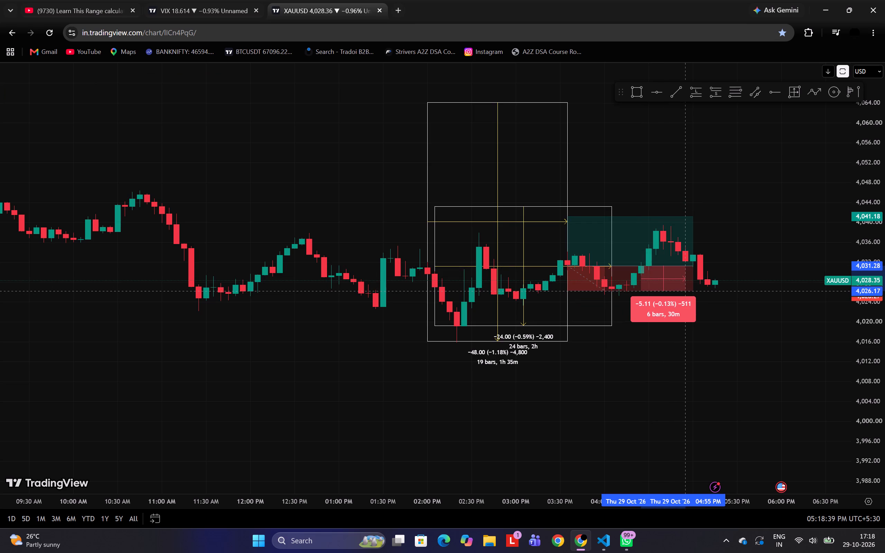
click(705, 291)
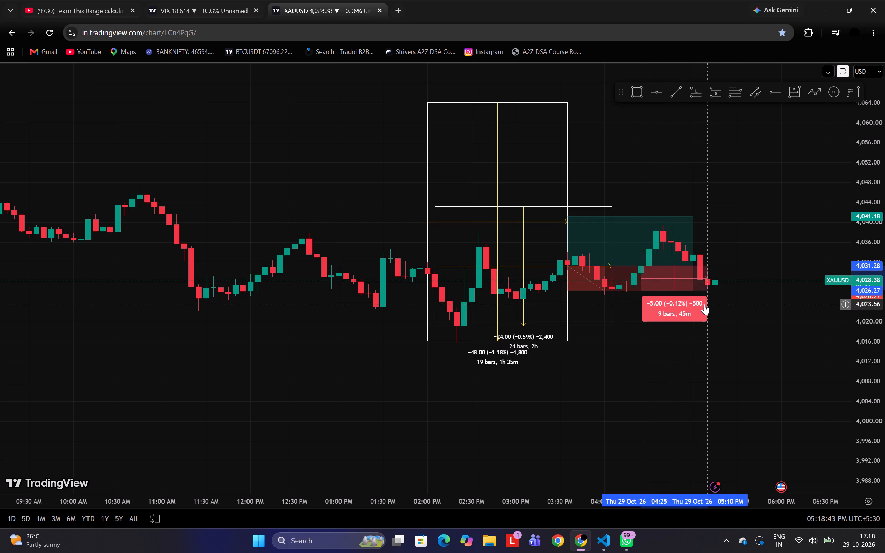
click(704, 304)
Draw a new date and price range in the empty area after the latest candles, starting at 05:50 PM near 4,043.88.
scroll(884, 351, up, 12)
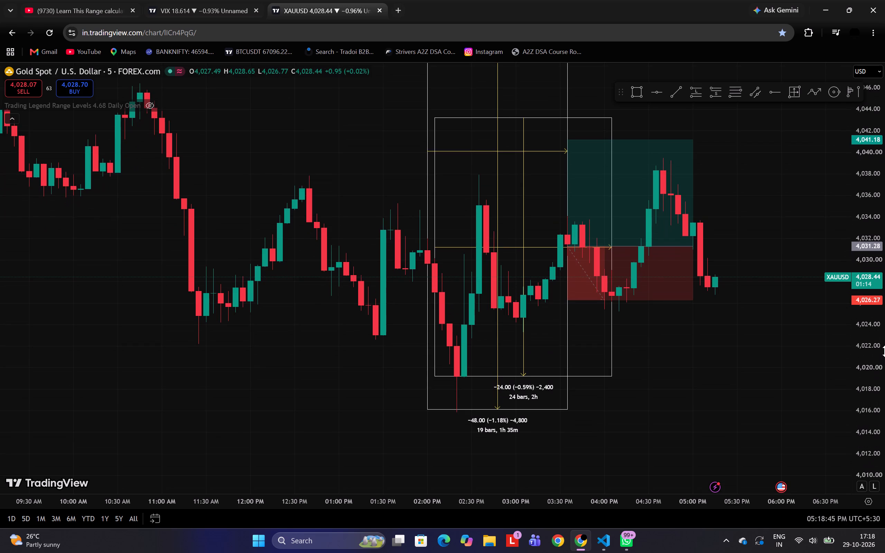
scroll(649, 357, up, 3)
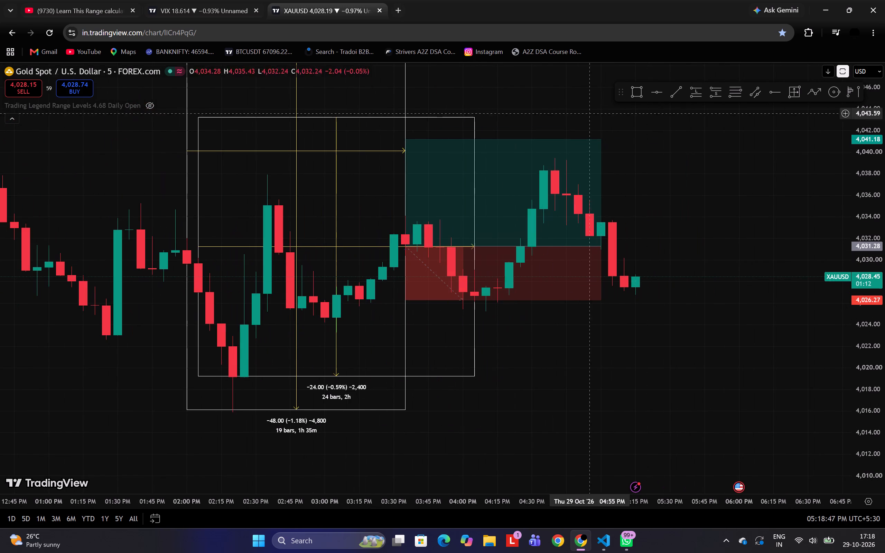
click(786, 96)
drag(711, 110, 717, 129)
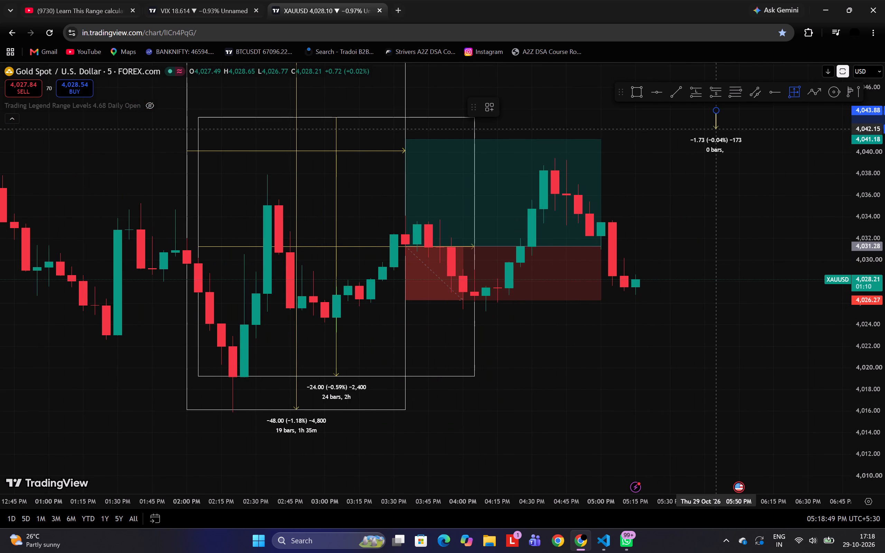
drag(717, 129, 781, 281)
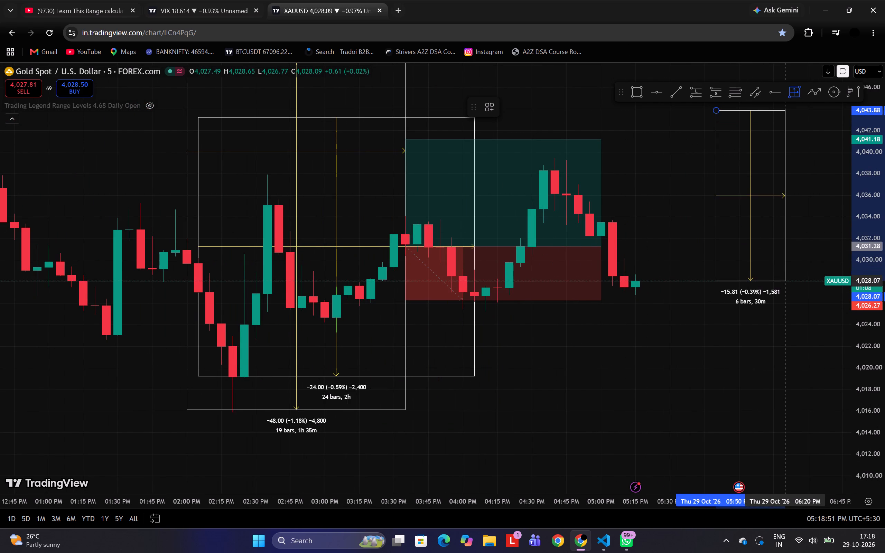
drag(781, 281, 778, 433)
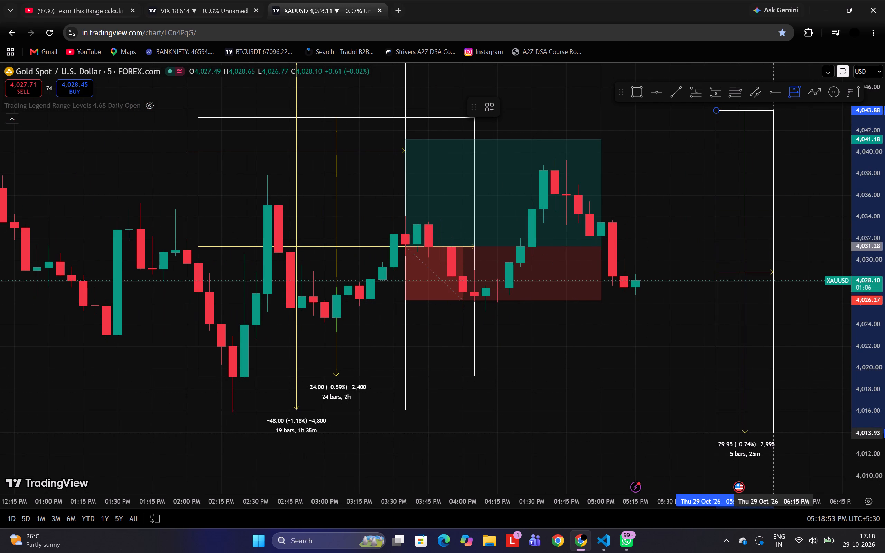
drag(778, 433, 775, 150)
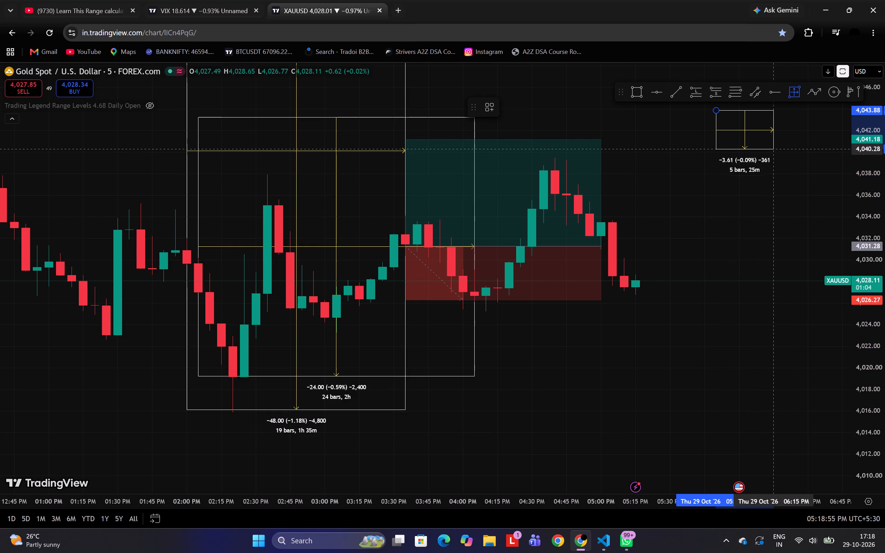
drag(775, 150, 774, 177)
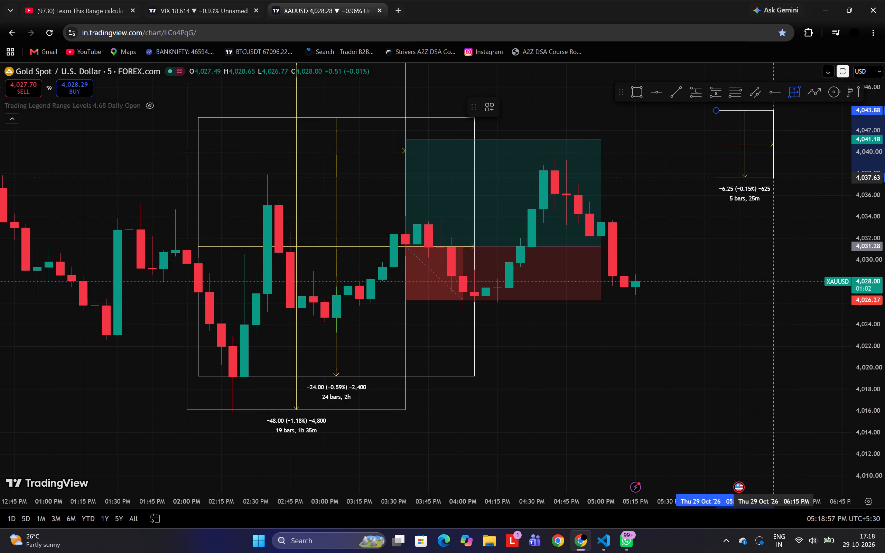
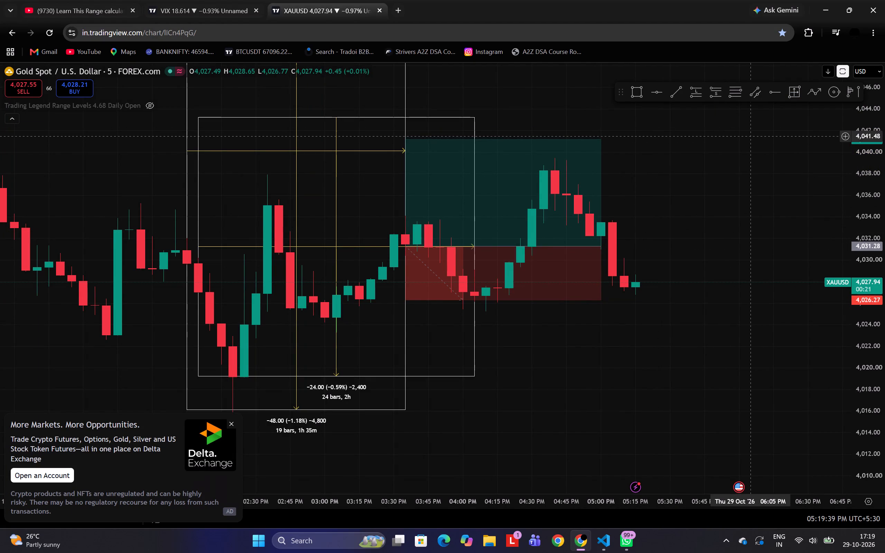
Measure the price distance from the long position's entry level down to its stop level, starting at 04:45 PM.
click(798, 88)
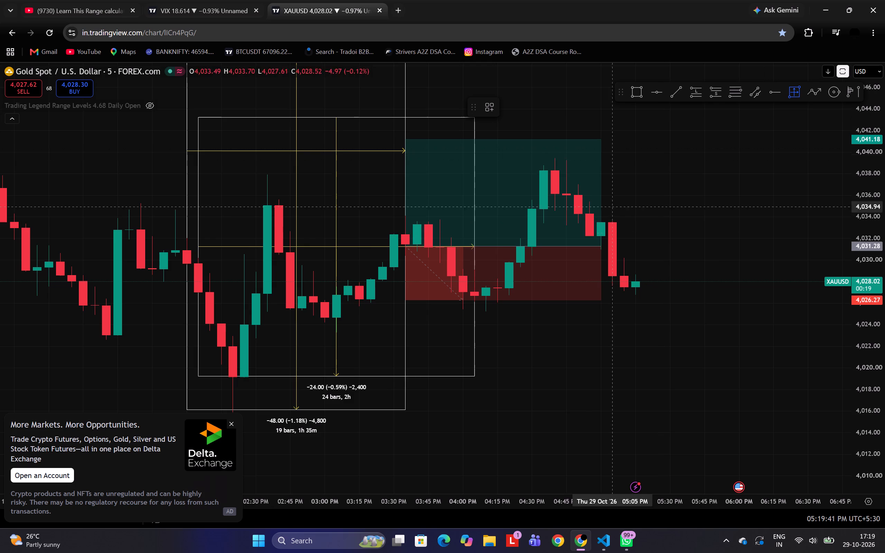
drag(566, 246, 624, 297)
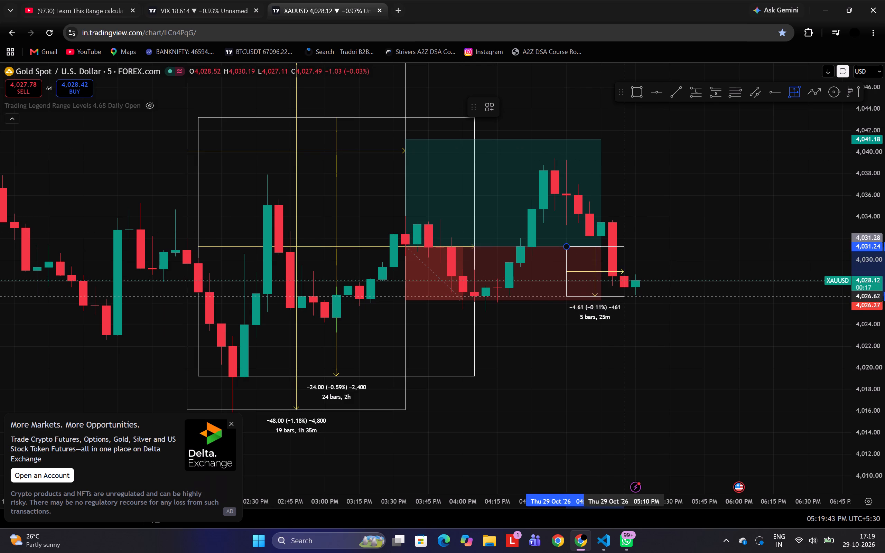
drag(624, 297, 634, 299)
right_click(634, 299)
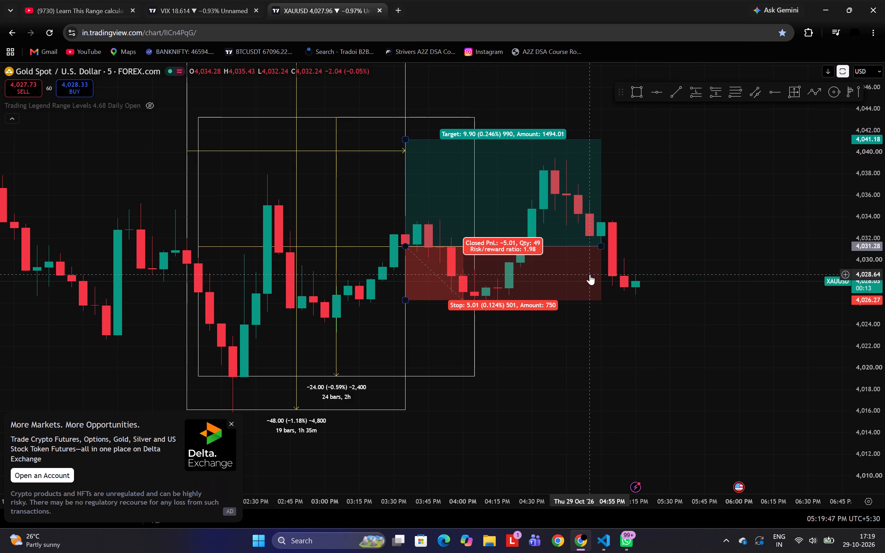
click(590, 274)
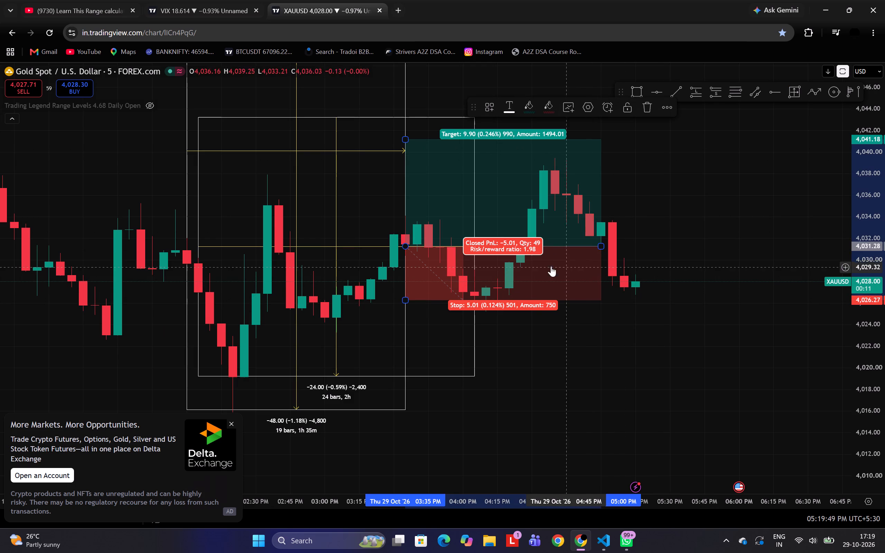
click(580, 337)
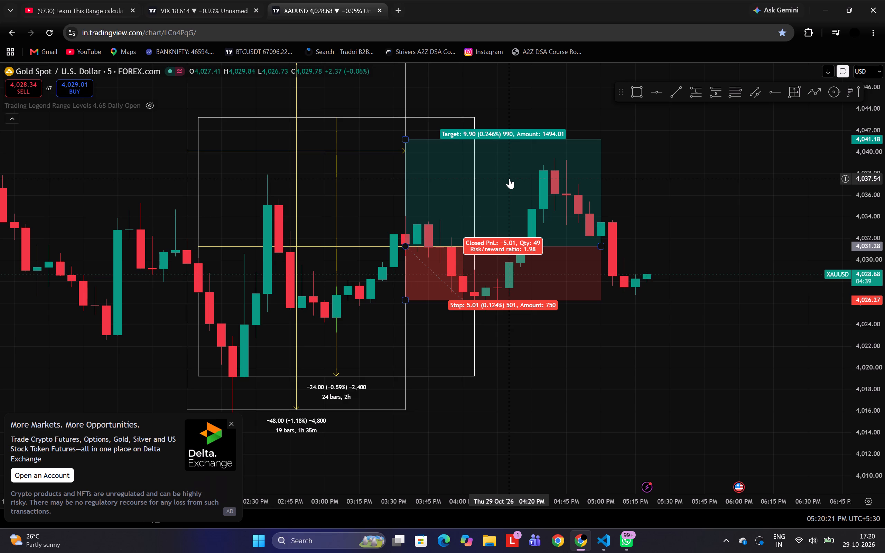
Measure from the long position's entry level down to near its stop, from 04:25 PM to 05:10 PM, and delete the measurement.
click(790, 90)
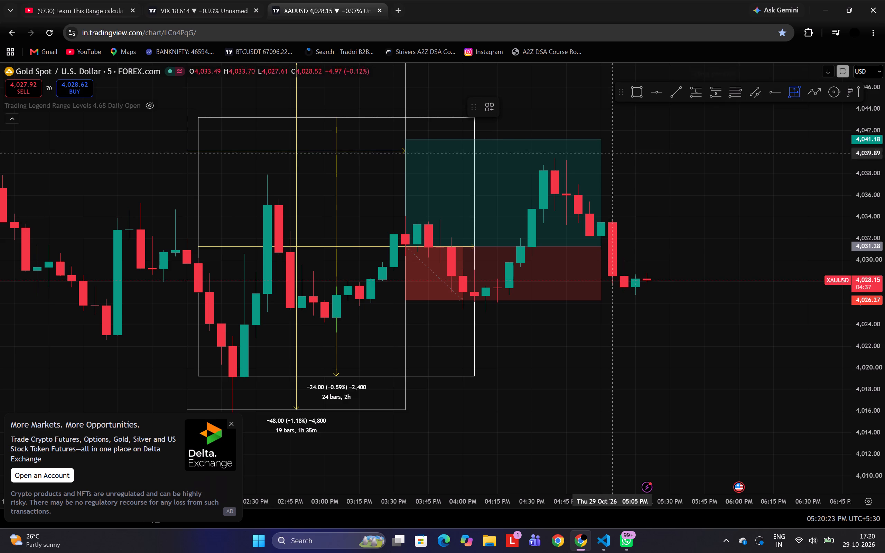
click(524, 246)
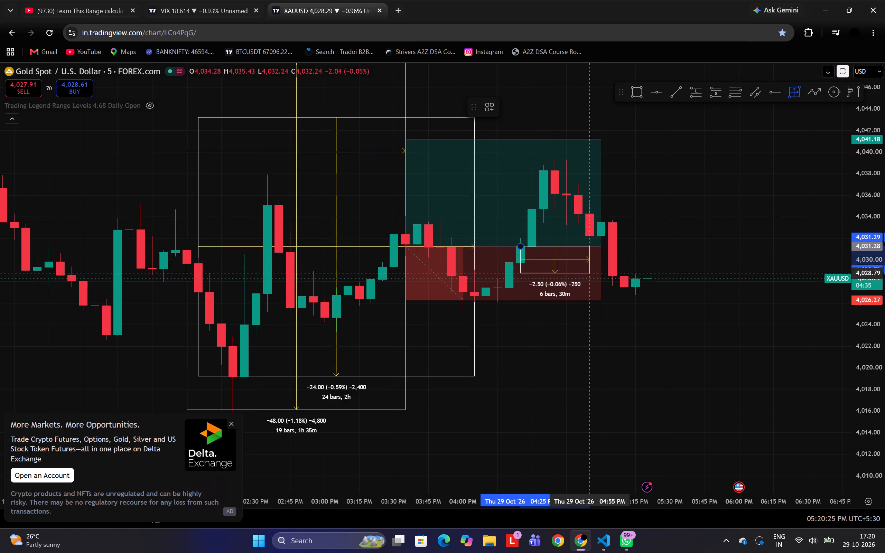
click(627, 299)
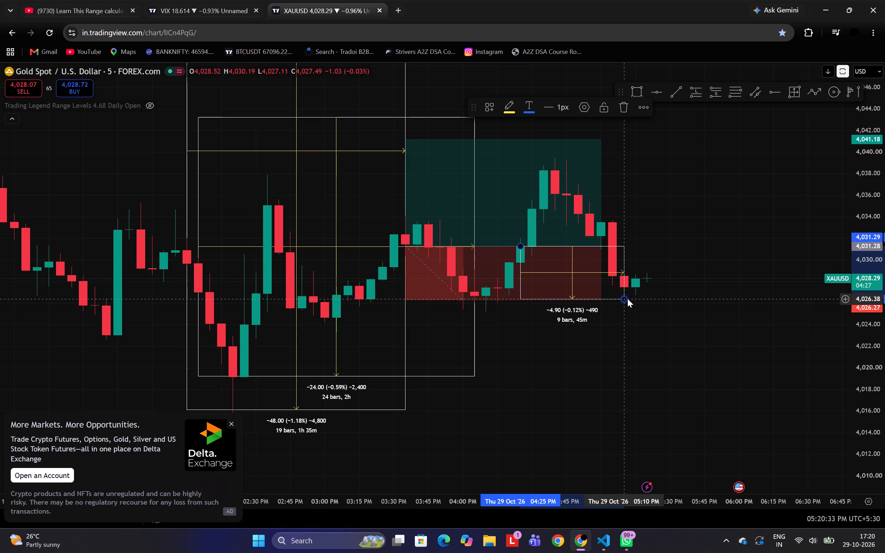
click(623, 115)
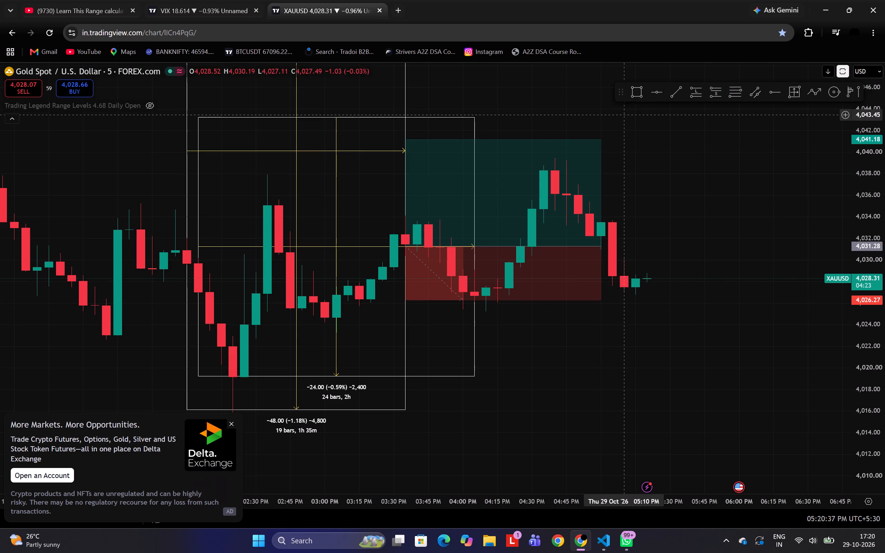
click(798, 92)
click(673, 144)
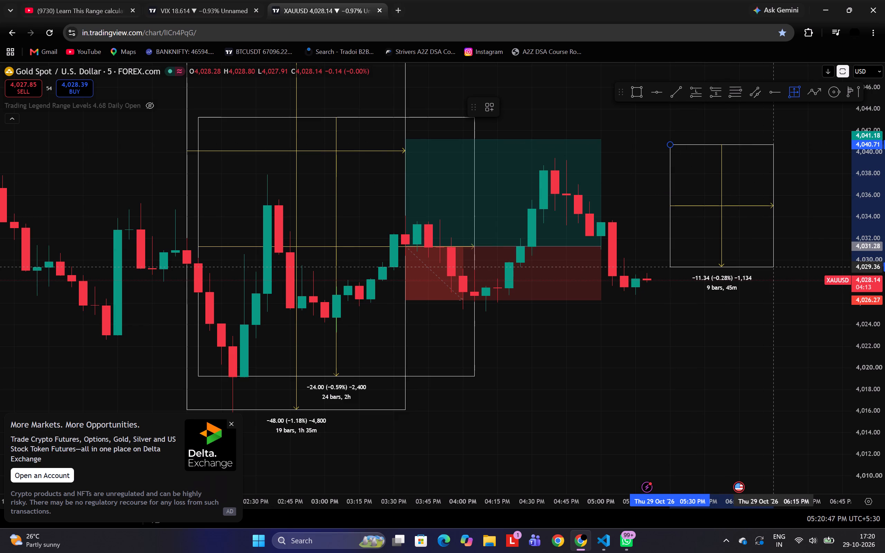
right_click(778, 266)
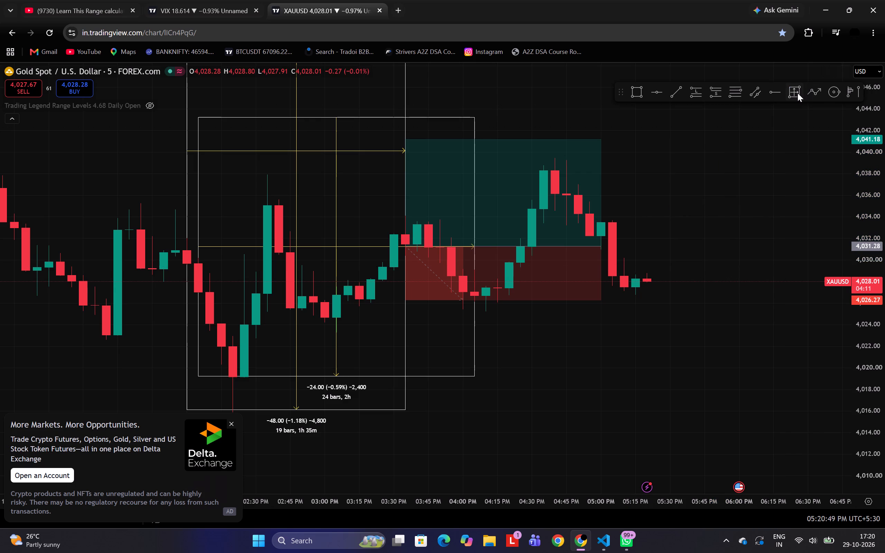
Measure the price distance from the long position's entry level down to its stop level, from 04:30 PM to 05:00 PM.
click(798, 93)
drag(529, 245, 572, 280)
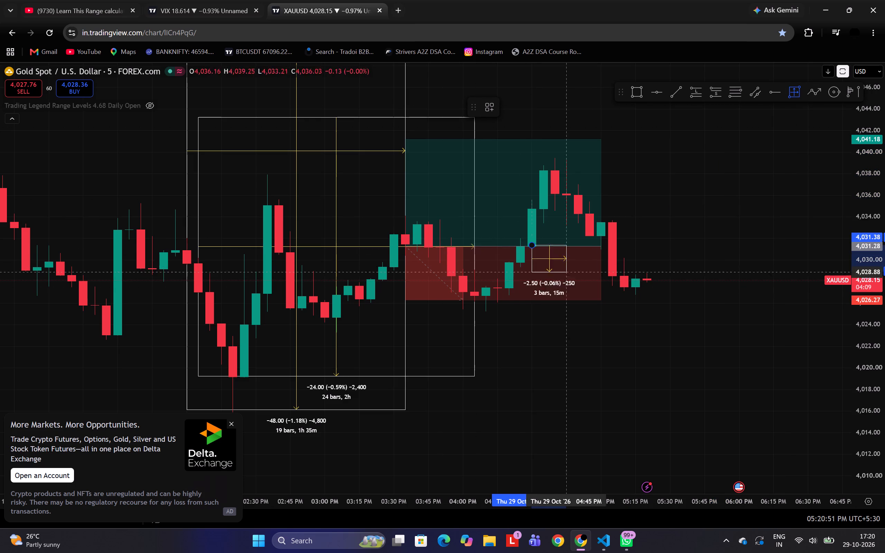
drag(572, 280, 606, 299)
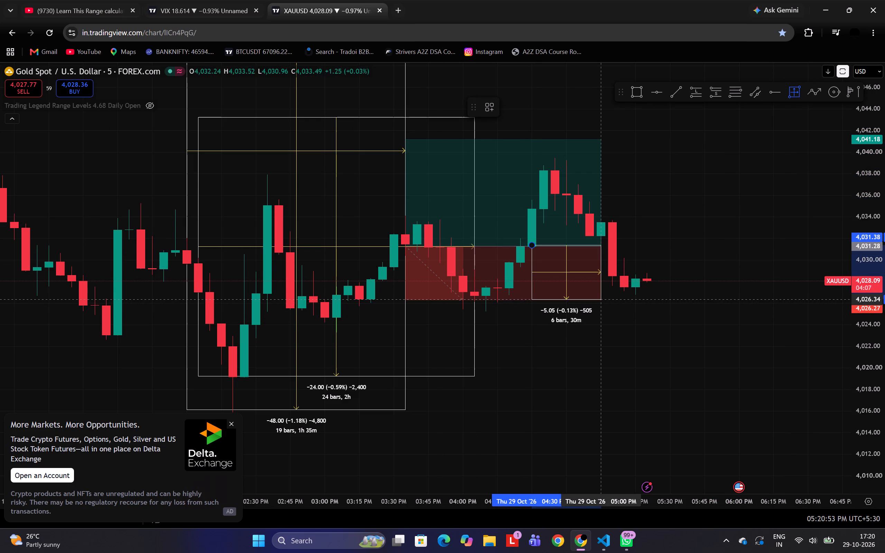
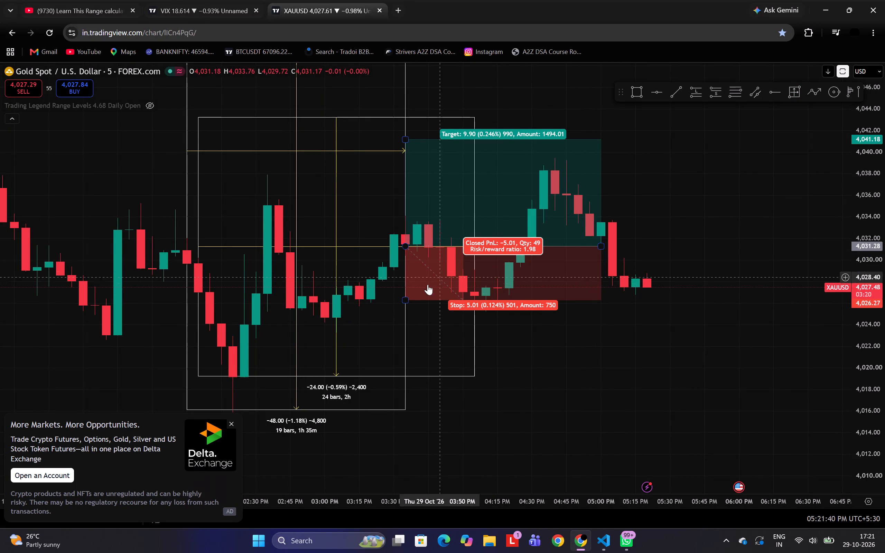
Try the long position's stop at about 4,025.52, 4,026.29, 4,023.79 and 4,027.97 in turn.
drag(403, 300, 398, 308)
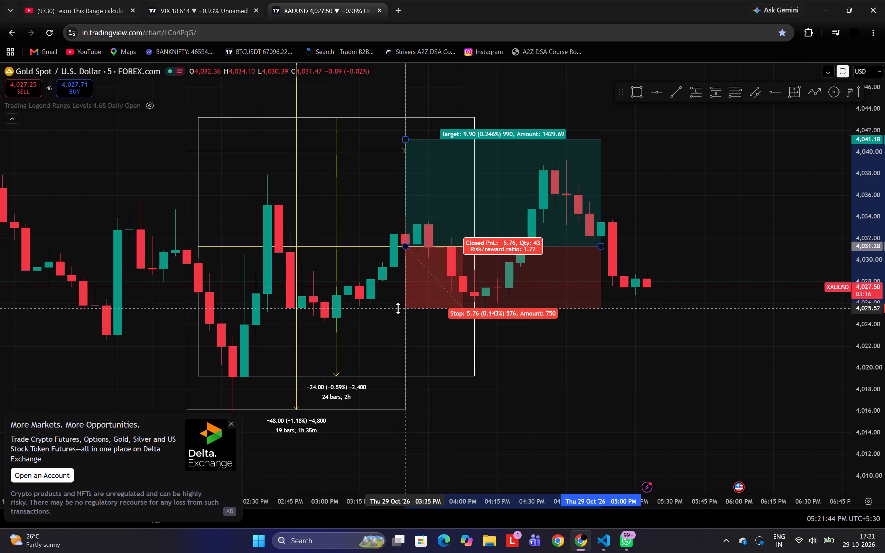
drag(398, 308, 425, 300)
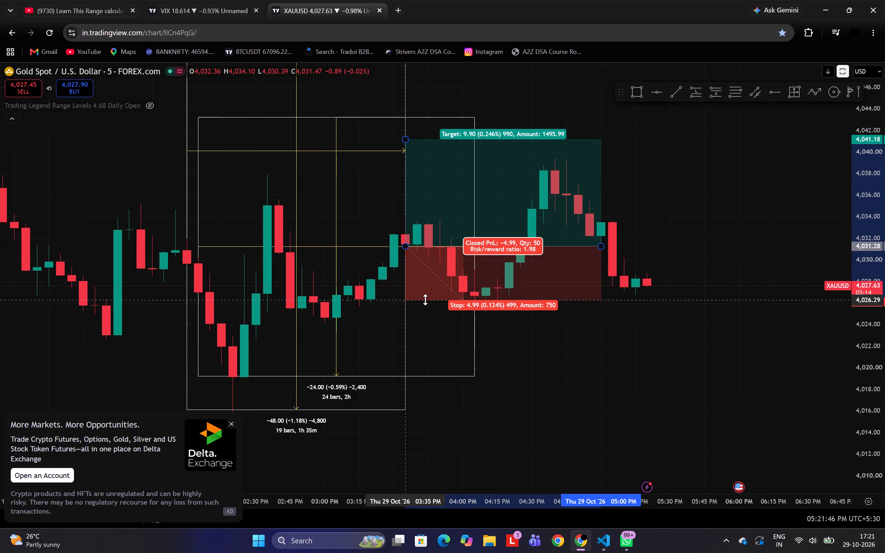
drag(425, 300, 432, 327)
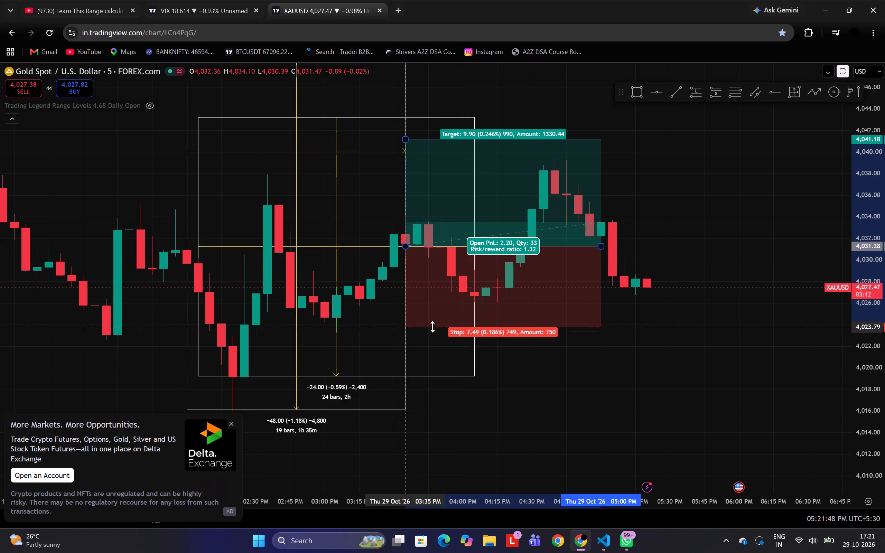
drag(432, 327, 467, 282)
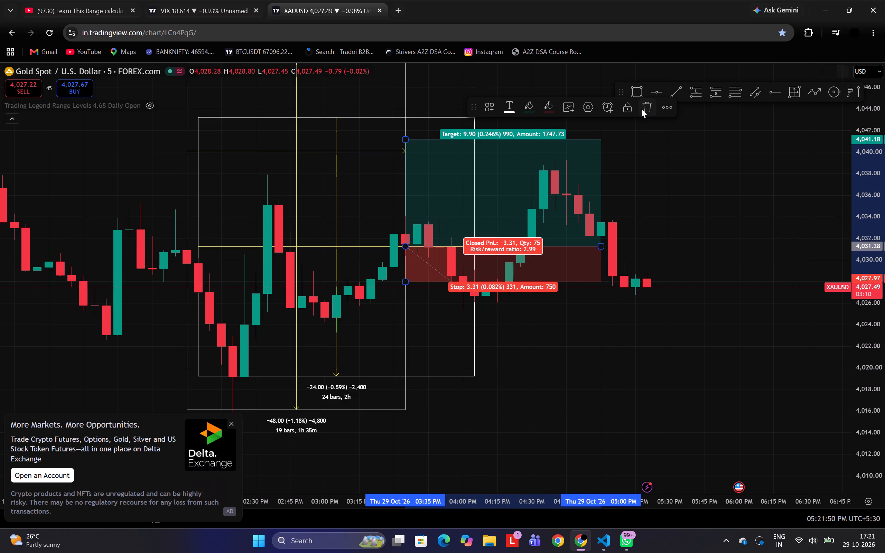
Delete the long position and remove all remaining drawings from the XAUUSD chart.
click(641, 109)
right_click(634, 236)
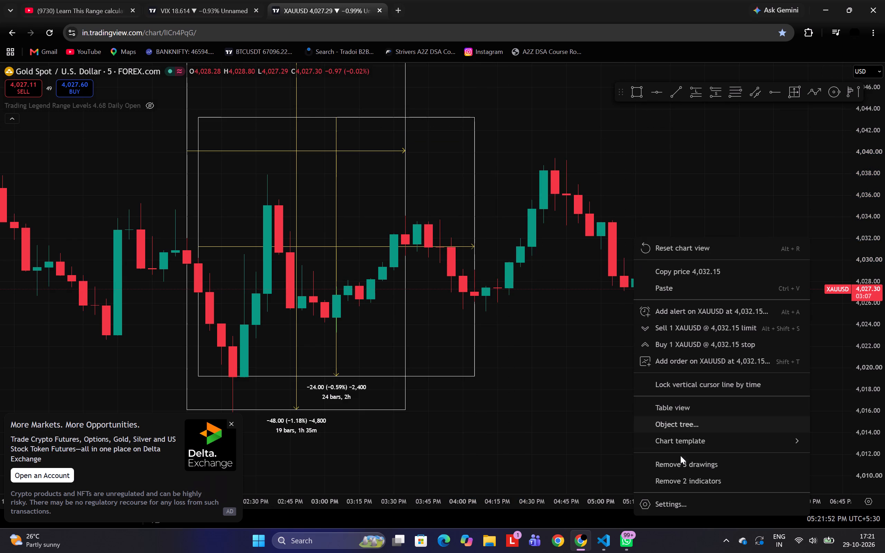
click(682, 459)
Look back through the XAUUSD 5-minute price history from 29 October to about 20 October.
scroll(682, 459, down, 9)
scroll(884, 421, down, 7)
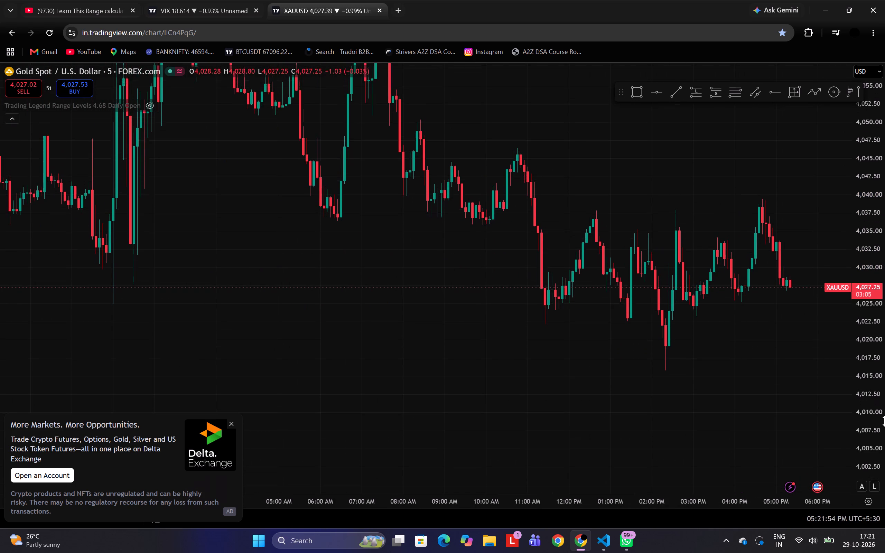
scroll(521, 420, down, 18)
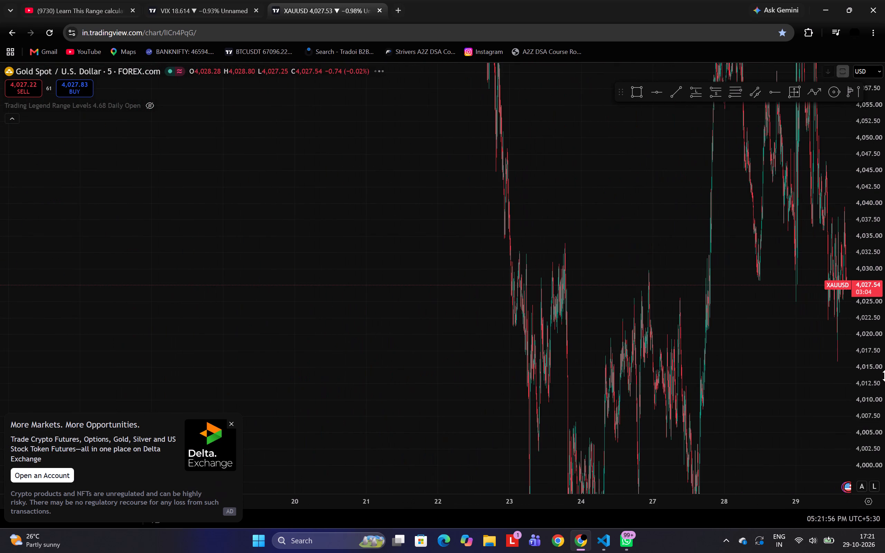
scroll(884, 376, down, 20)
scroll(884, 376, down, 2)
scroll(884, 376, up, 1)
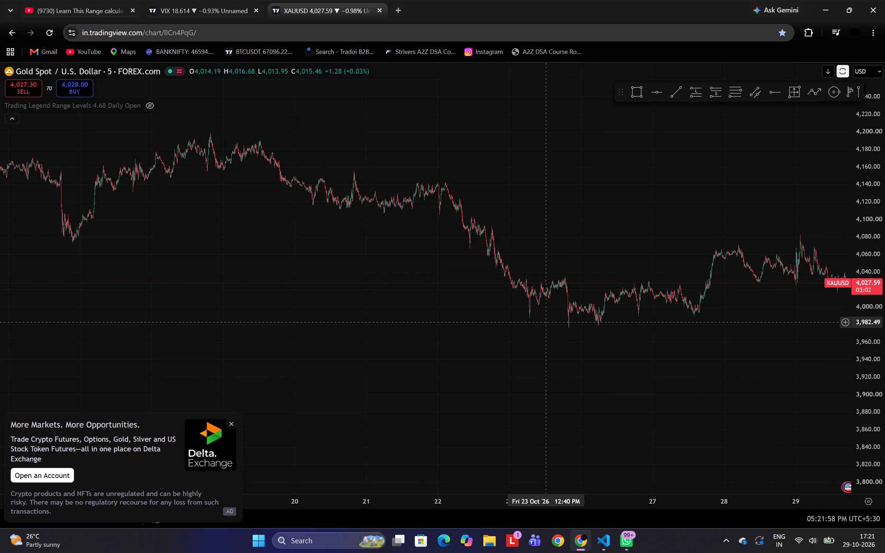
scroll(546, 322, up, 1)
scroll(445, 307, up, 1)
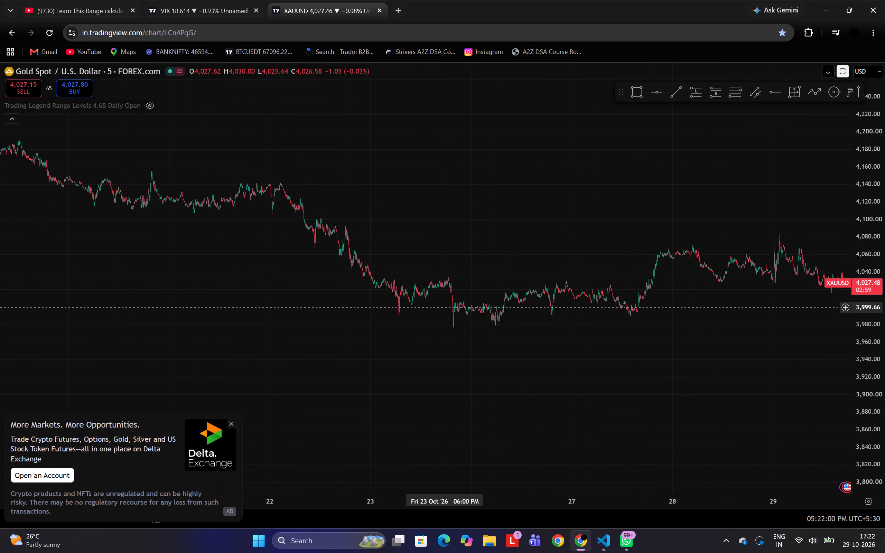
scroll(445, 307, up, 1)
scroll(445, 307, right, 4)
scroll(445, 307, up, 4)
scroll(445, 307, right, 4)
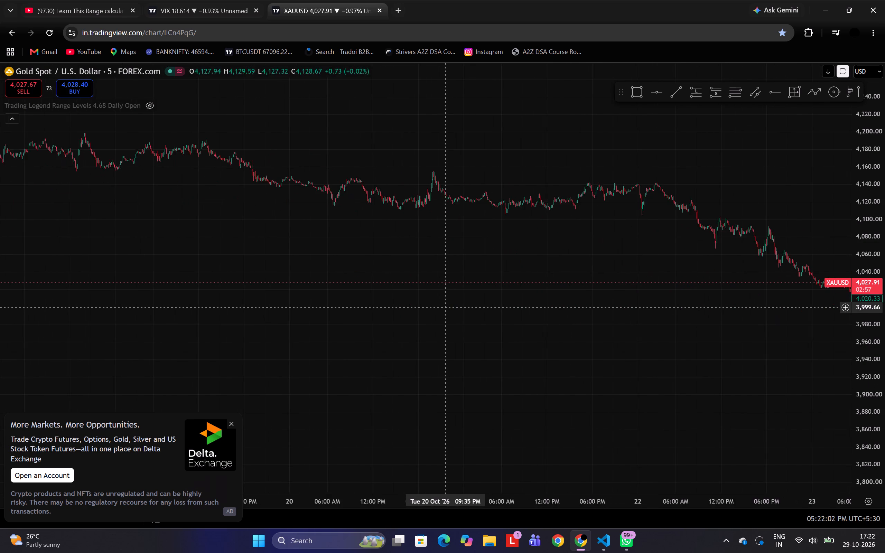
scroll(445, 307, up, 5)
scroll(884, 305, up, 10)
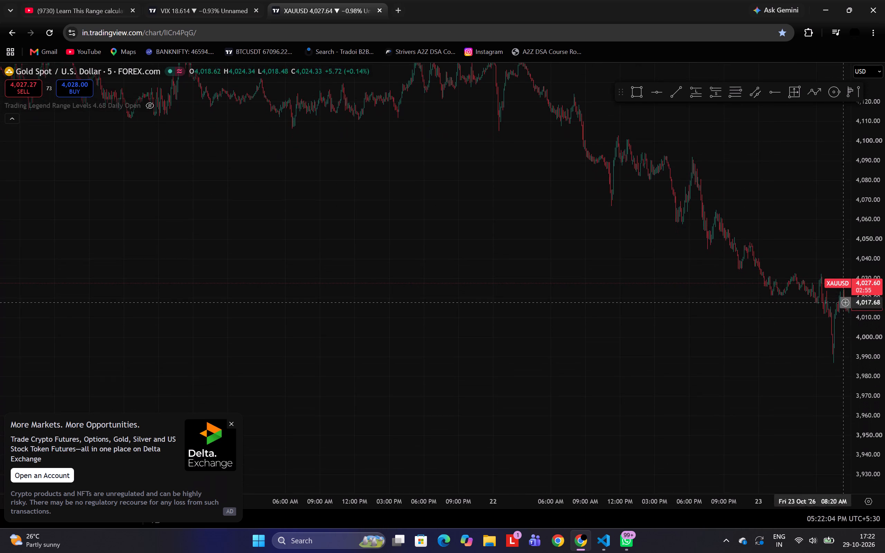
Examine the XAUUSD 5-minute swings of 22 October up close, dismissing the advertisement over the chart.
drag(567, 247, 530, 458)
scroll(530, 458, up, 3)
scroll(530, 458, right, 2)
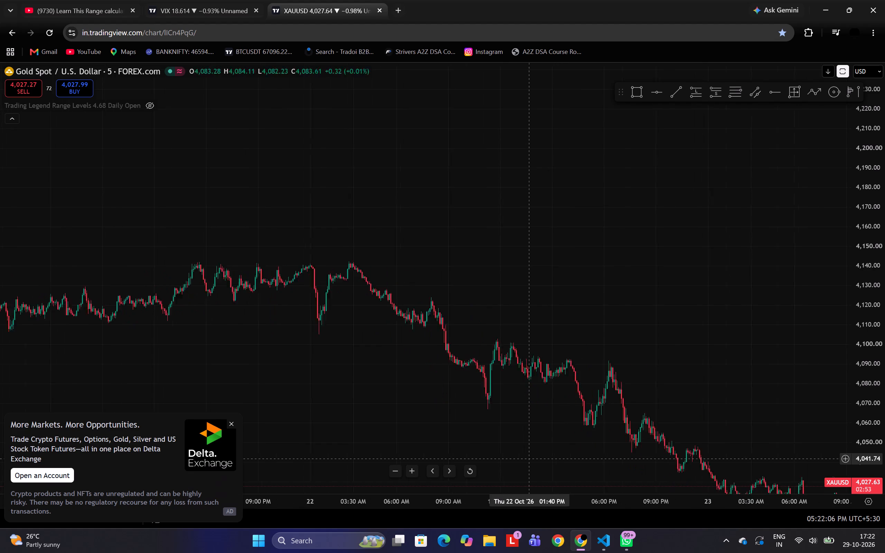
scroll(530, 458, right, 2)
scroll(530, 458, up, 6)
scroll(530, 458, right, 1)
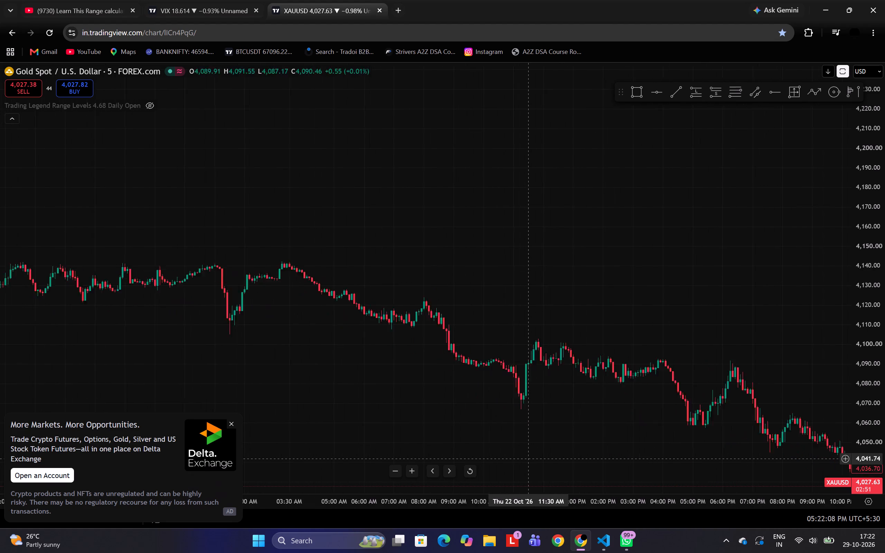
scroll(530, 458, right, 3)
scroll(530, 458, up, 3)
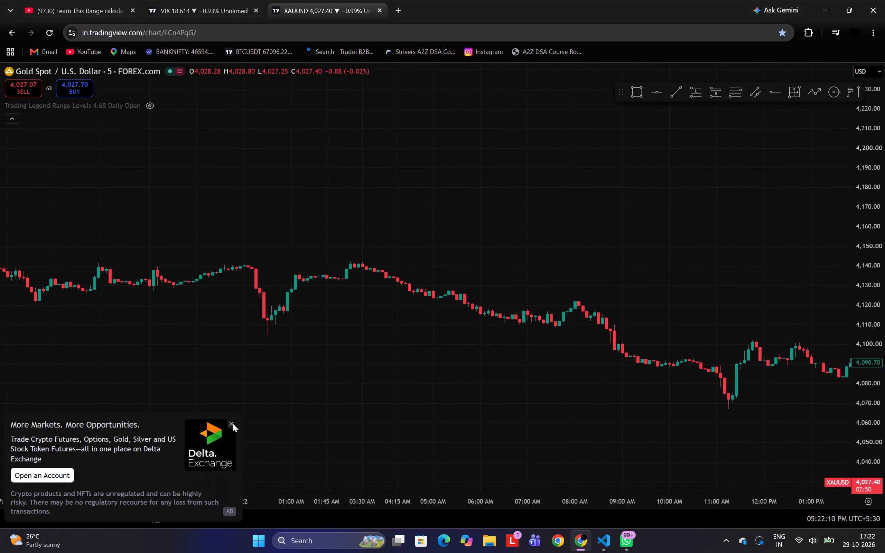
click(232, 423)
scroll(884, 325, up, 14)
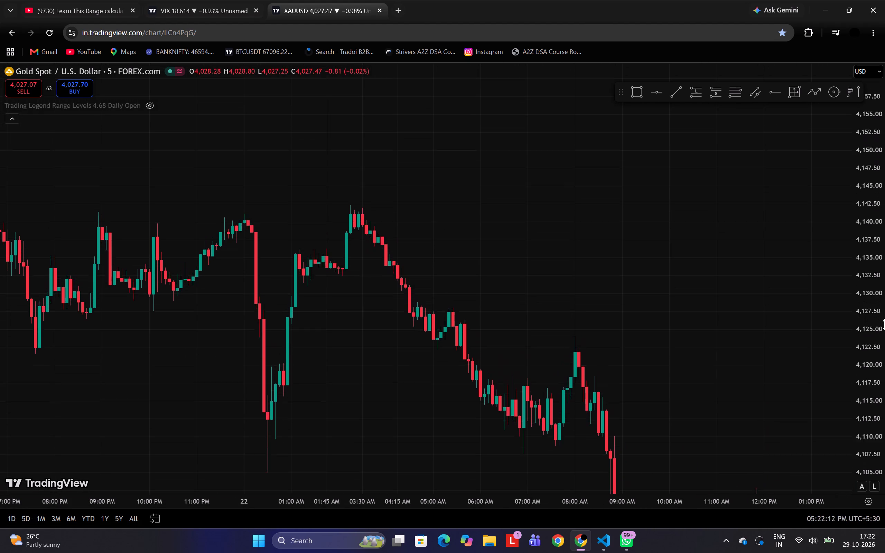
scroll(884, 325, up, 2)
scroll(539, 350, left, 1)
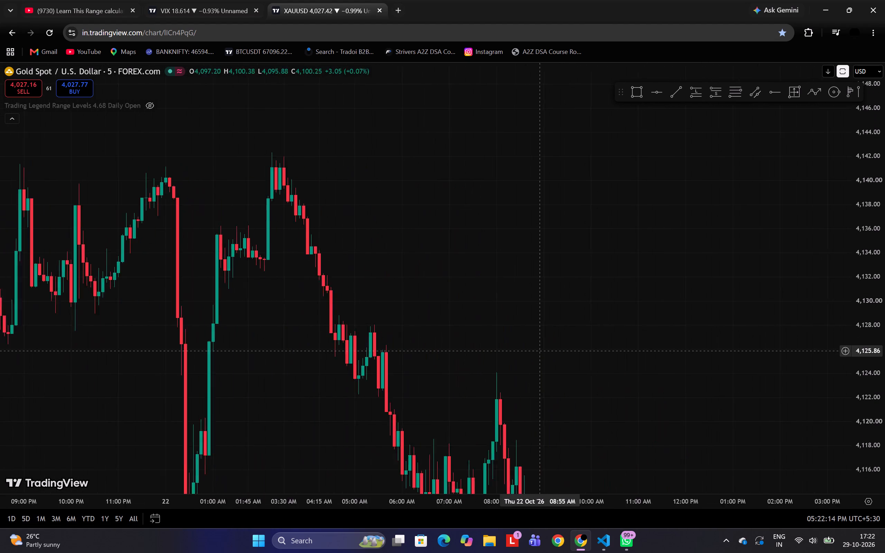
scroll(539, 350, left, 3)
scroll(539, 350, right, 4)
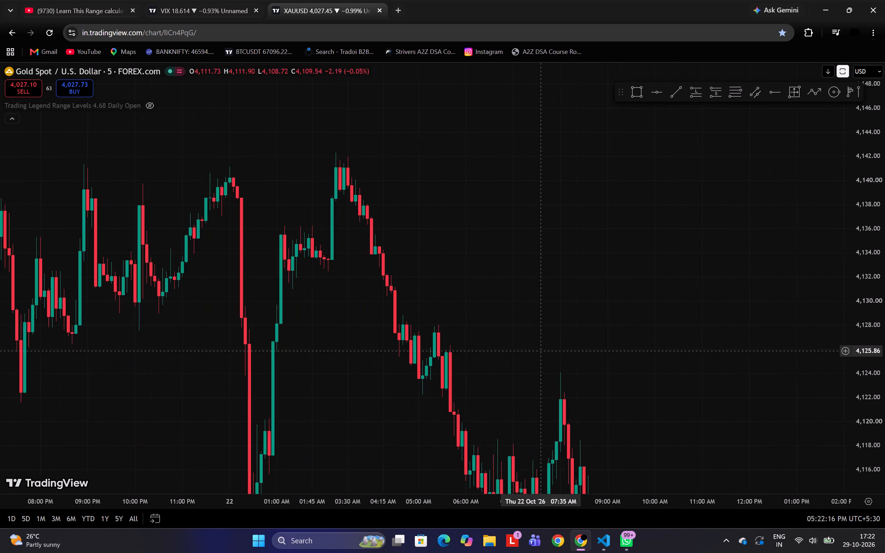
scroll(539, 350, right, 1)
scroll(884, 429, down, 7)
scroll(884, 429, up, 1)
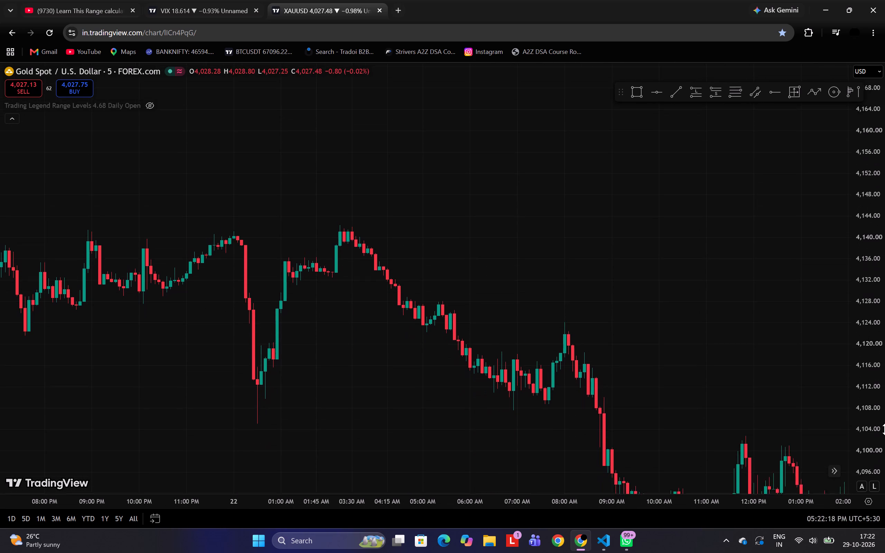
scroll(884, 429, up, 1)
scroll(587, 309, up, 1)
On the VIX 15-minute chart, dismiss the upgrade offers and look up the candle at 03:30 AM on 22 October.
click(161, 0)
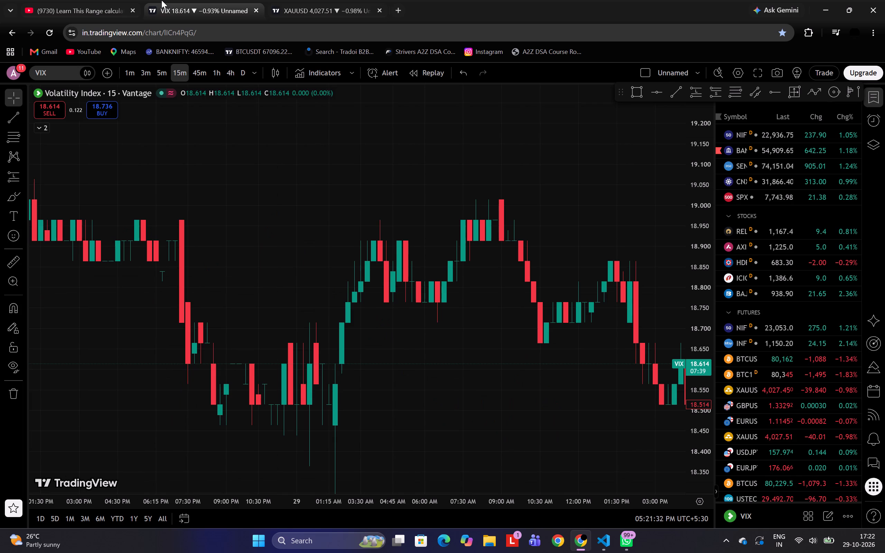
scroll(379, 388, down, 15)
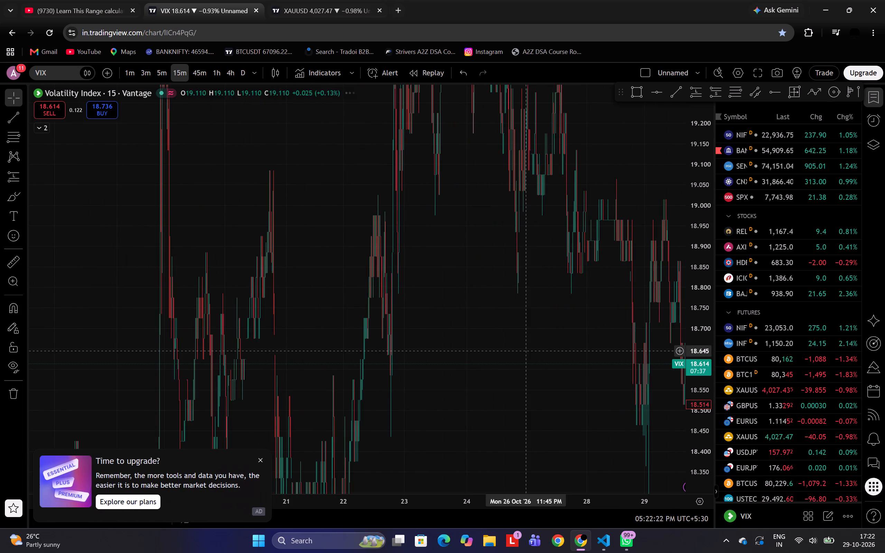
scroll(522, 359, right, 6)
scroll(522, 359, up, 10)
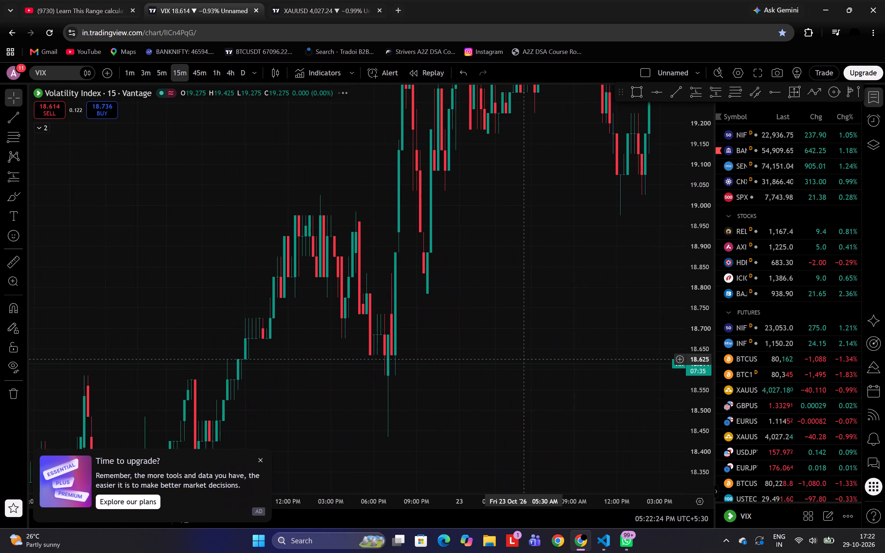
scroll(522, 359, right, 2)
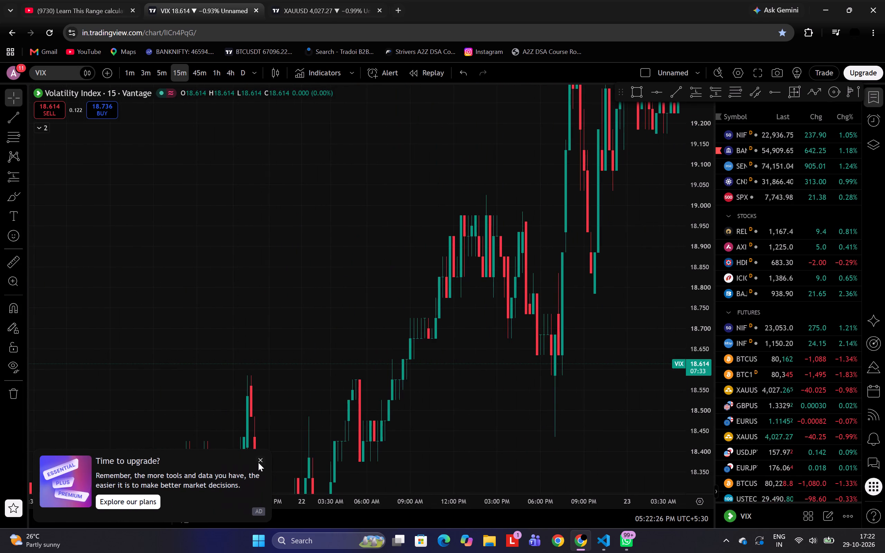
click(258, 461)
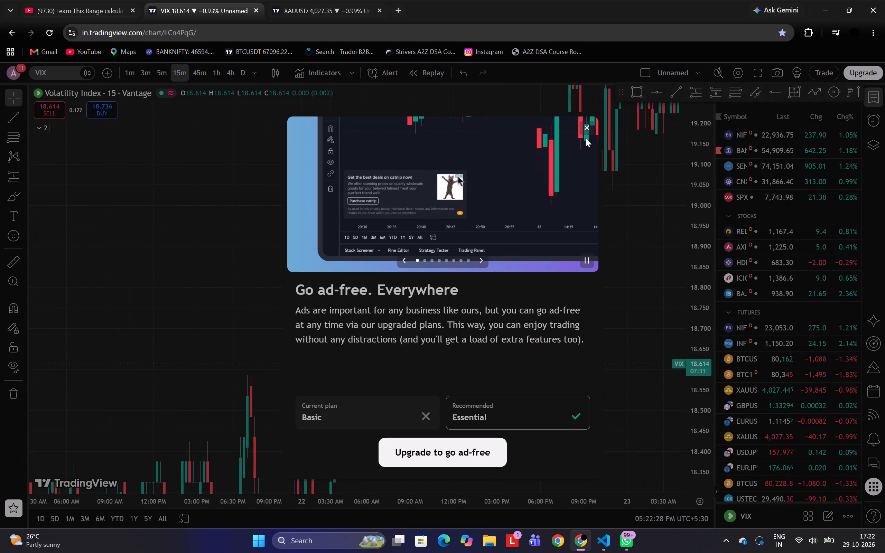
click(585, 130)
drag(445, 335, 434, 201)
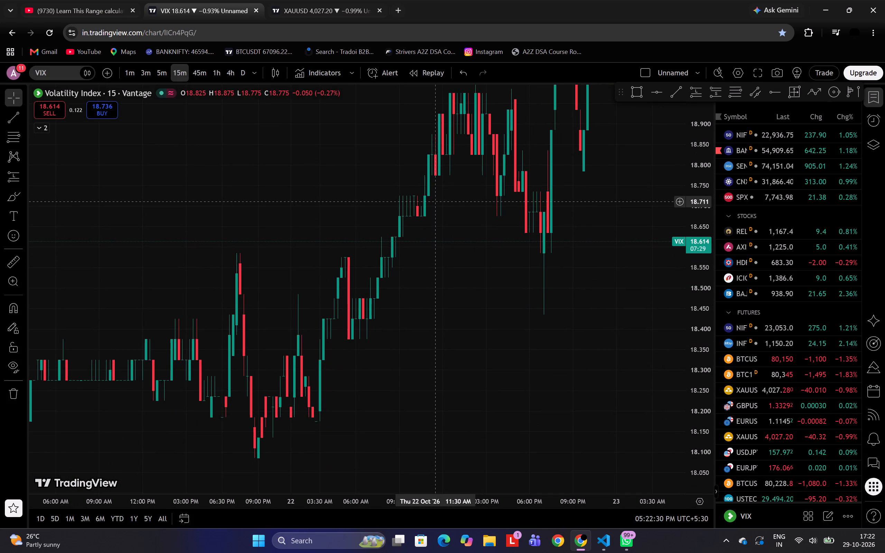
scroll(411, 355, up, 2)
scroll(411, 355, right, 4)
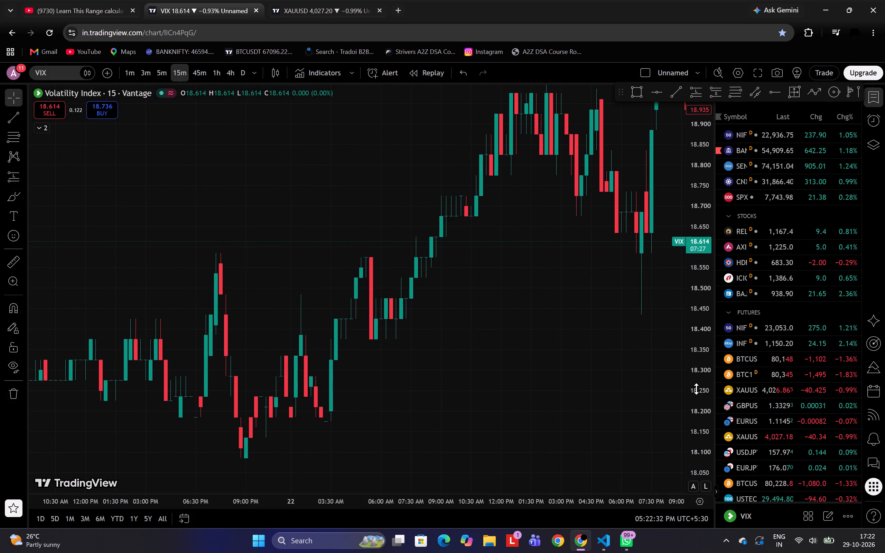
scroll(696, 389, down, 7)
scroll(318, 411, up, 2)
scroll(318, 411, right, 1)
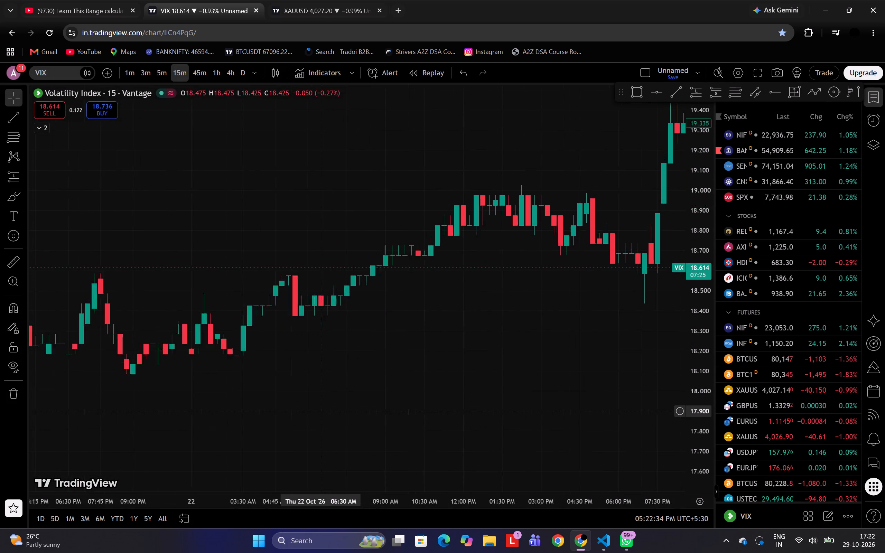
scroll(318, 411, right, 3)
scroll(318, 411, up, 1)
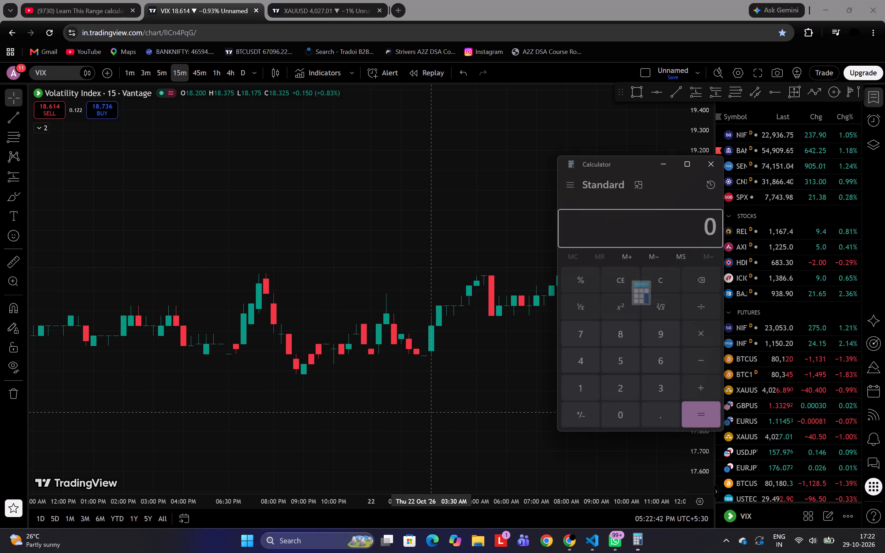
In Calculator, divide the 22 October VIX value 18.20 by 15.87.
text(180)
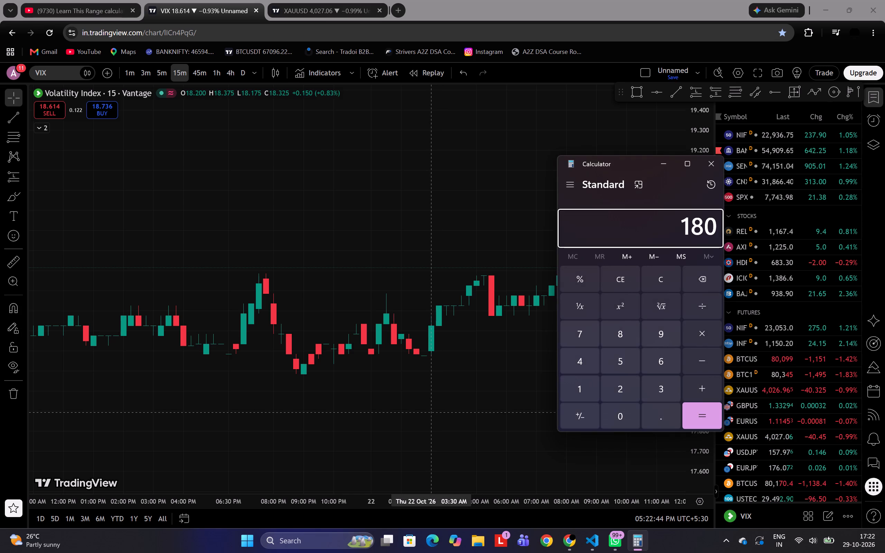
key(BackSpace)
text(.20)
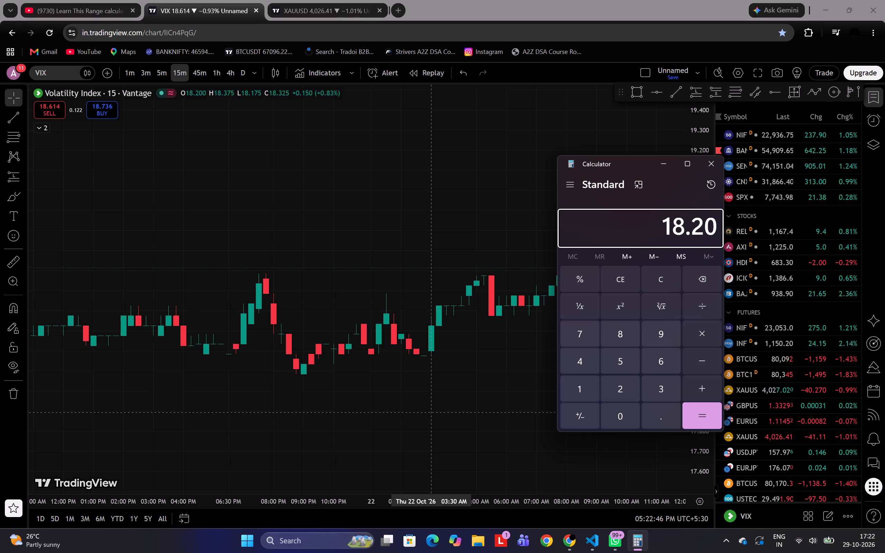
text(/15.87)
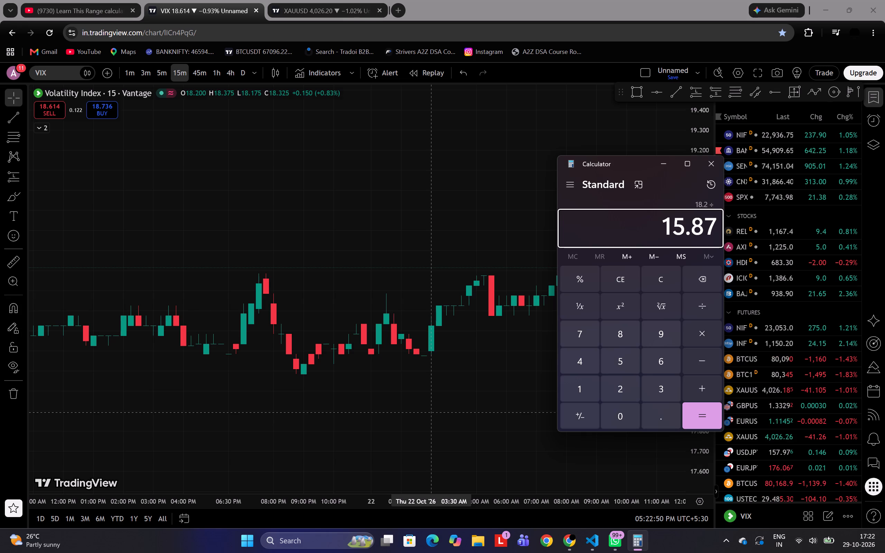
key(Return)
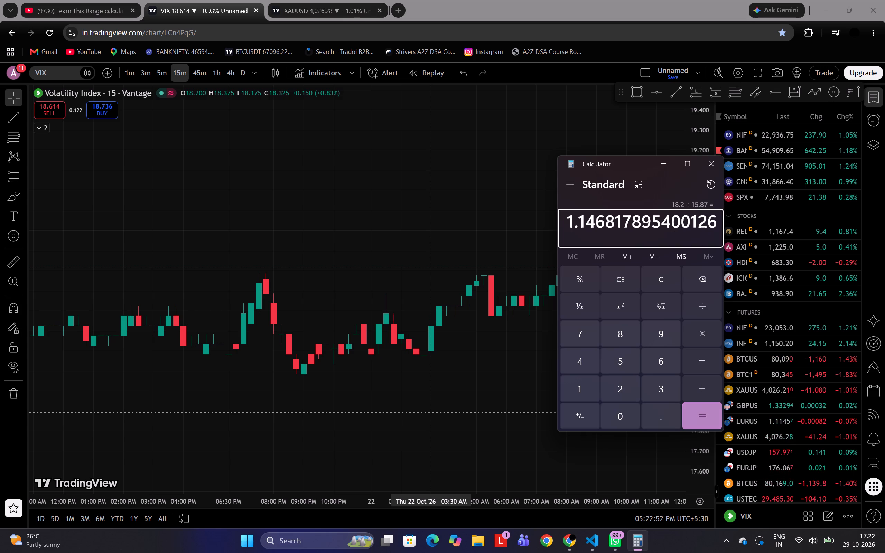
Switch to the XAUUSD 5-minute chart and draw a date-and-price range over 22 October spanning about −1.14% (−47.21), from 4,146.10 down to 4,098.88.
click(435, 245)
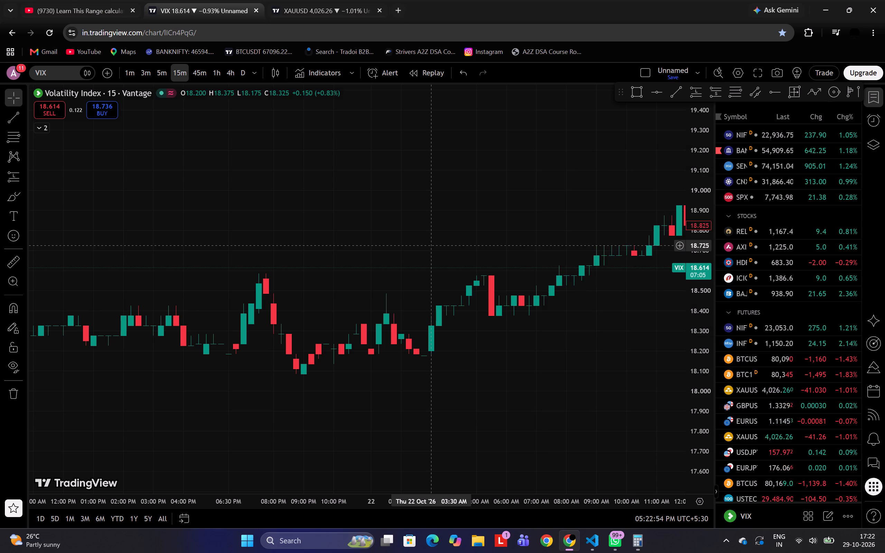
click(334, 0)
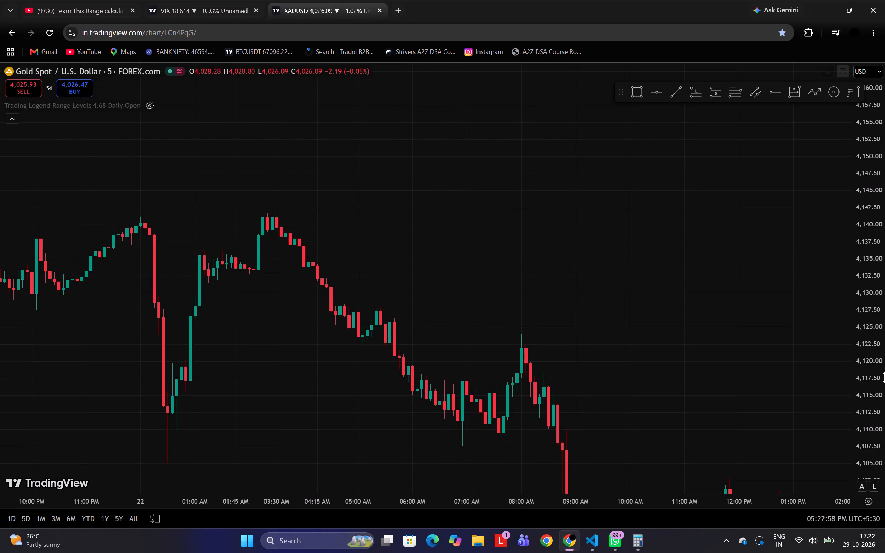
scroll(884, 377, down, 3)
drag(609, 350, 602, 262)
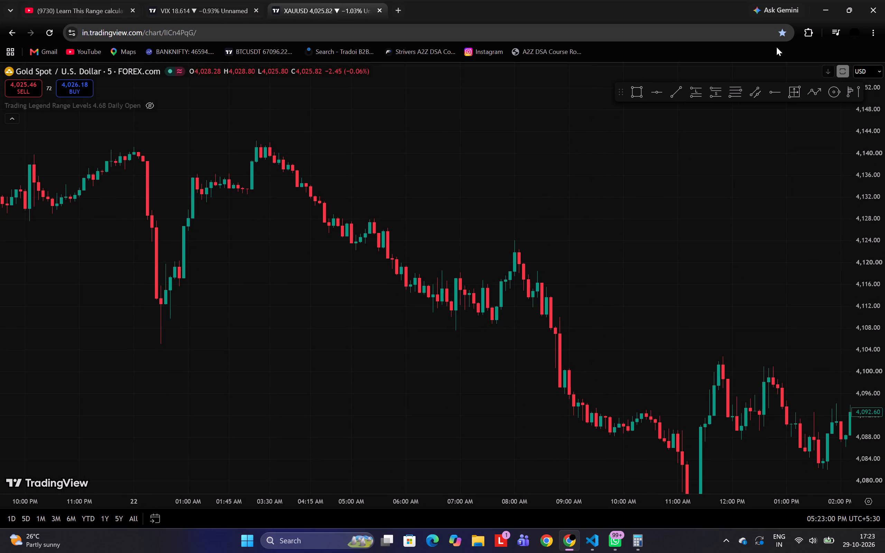
click(797, 94)
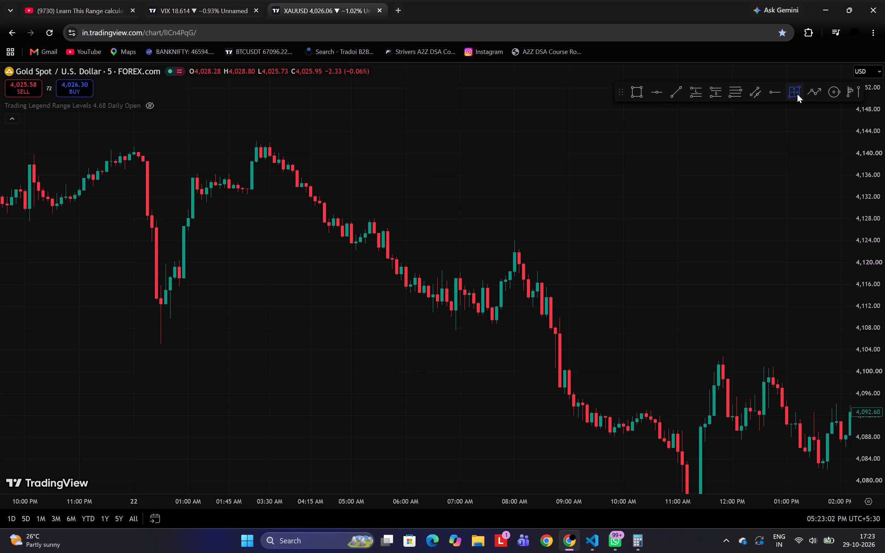
drag(418, 120, 521, 311)
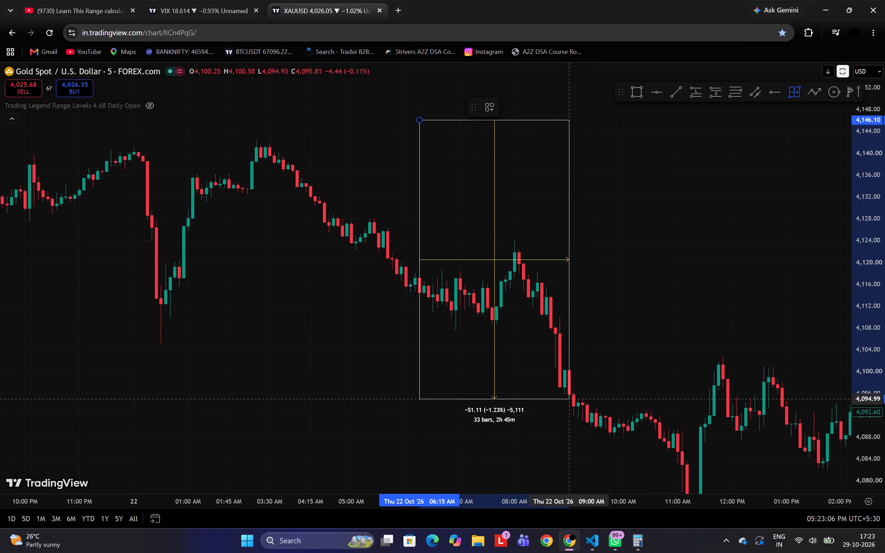
click(568, 378)
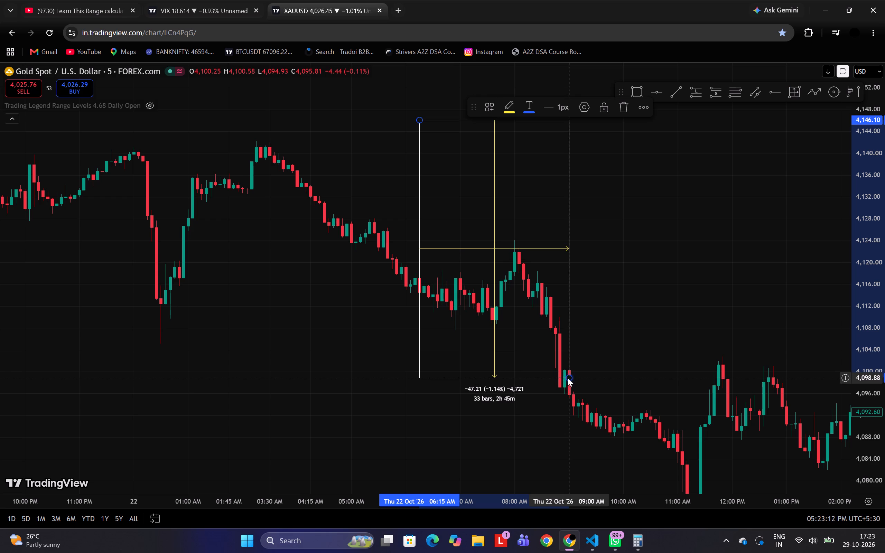
click(601, 315)
Draw a second range of about −0.57% (−23.65) from the first range's midline to its base, and move it clear of the candles.
click(795, 93)
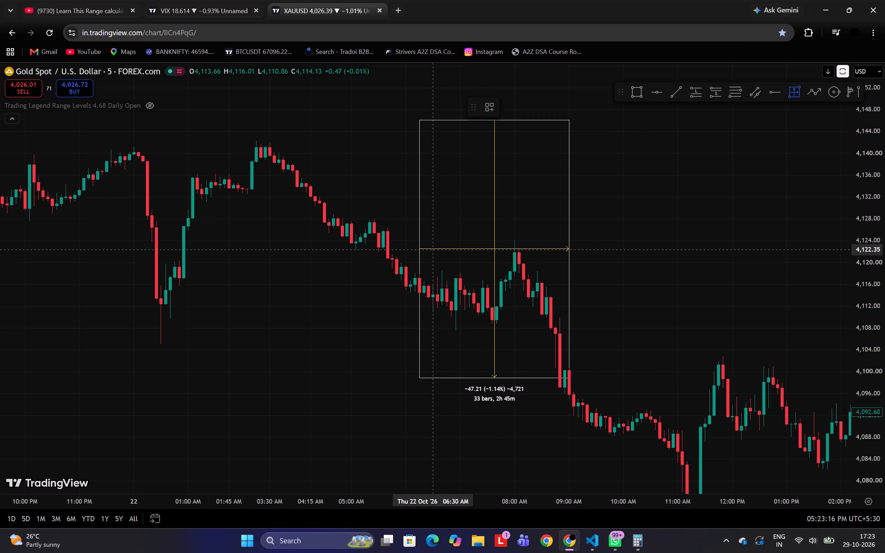
click(411, 249)
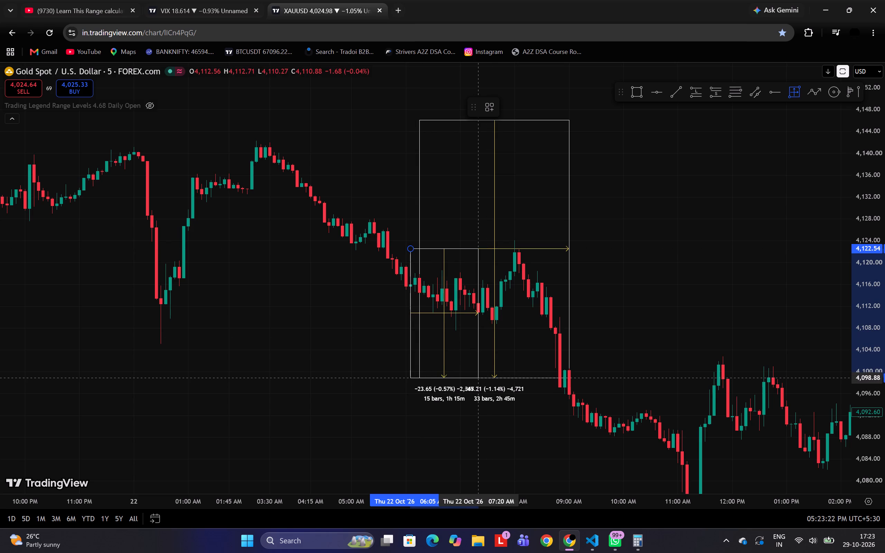
click(476, 378)
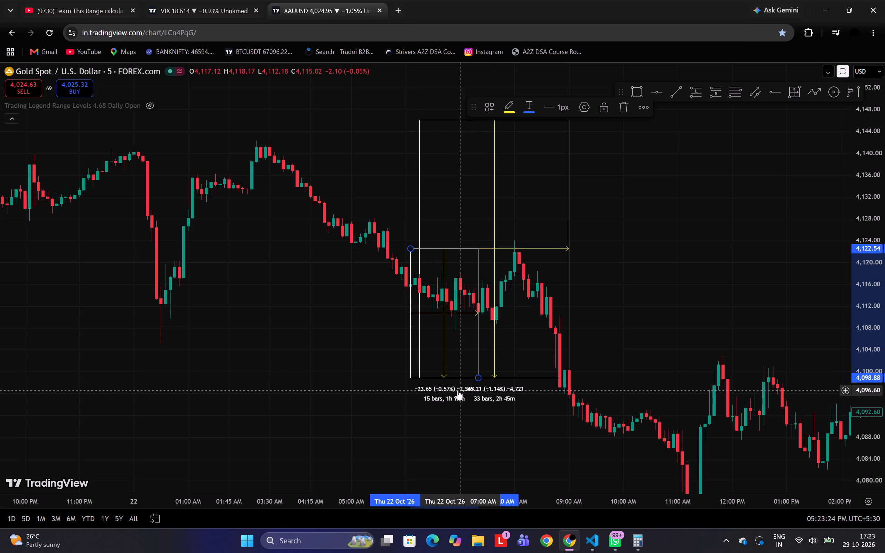
drag(458, 390, 712, 362)
click(664, 339)
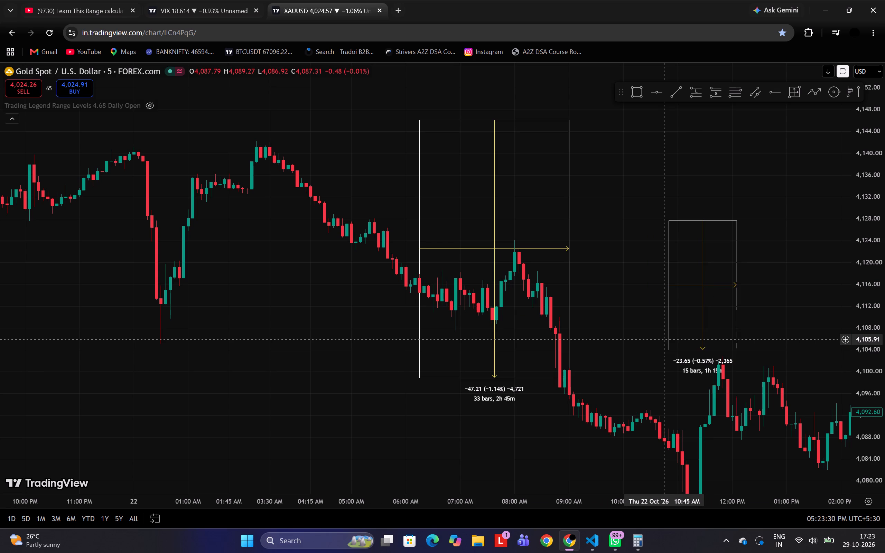
Move the −1.14% range over the decline from the early 22 October swing high, with its top at about 4,144.80.
drag(355, 446, 261, 379)
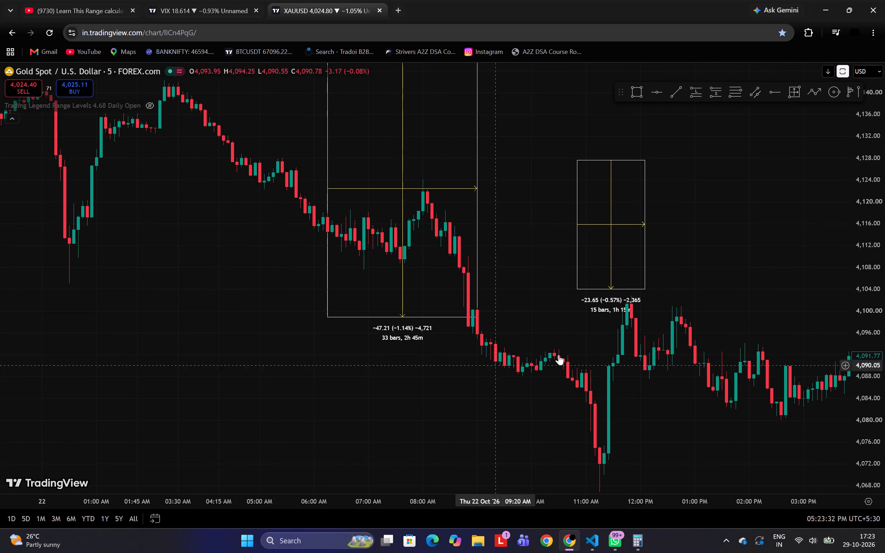
scroll(537, 290, up, 3)
scroll(623, 292, right, 2)
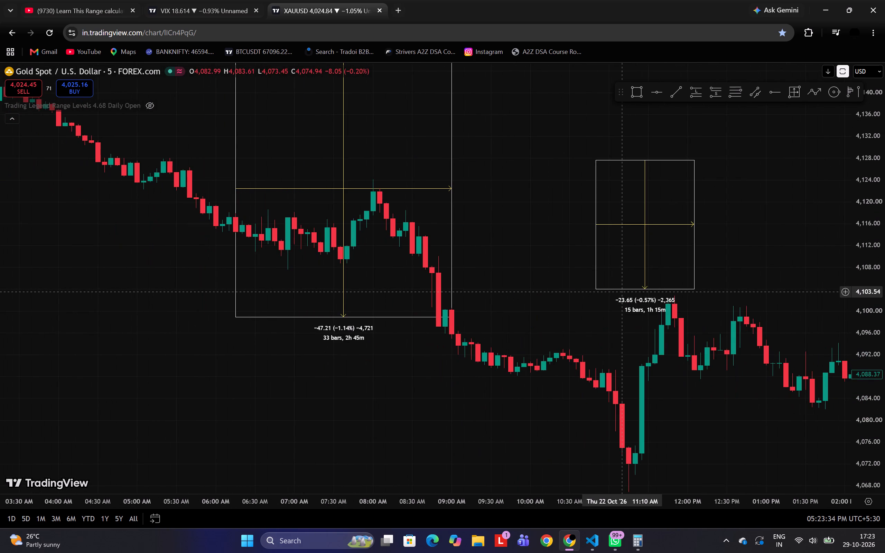
scroll(884, 302, down, 3)
drag(548, 191, 568, 217)
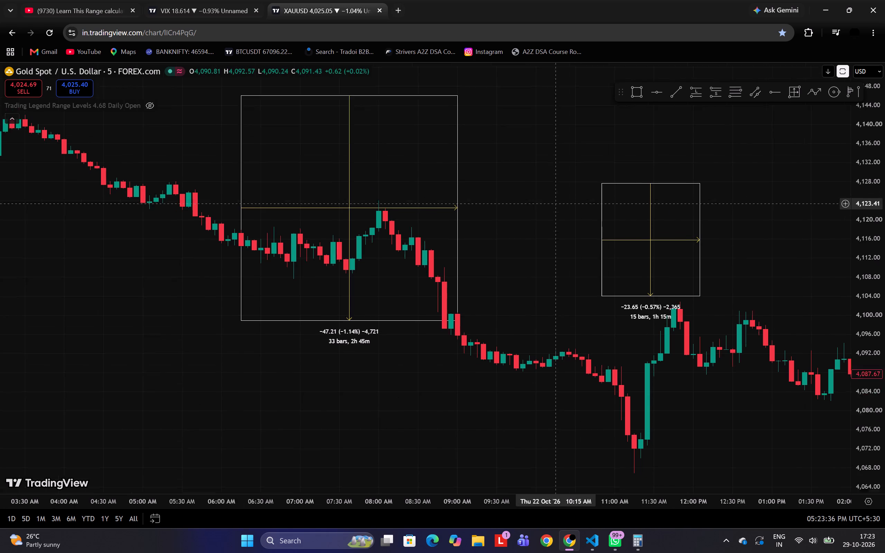
drag(568, 217, 643, 275)
scroll(884, 368, up, 3)
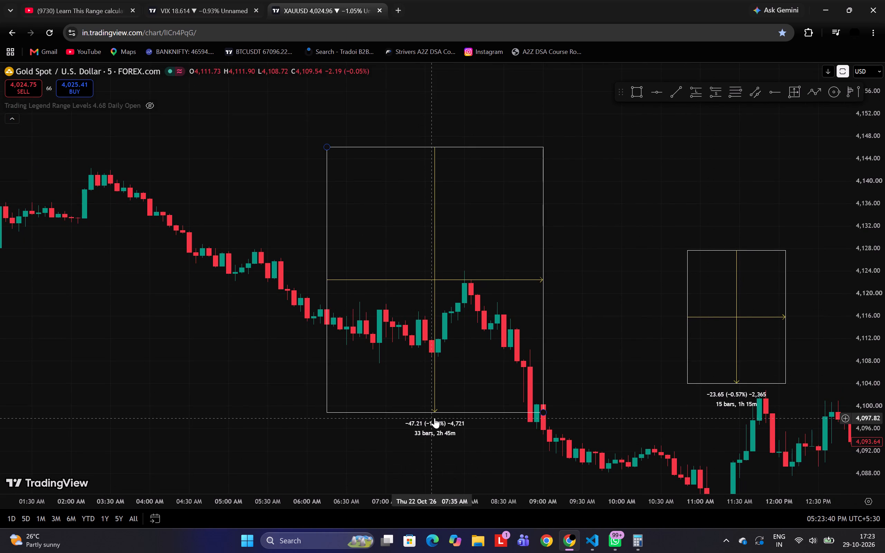
drag(435, 418, 138, 370)
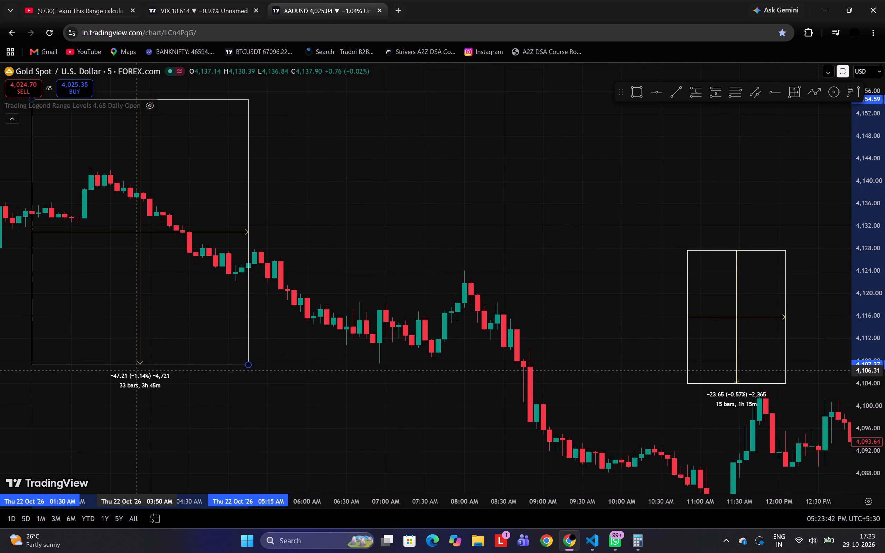
drag(138, 370, 188, 425)
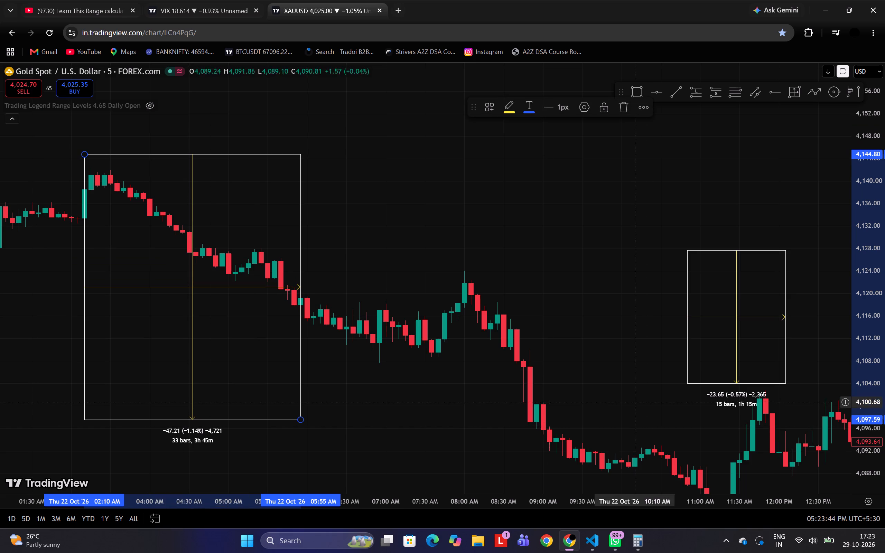
click(637, 390)
Fit the −0.57% range against the decline from the 08:00 AM swing high, testing tops near 4,124, and set it aside.
drag(731, 405, 508, 394)
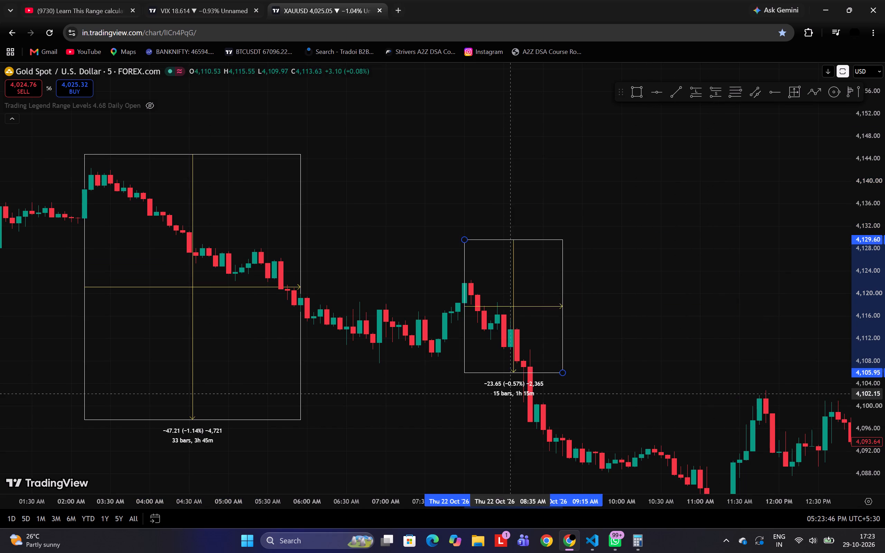
drag(508, 394, 483, 421)
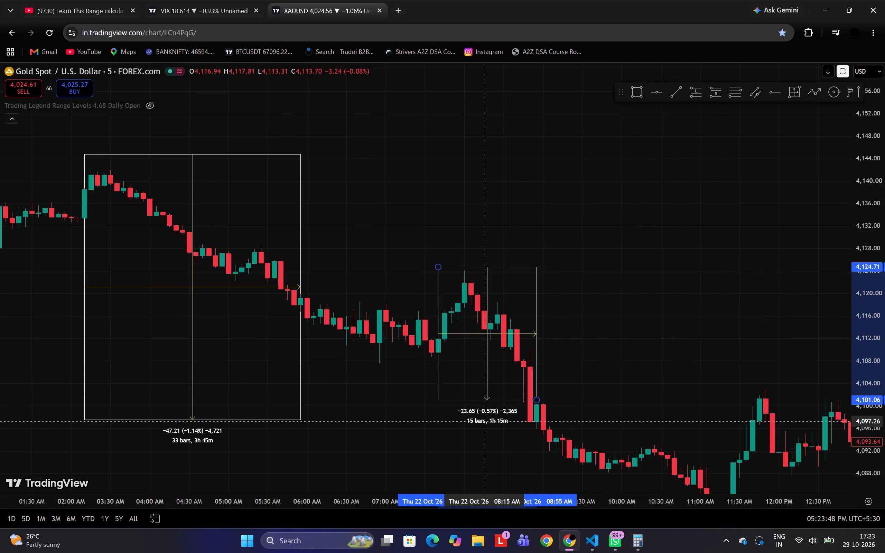
drag(483, 421, 477, 399)
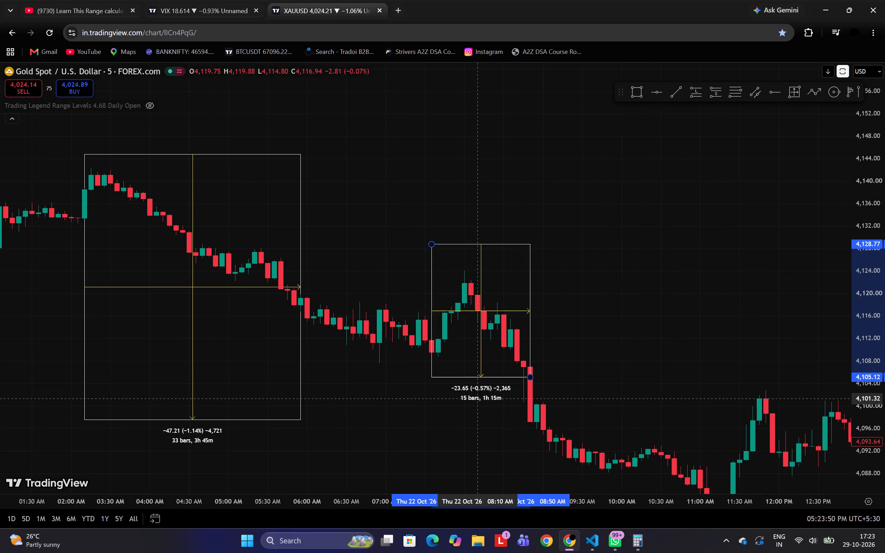
drag(477, 399, 483, 425)
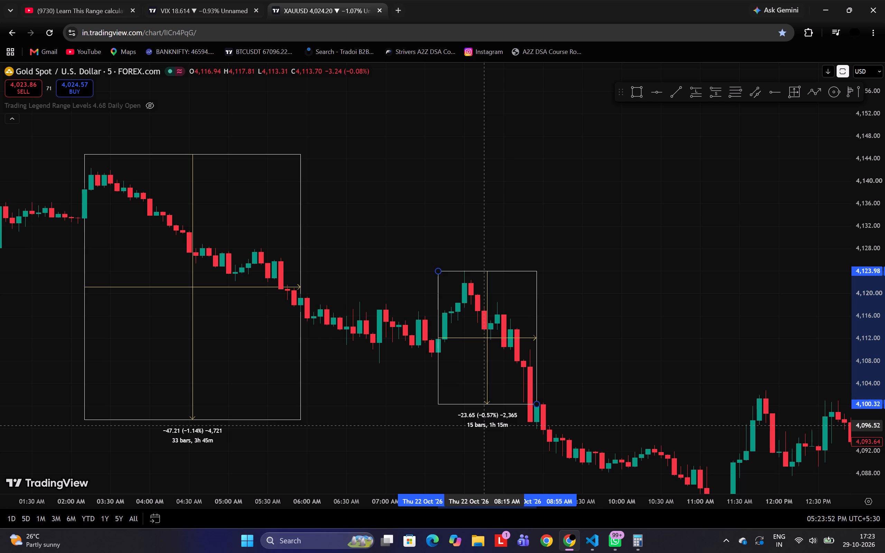
drag(483, 425, 576, 424)
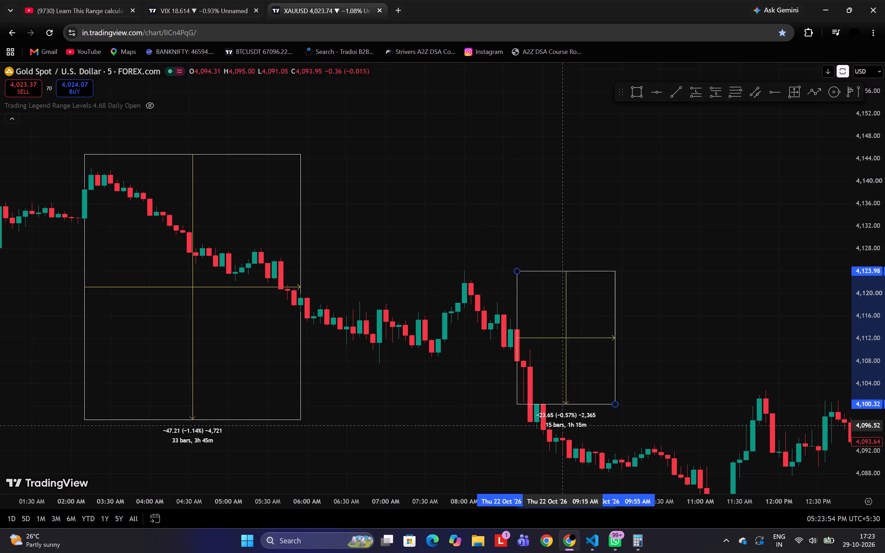
drag(576, 424, 492, 427)
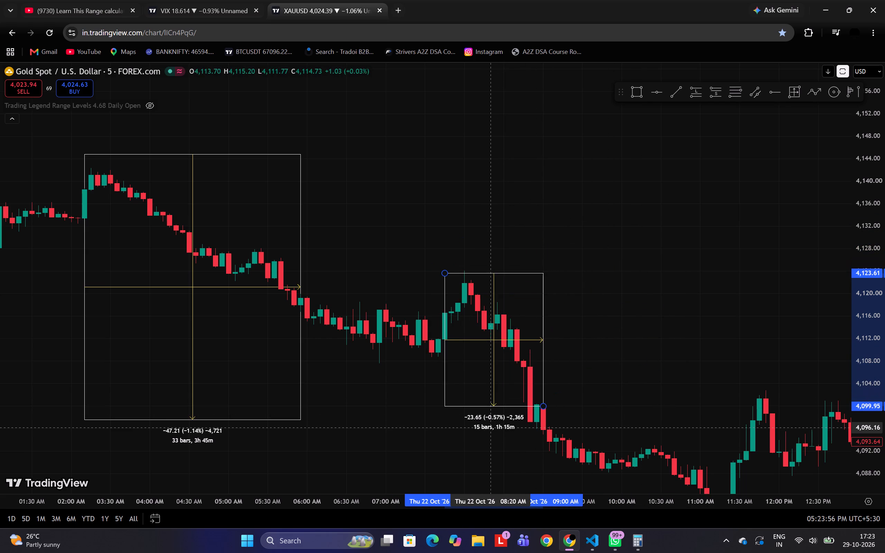
drag(492, 427, 500, 426)
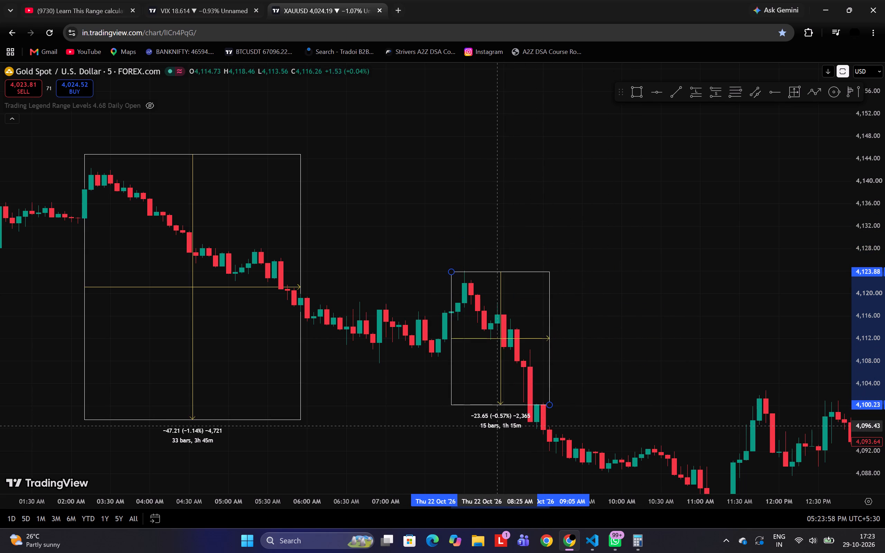
drag(500, 426, 500, 423)
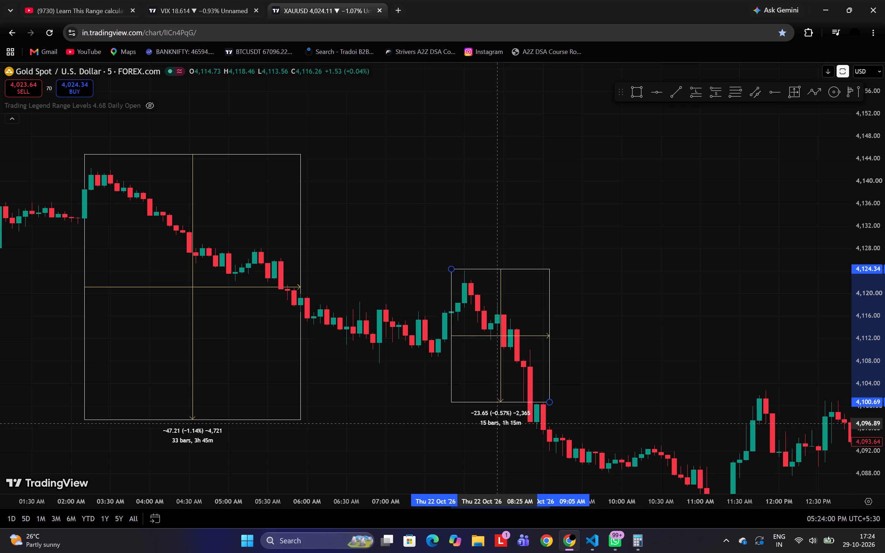
drag(500, 423, 677, 397)
Move the −1.14% range onto the decline from the 08:00 AM swing high, with its top at about 4,124.04.
drag(201, 433, 525, 499)
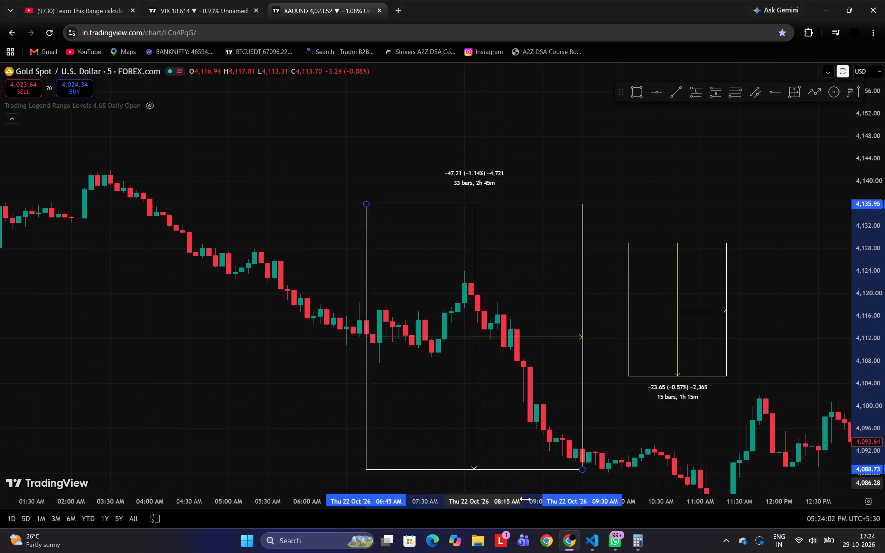
drag(525, 499, 549, 550)
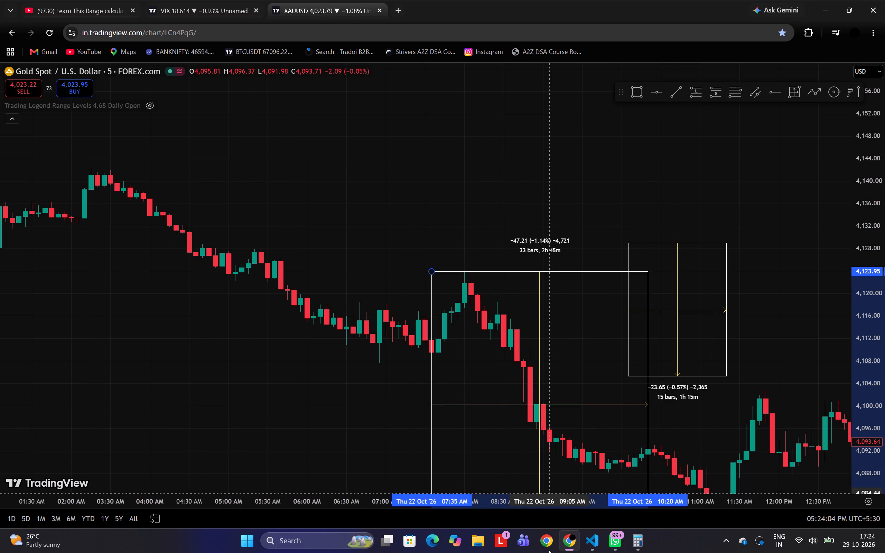
drag(549, 550, 548, 550)
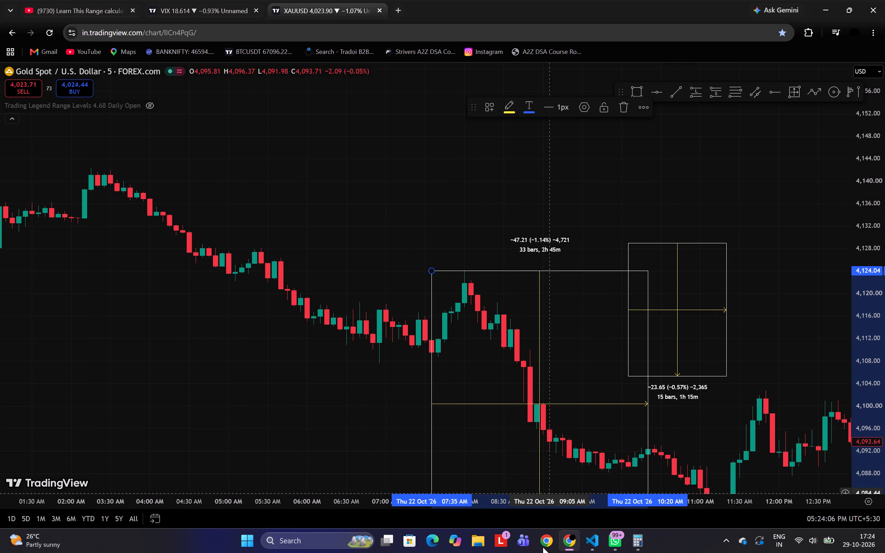
click(293, 470)
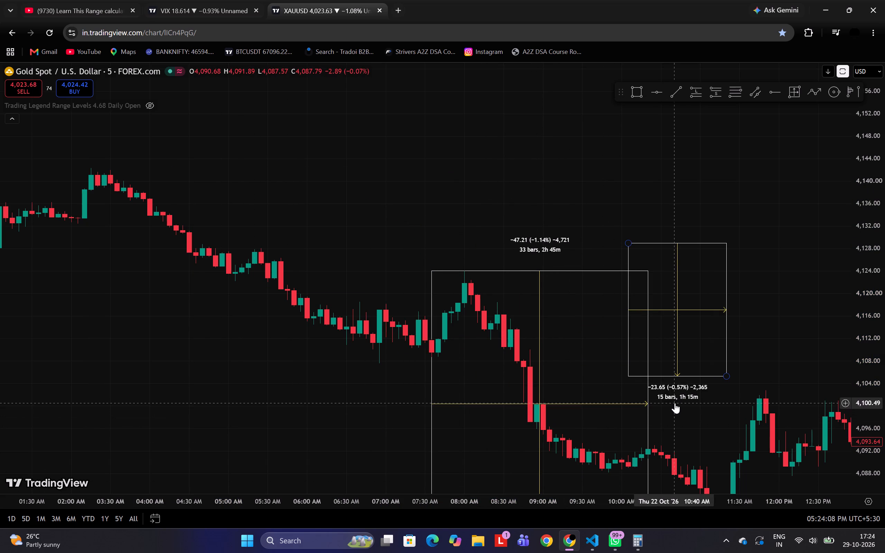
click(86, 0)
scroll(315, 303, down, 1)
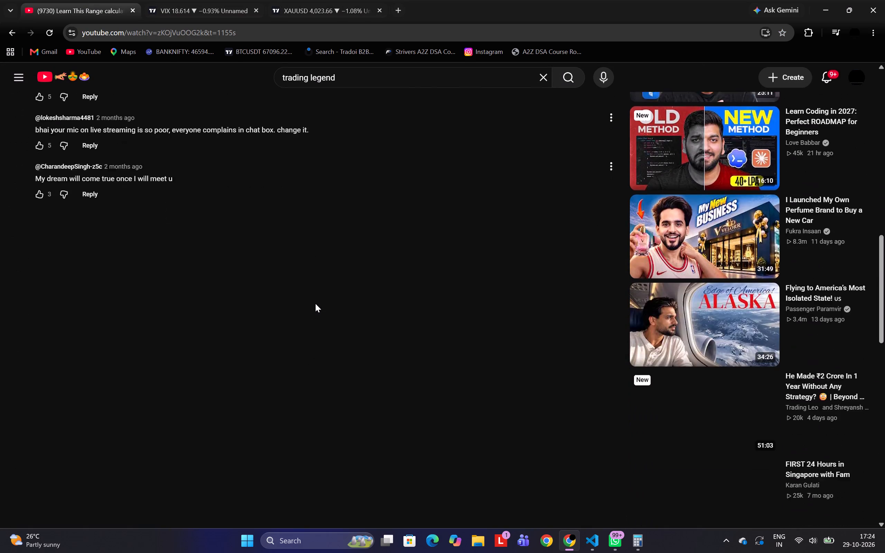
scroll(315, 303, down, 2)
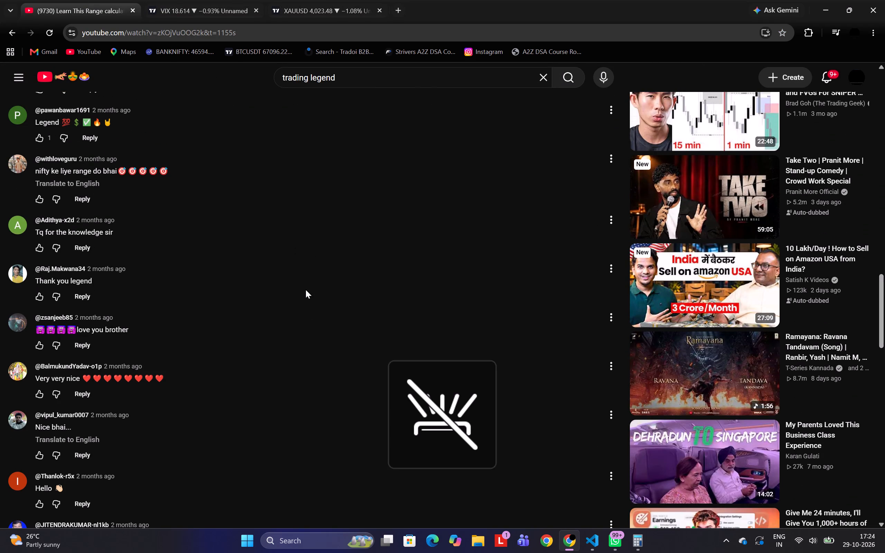
Increase the computer's display brightness.
click(827, 545)
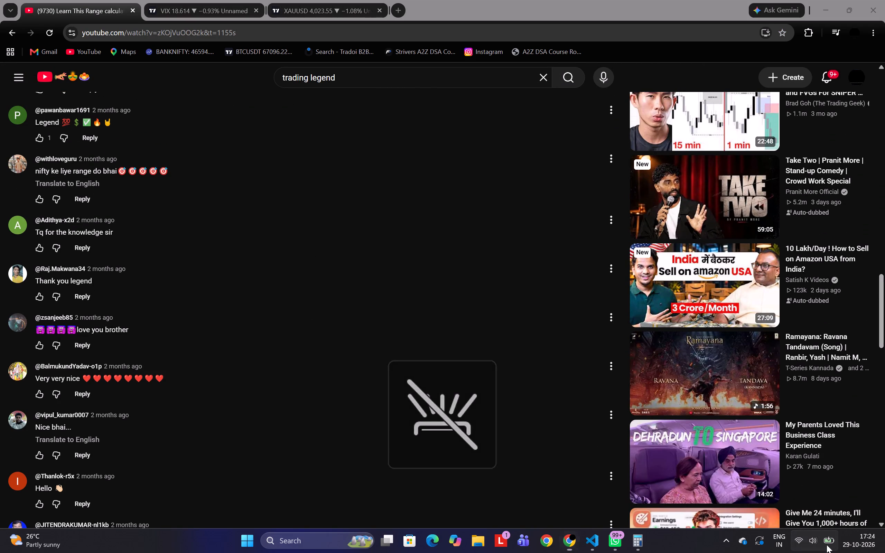
drag(768, 453, 785, 451)
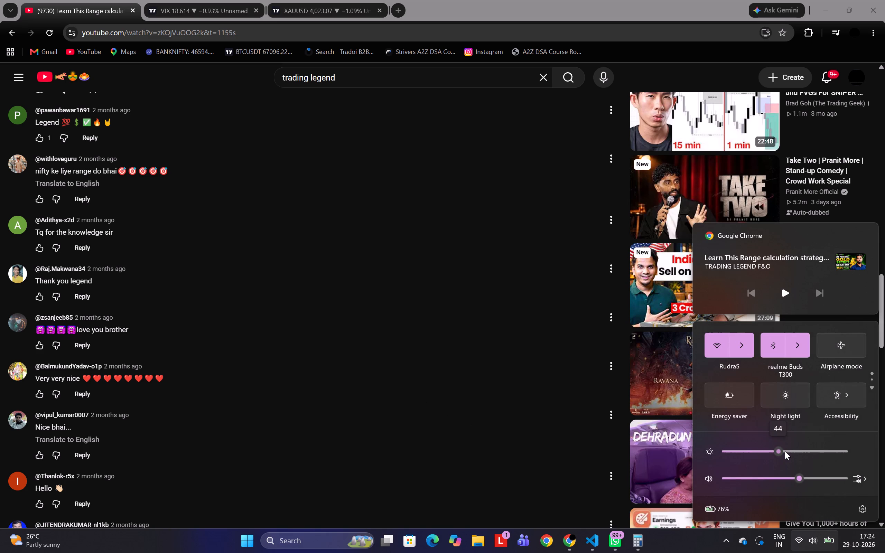
drag(785, 451, 794, 451)
click(479, 280)
Return to the XAUUSD 5-minute chart.
click(298, 0)
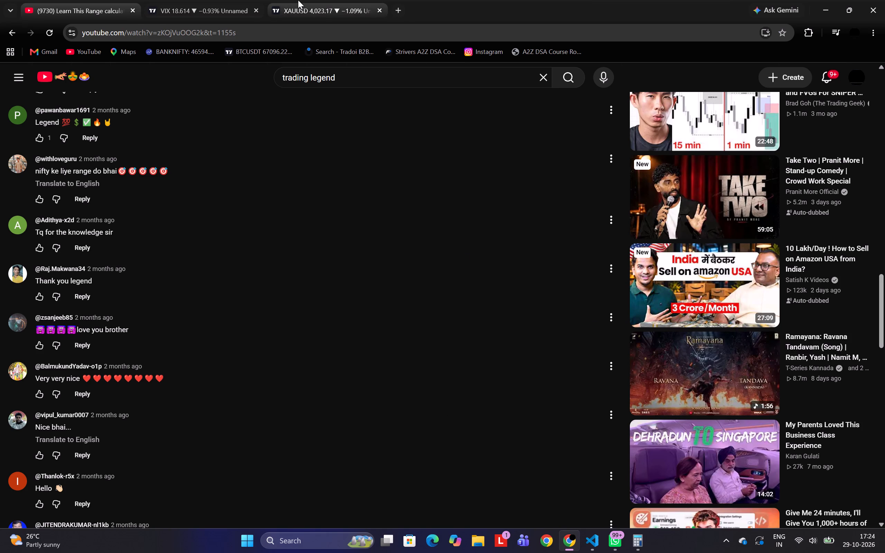
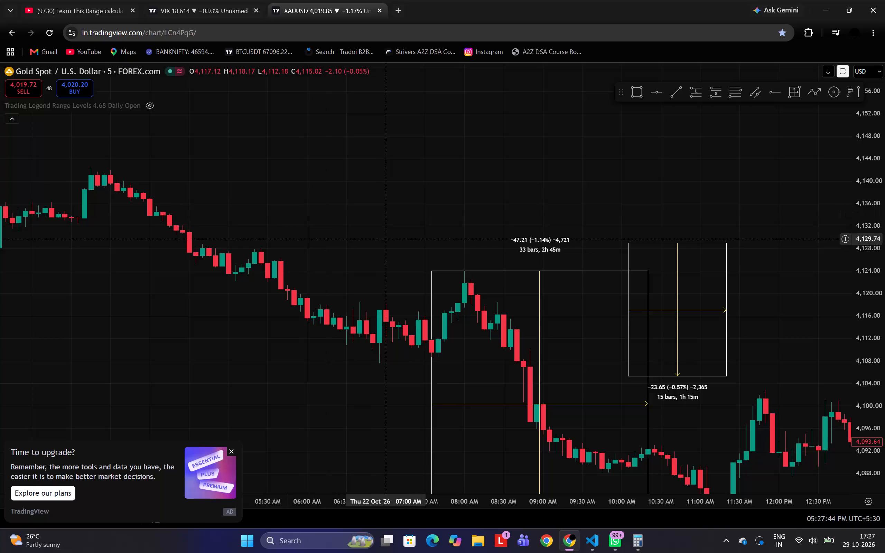
Compare the 23.65-point range with the decline from the 08:00 AM swing high, top near 4,121.95, and set it aside.
drag(600, 306, 426, 346)
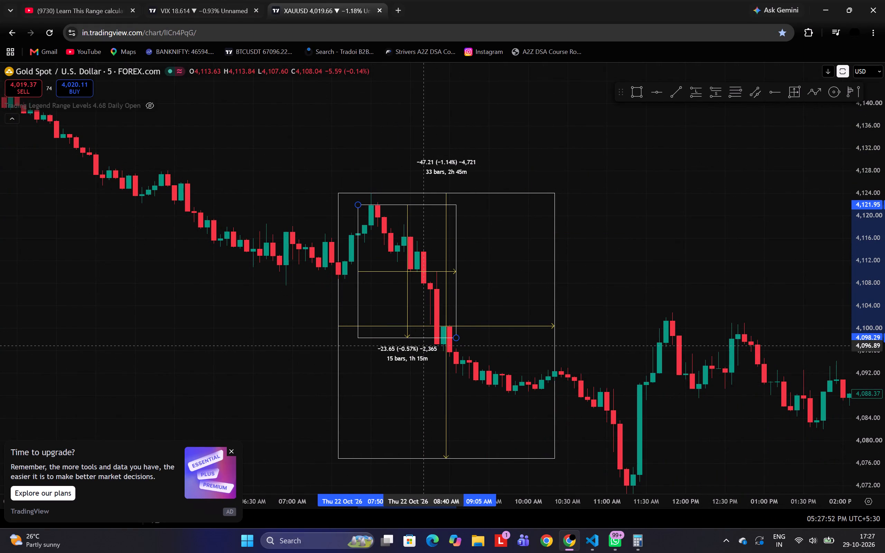
drag(426, 346, 685, 314)
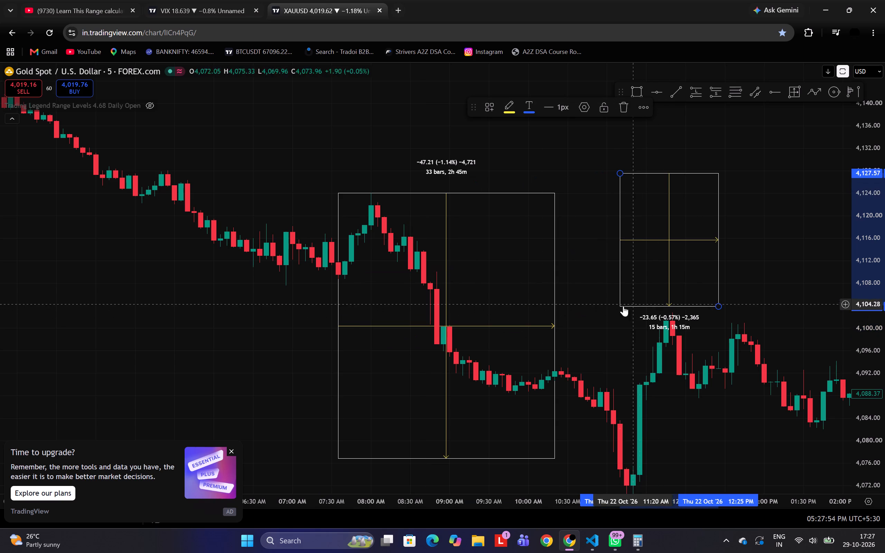
Test the 47.21-point range over the drop into the 11:15 AM low, and return it to the 08:00 AM decline, top near 4,127.
drag(593, 343, 471, 266)
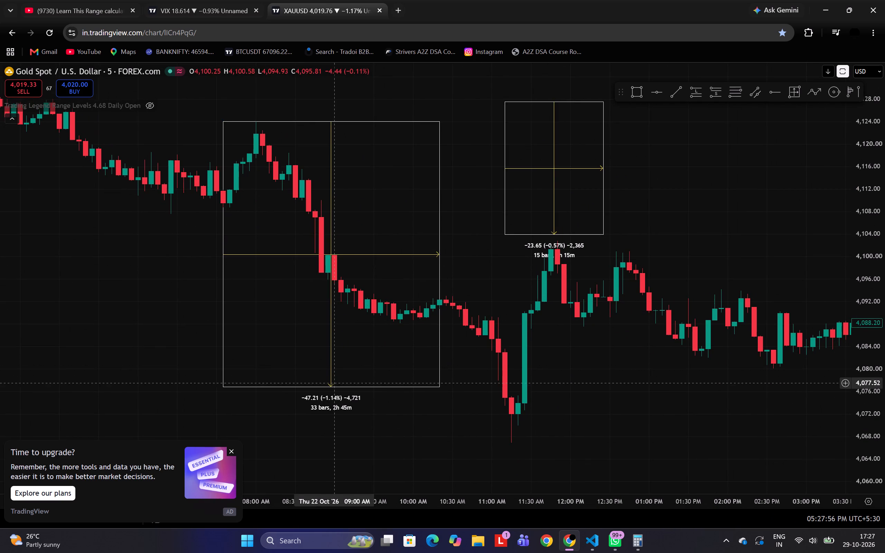
drag(327, 394, 462, 477)
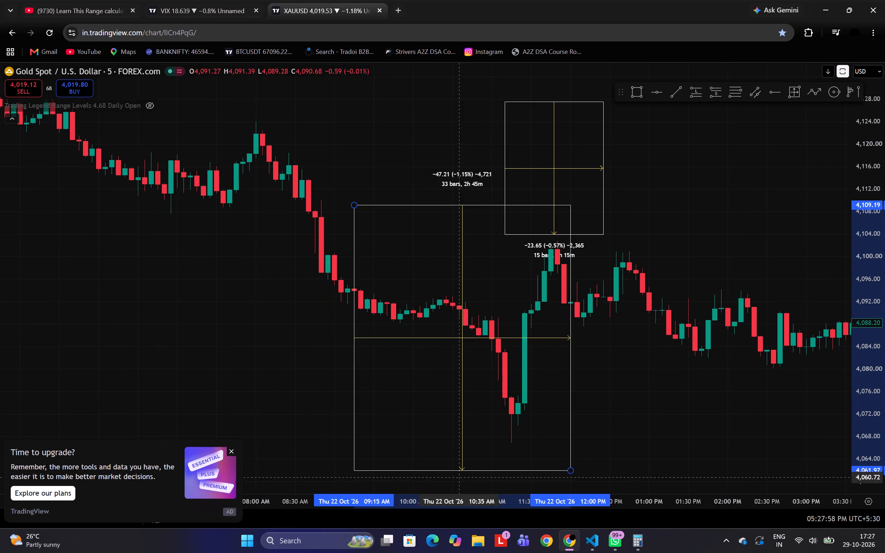
drag(462, 477, 282, 376)
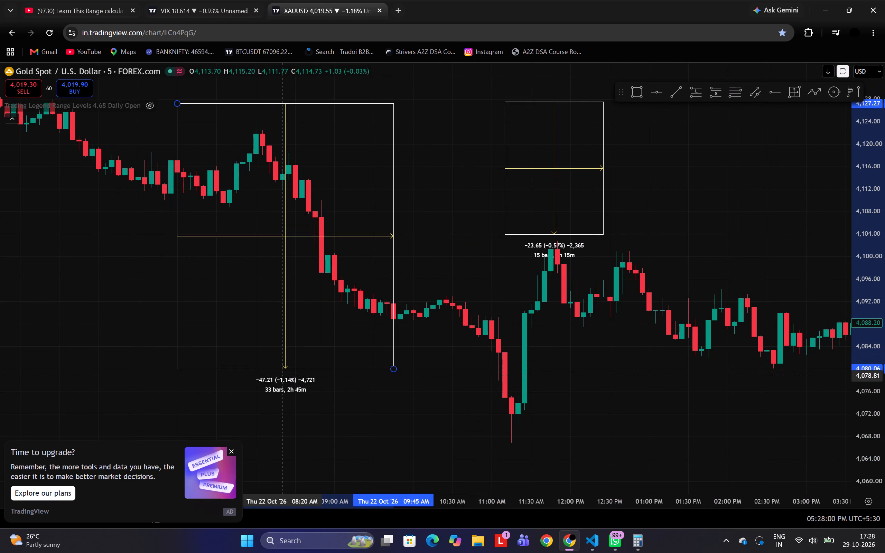
drag(282, 376, 283, 378)
Compare the 23.65-point range with the drop into the 11:15 AM low, top near 4,097.77, and set it aside.
drag(564, 243, 473, 252)
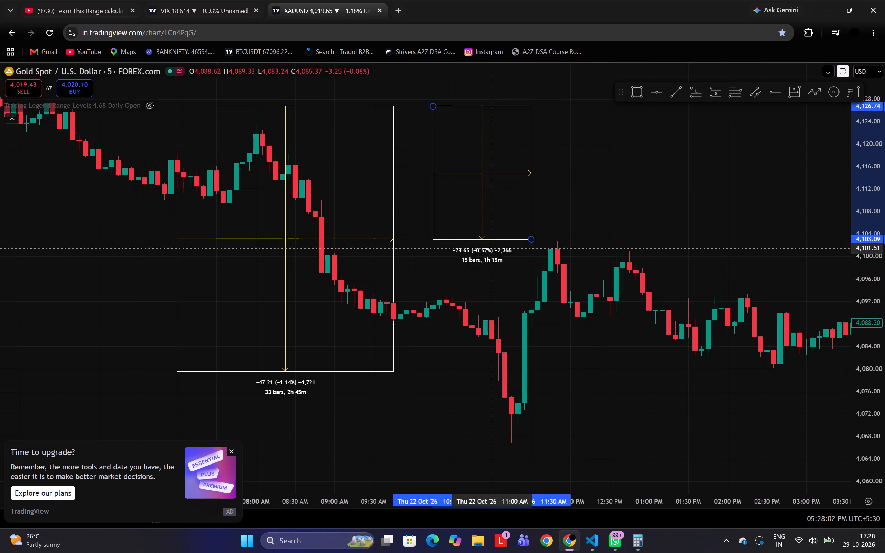
drag(473, 252, 444, 414)
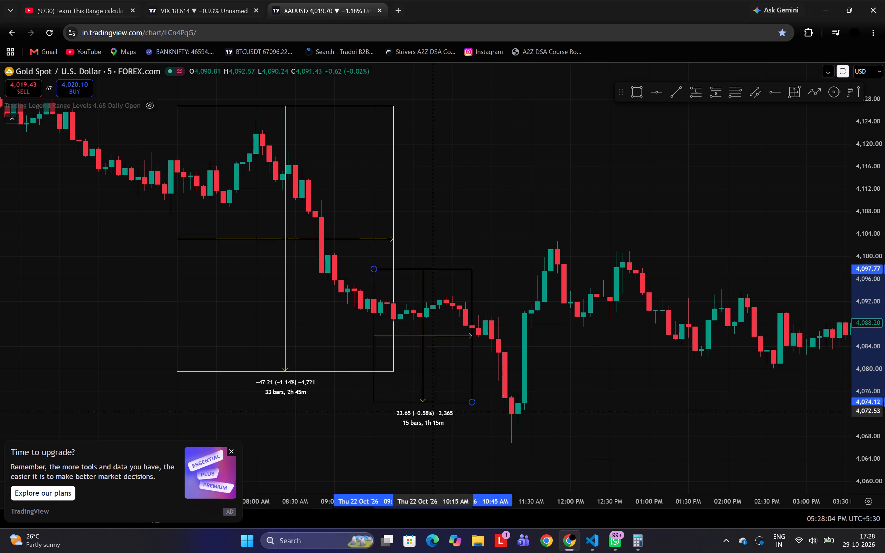
drag(444, 414, 668, 324)
Fit the 47.21-point range over the rebound from the 11:15 AM swing low, with its bottom at about 4,067.
scroll(484, 397, left, 1)
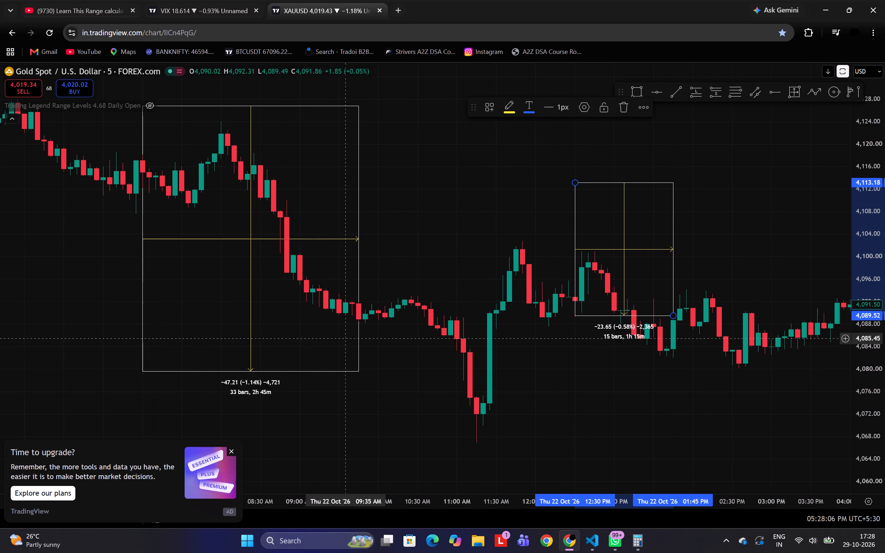
drag(251, 385, 551, 450)
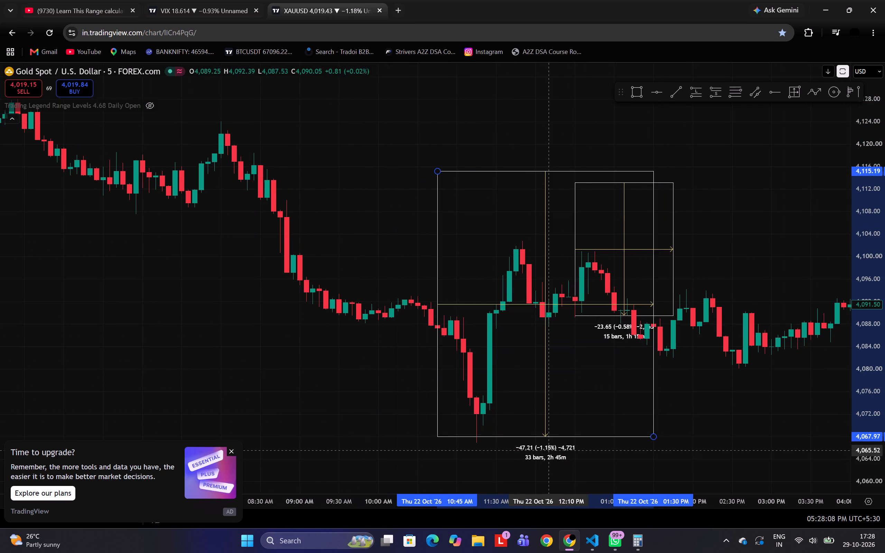
drag(551, 450, 555, 457)
Compare the 23.65-point range with the rebound from the 11:15 AM low, testing bottoms near 4,072 and 4,071, and set it aside.
drag(629, 334, 596, 320)
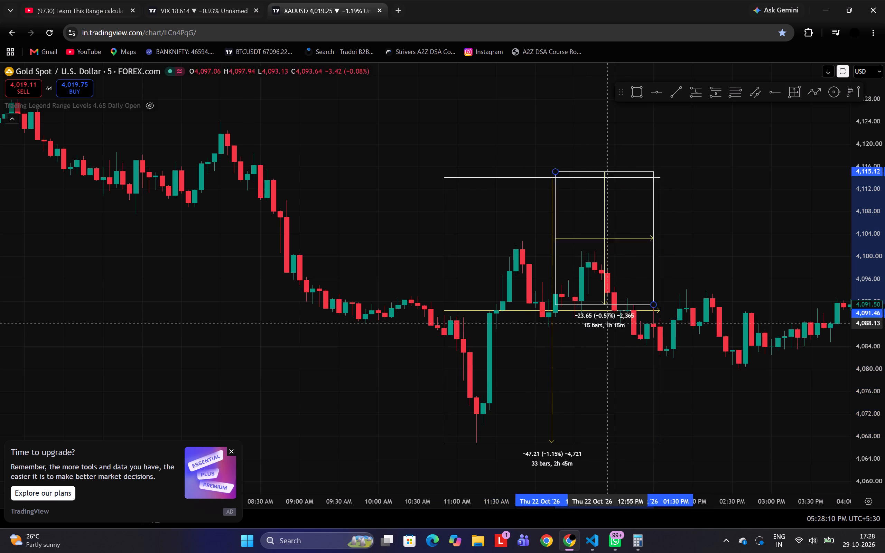
drag(596, 320, 519, 432)
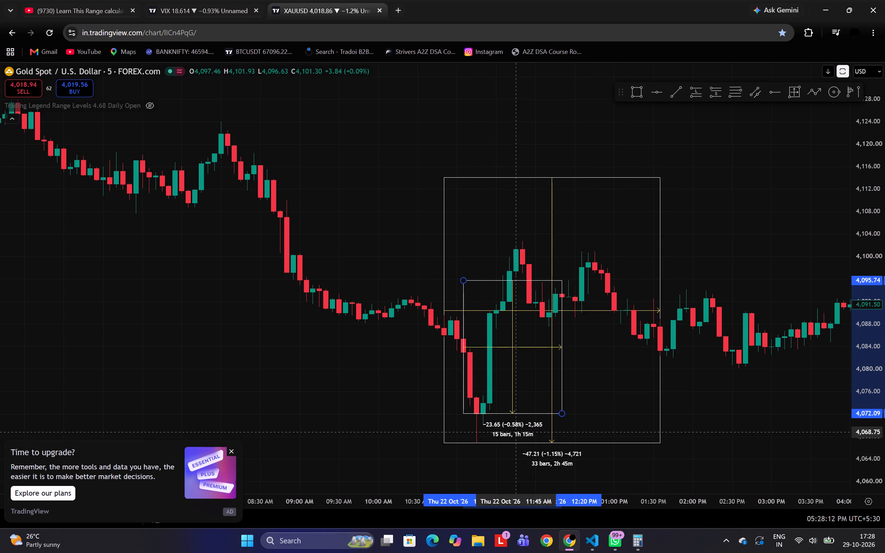
drag(519, 432, 519, 431)
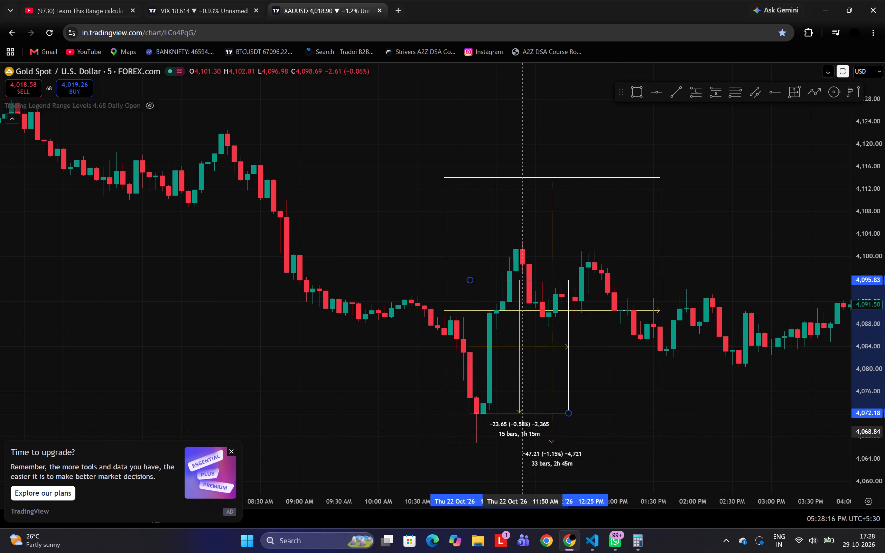
drag(519, 431, 630, 438)
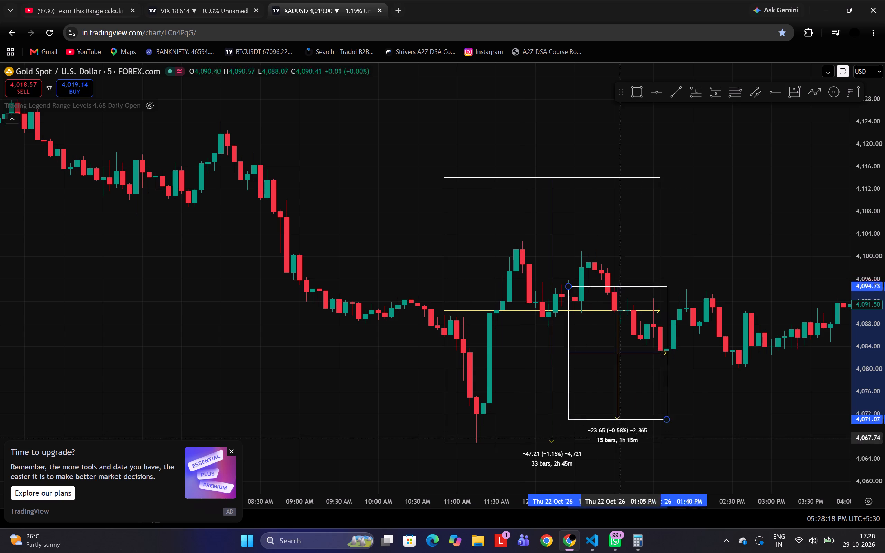
drag(630, 438, 688, 422)
Move the 47.21-point range back over the decline from the 08:00 AM swing high, with its top at about 4,120.
drag(370, 413, 234, 394)
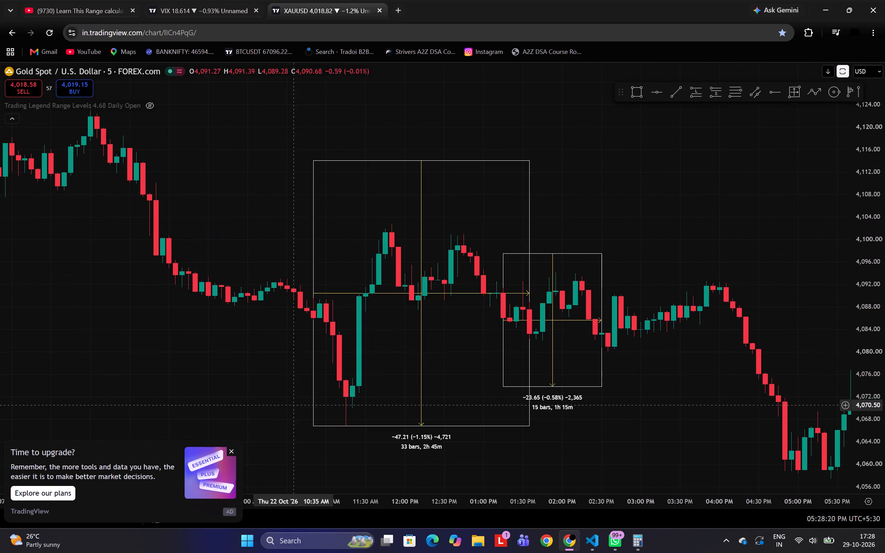
drag(430, 442, 222, 407)
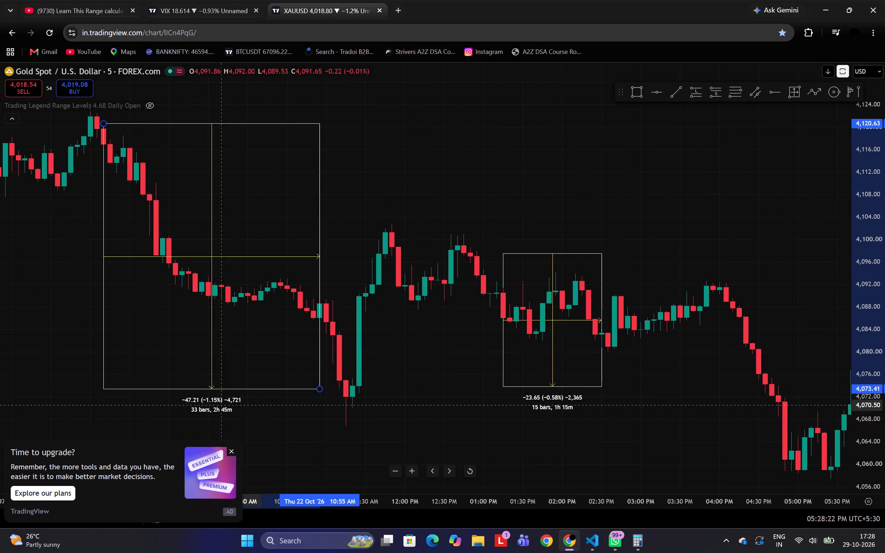
drag(222, 407, 224, 407)
Fit the 23.65-point range against the decline from the 11:50 AM swing high, testing tops from about 4,109 down to 4,101.37.
drag(564, 409, 434, 345)
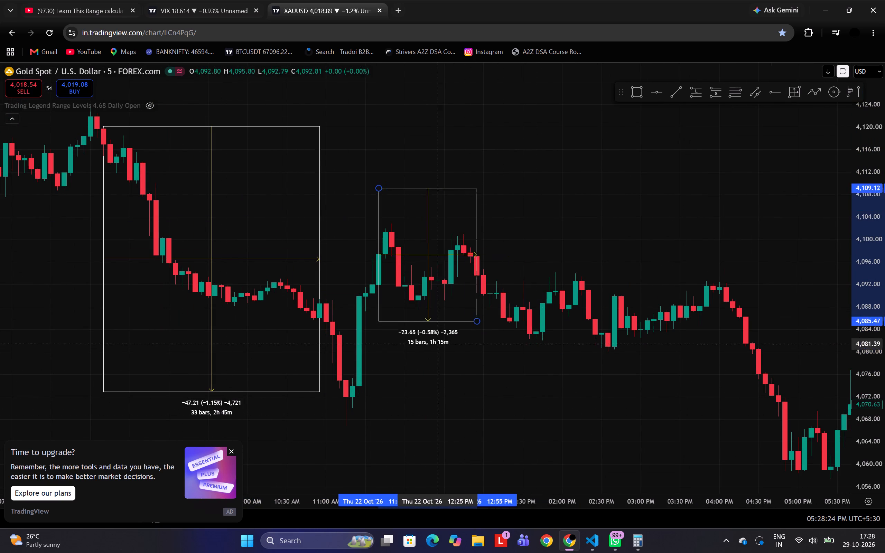
drag(434, 345, 427, 379)
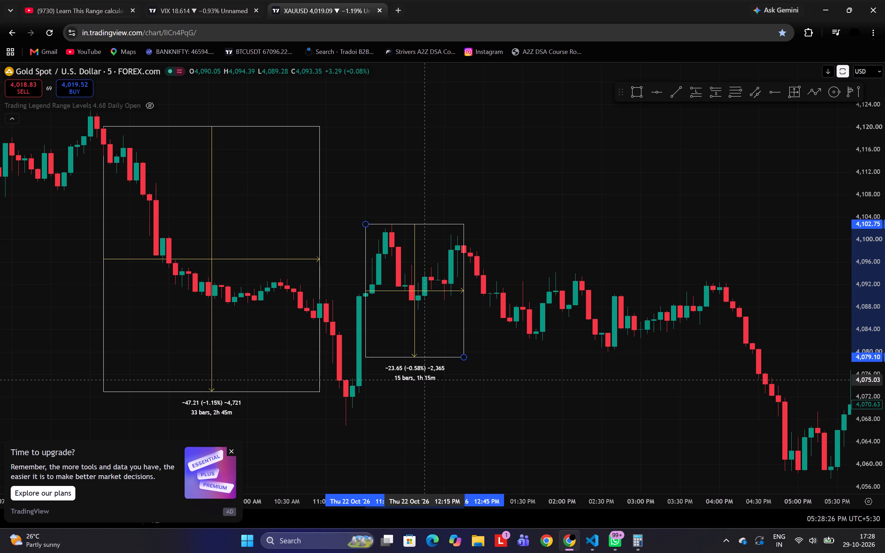
drag(427, 379, 430, 378)
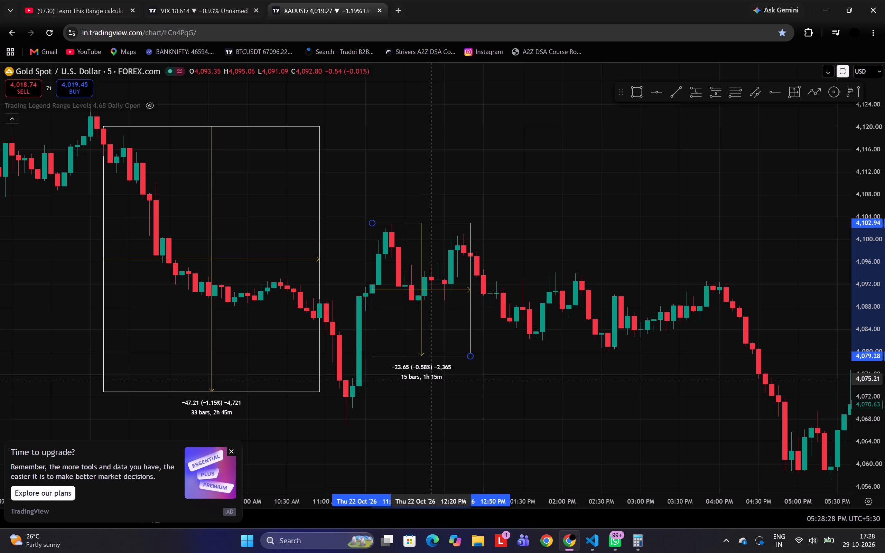
drag(430, 378, 430, 377)
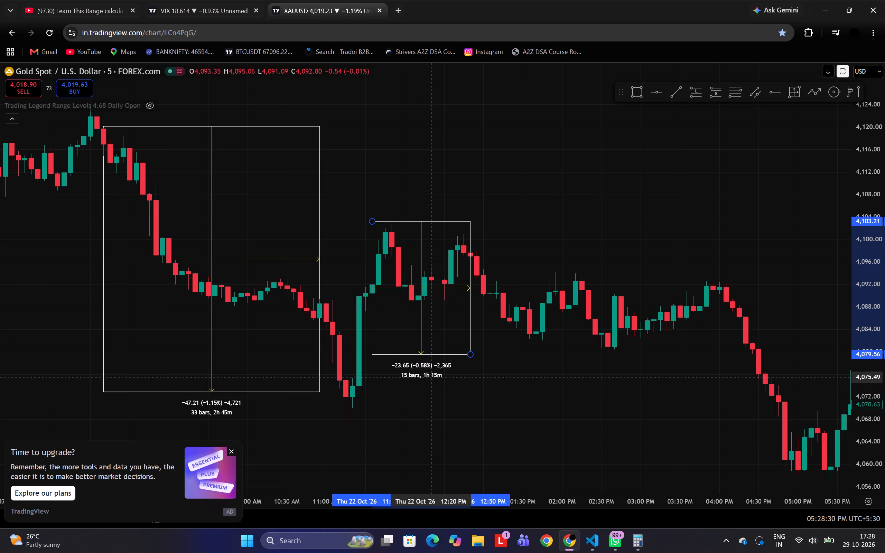
drag(430, 377, 431, 380)
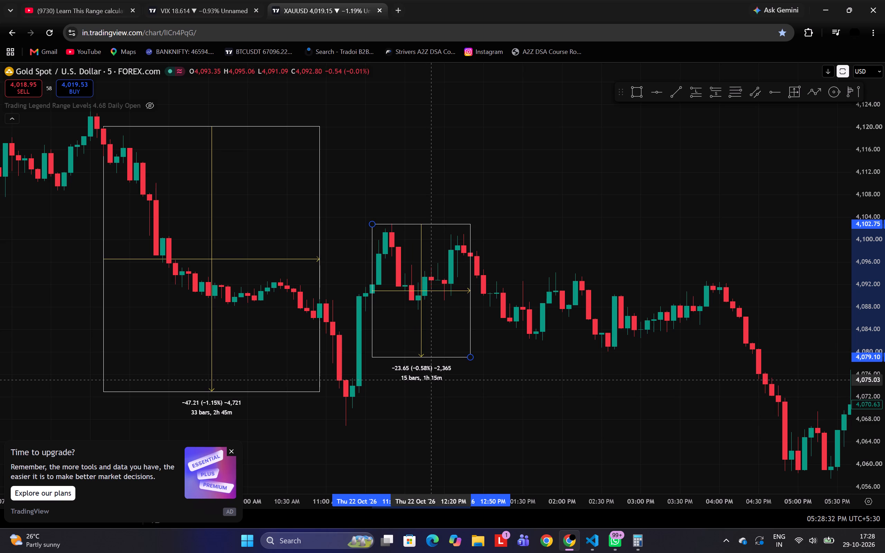
drag(431, 380, 416, 382)
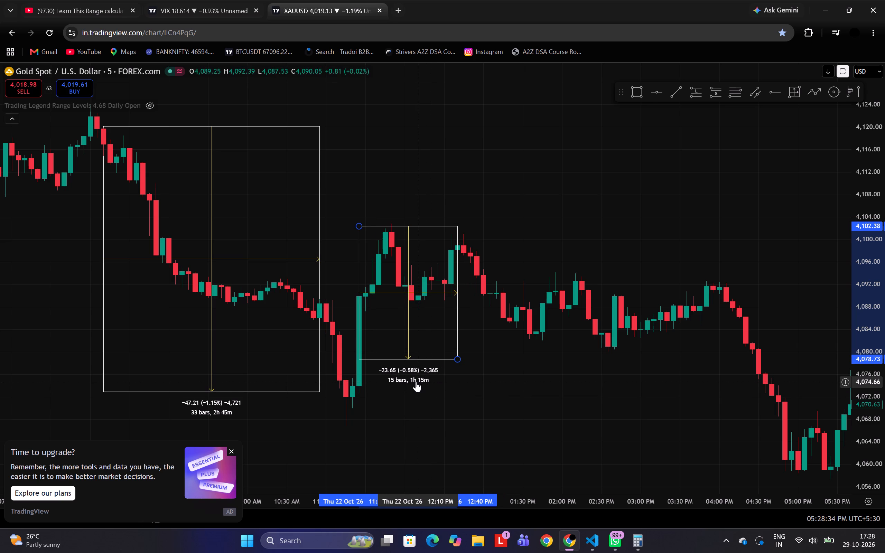
drag(389, 383, 383, 384)
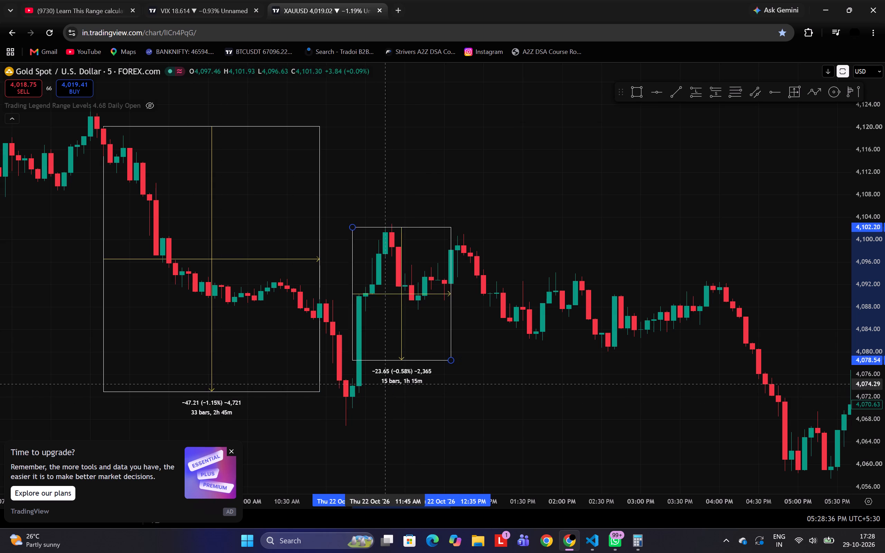
drag(383, 384, 392, 388)
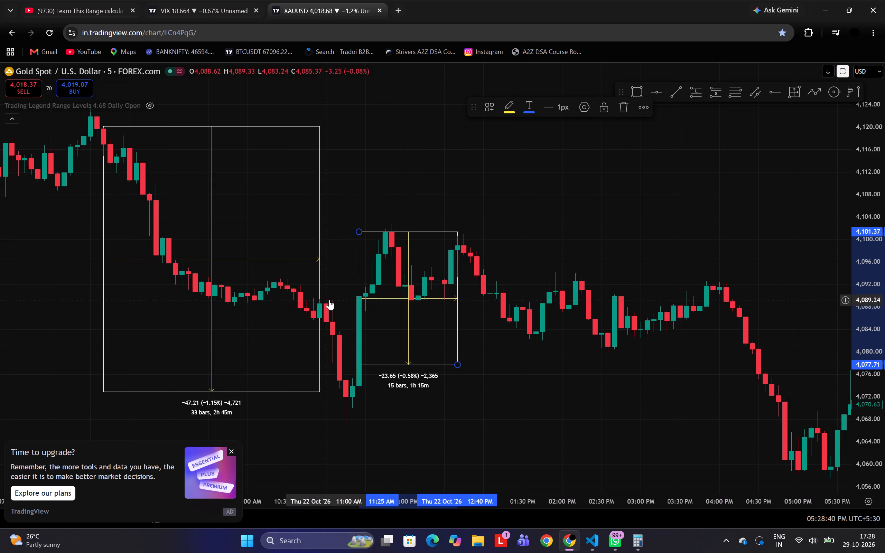
Move the 47.21-point range onto the decline from the 11:50 AM swing high, with its top at about 4,102.91.
drag(197, 405, 470, 476)
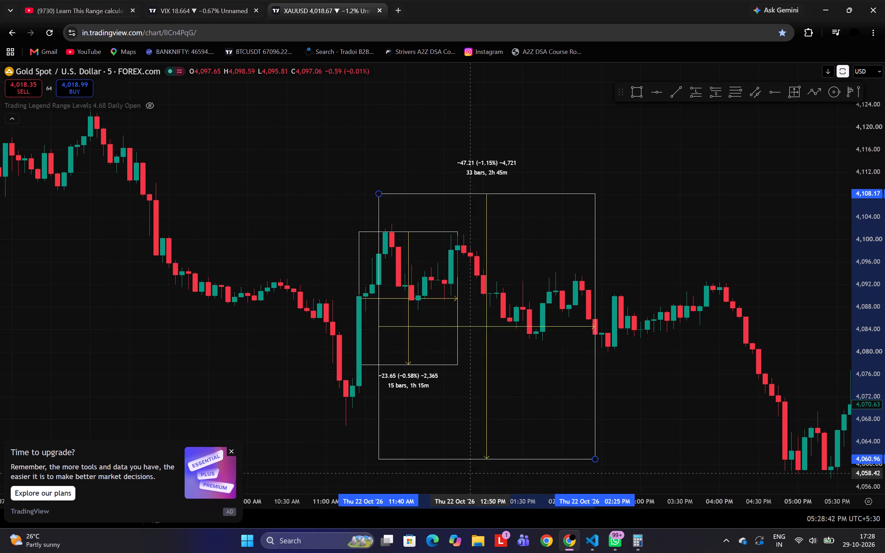
drag(470, 476, 462, 503)
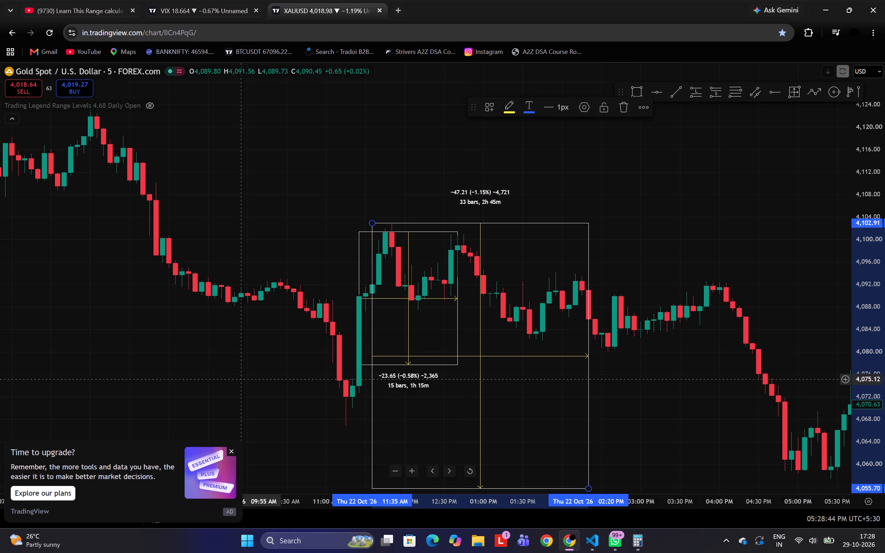
Dismiss the upgrade advertisement covering the chart's lower corner.
drag(196, 341, 82, 293)
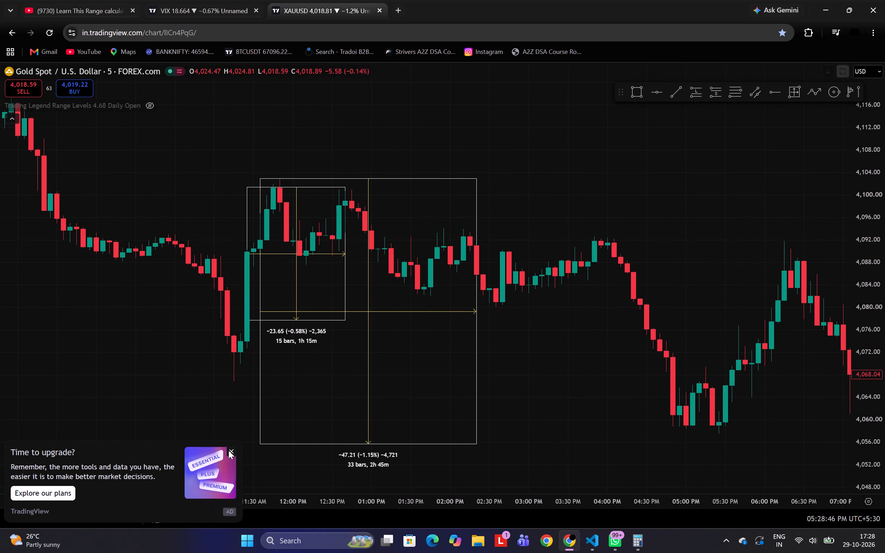
click(230, 450)
Refit the 23.65-point range to the decline from the 11:50 AM swing high, testing tops between 4,103.40 and 4,101.18, and set it aside.
drag(285, 338, 275, 329)
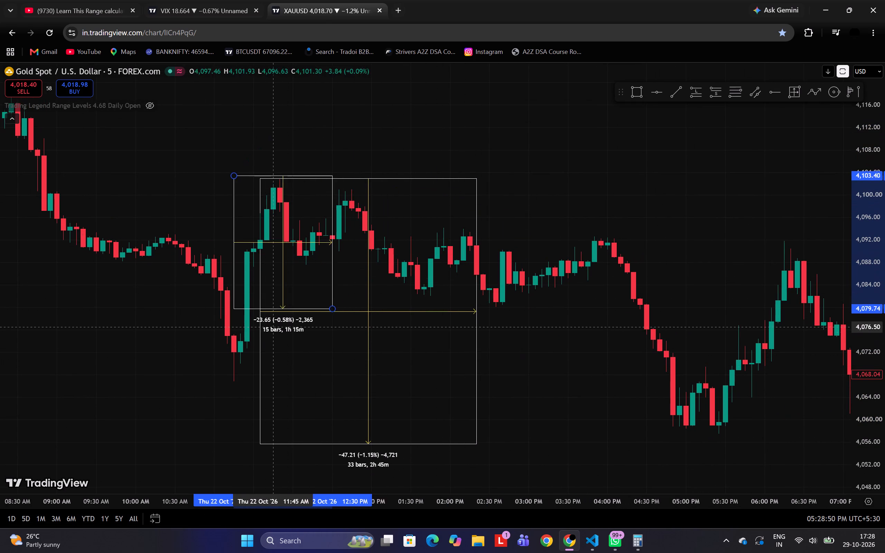
drag(275, 329, 300, 337)
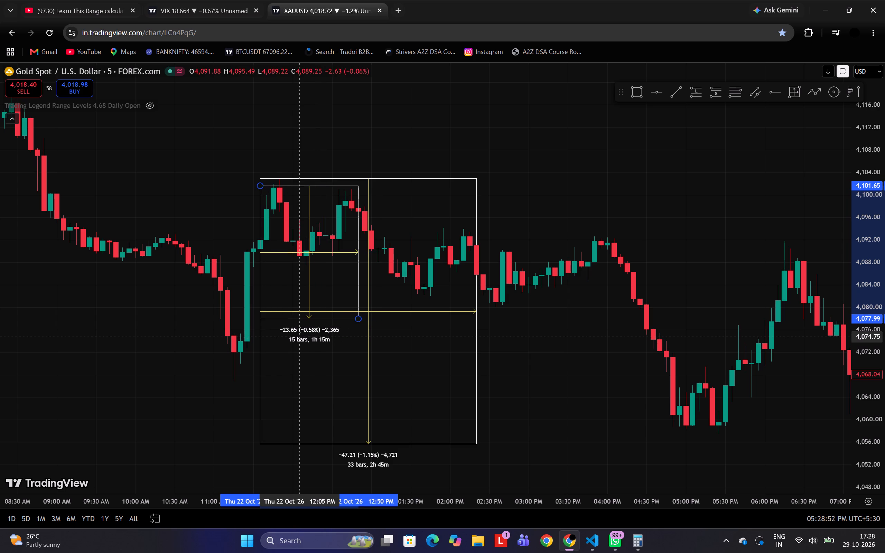
drag(300, 337, 299, 339)
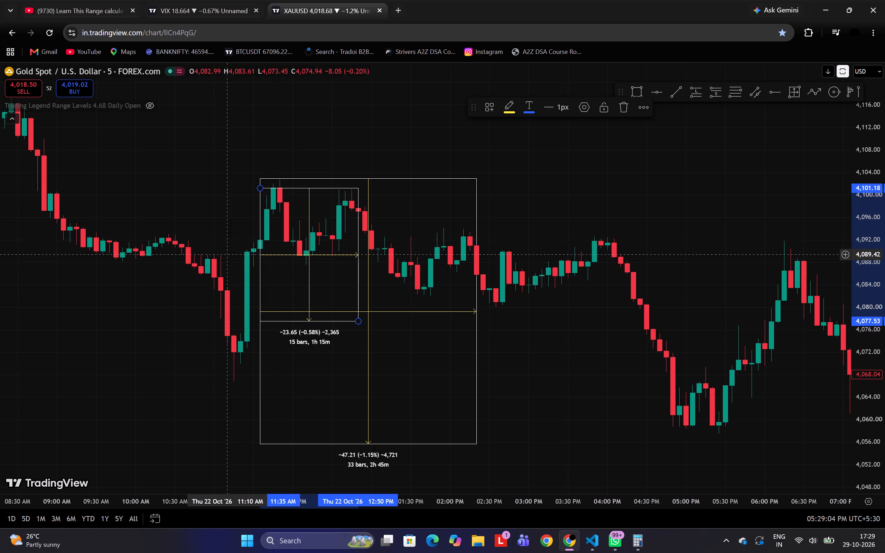
drag(304, 329, 666, 319)
click(566, 372)
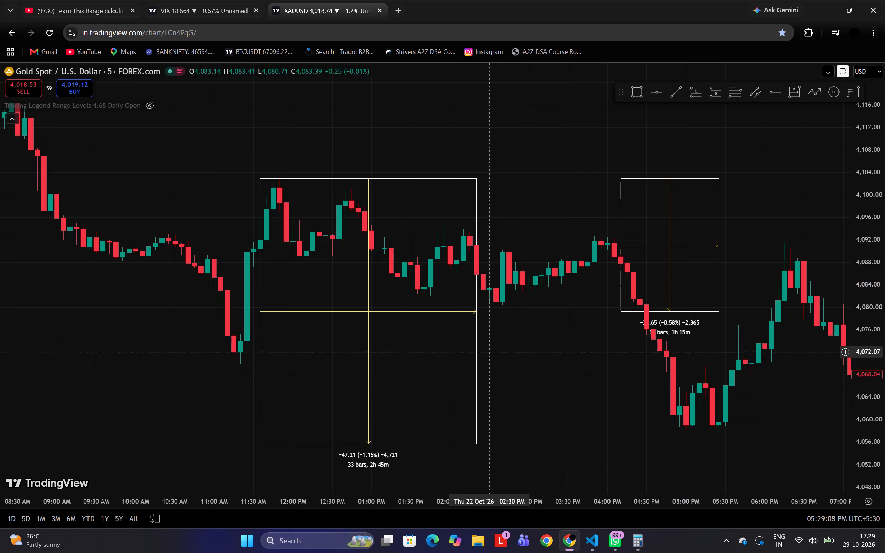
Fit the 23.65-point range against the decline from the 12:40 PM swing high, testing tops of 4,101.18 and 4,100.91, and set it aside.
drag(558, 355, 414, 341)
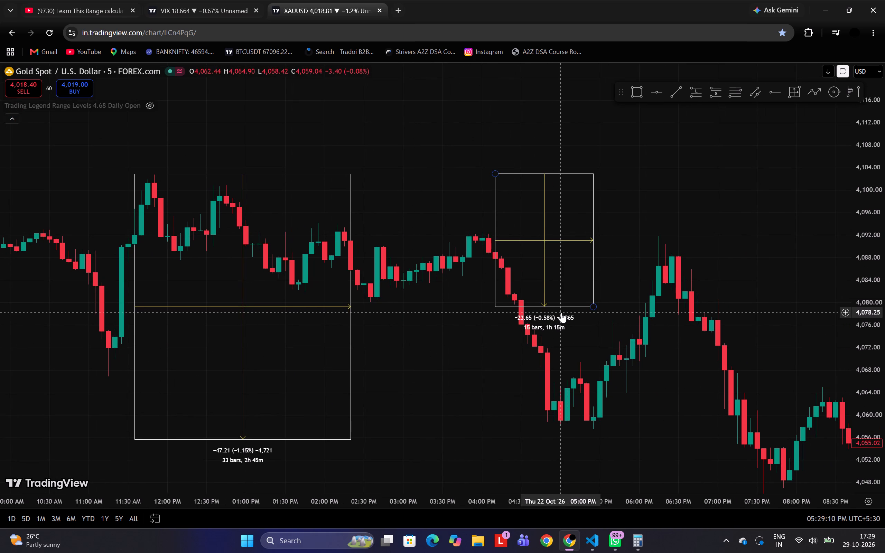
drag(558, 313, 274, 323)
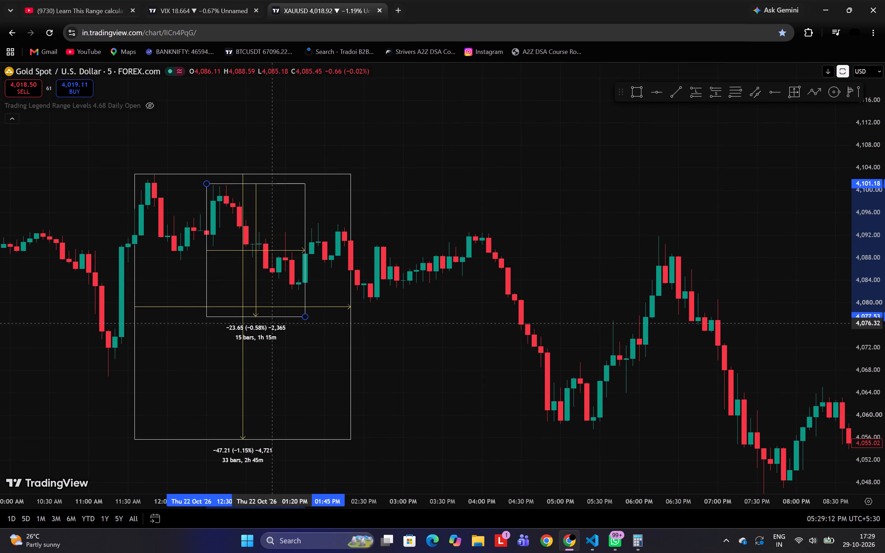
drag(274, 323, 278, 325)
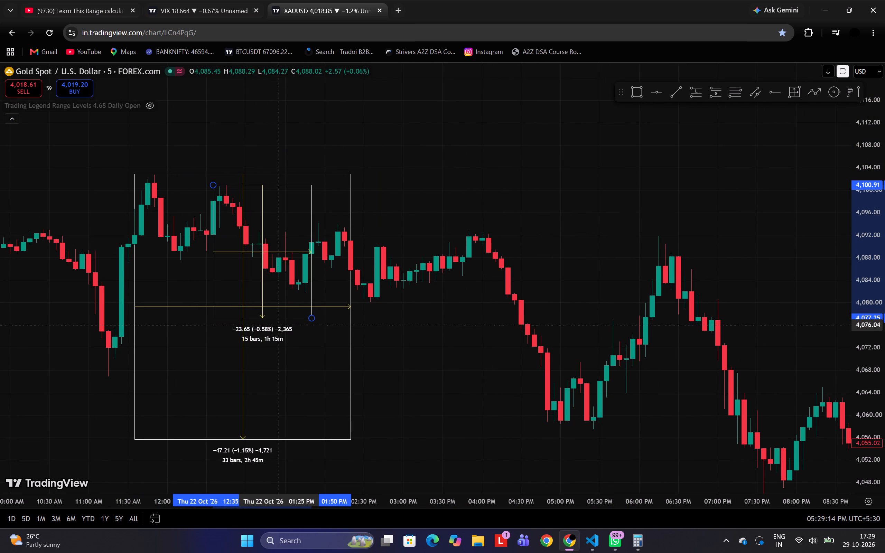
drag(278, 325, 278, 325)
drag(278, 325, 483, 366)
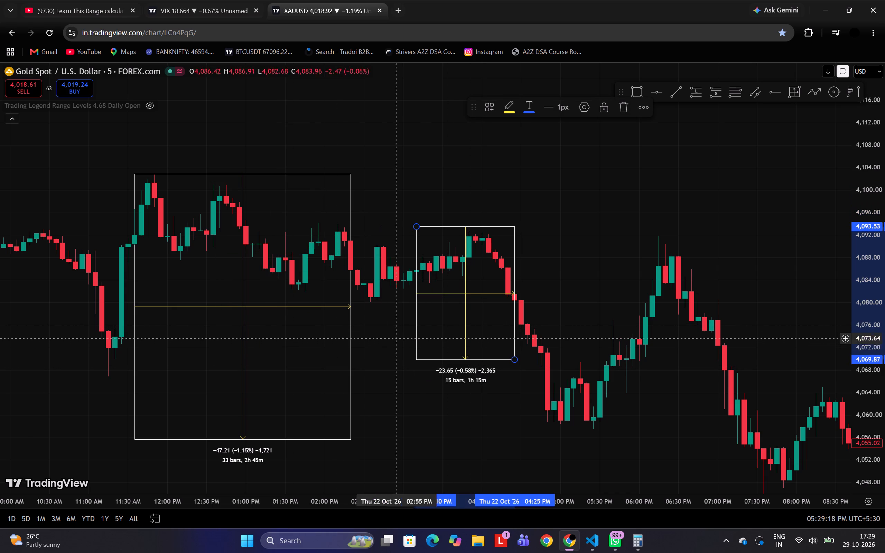
Move the 47.21-point range onto the decline from the 12:40 PM swing high, starting at 12:05 PM with its top at about 4,101.
drag(253, 450, 287, 461)
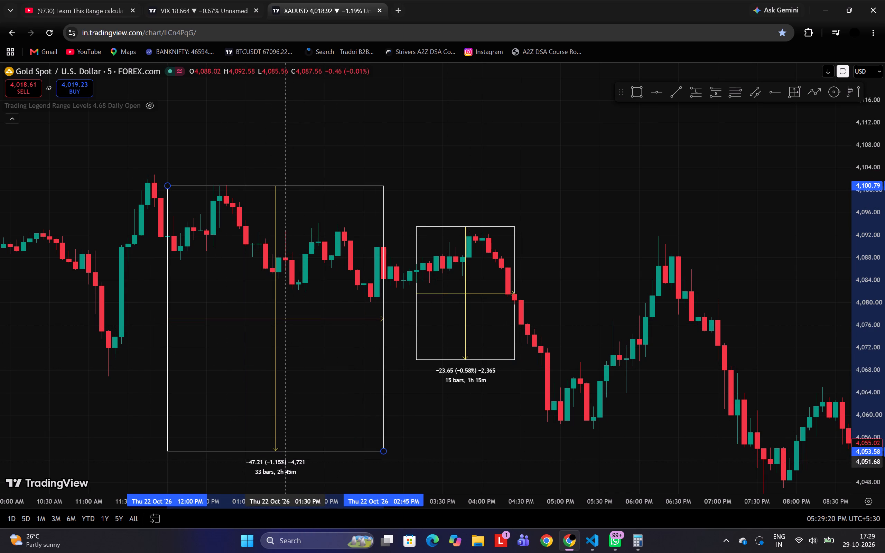
drag(287, 461, 288, 459)
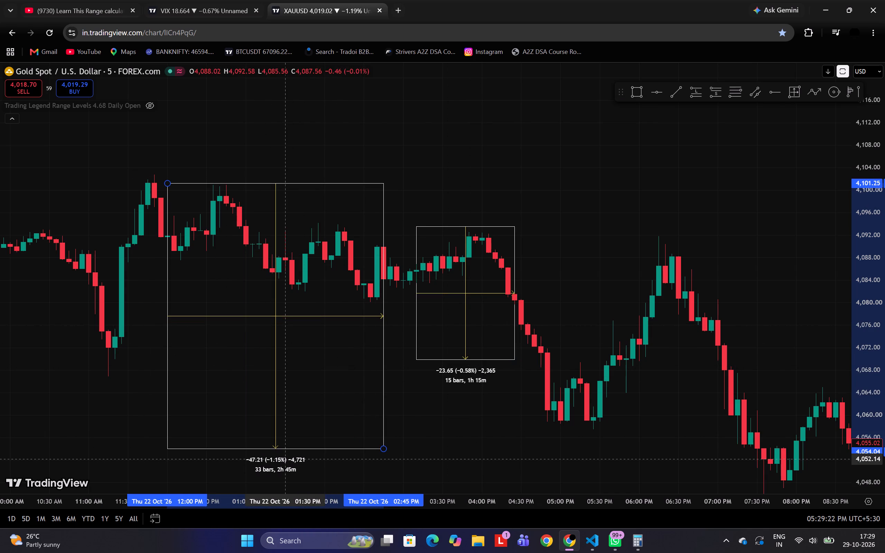
drag(288, 459, 289, 460)
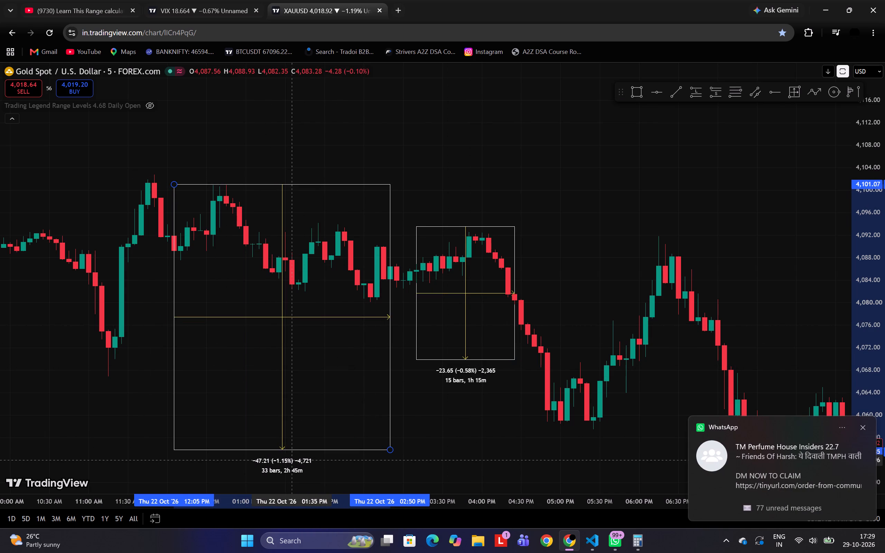
drag(289, 460, 289, 460)
Refit the 23.65-point range to the 12:40 PM decline, testing tops at 4,099.06, 4,104.04 and 4,101.00, and set it aside over the 4:15 PM drop.
click(492, 391)
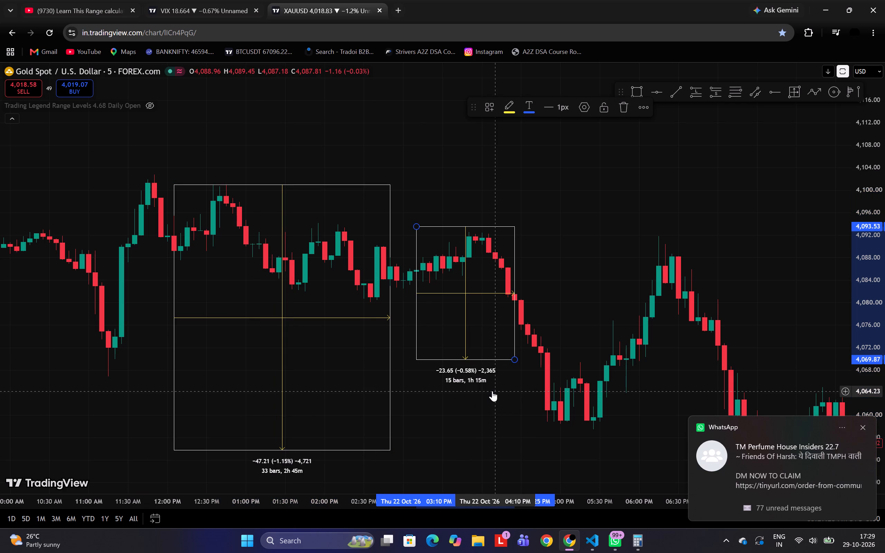
drag(492, 391, 496, 389)
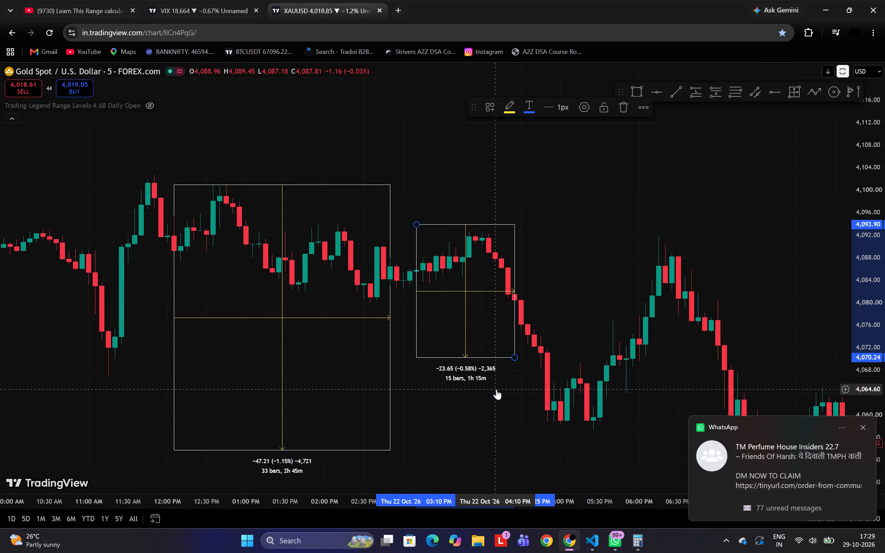
click(460, 413)
drag(460, 413, 496, 438)
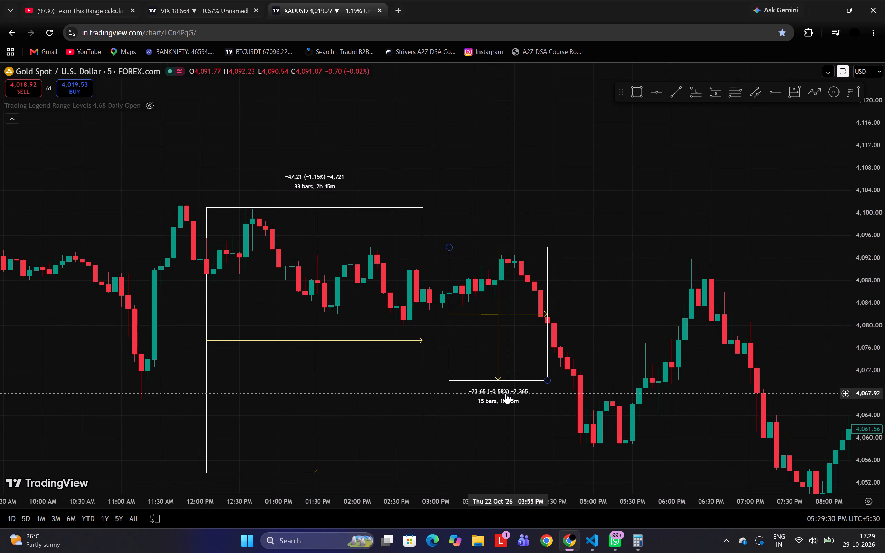
drag(506, 393, 305, 364)
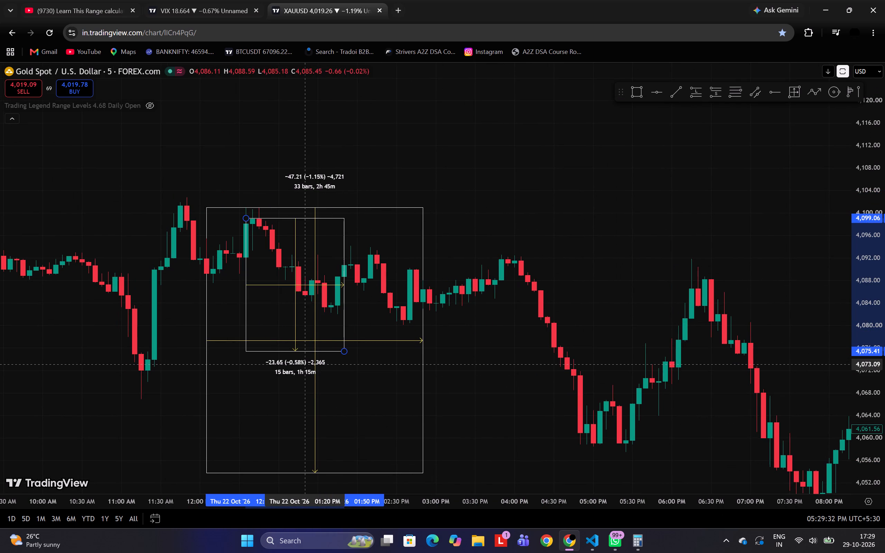
drag(305, 364, 305, 364)
drag(305, 364, 305, 364)
drag(305, 364, 496, 373)
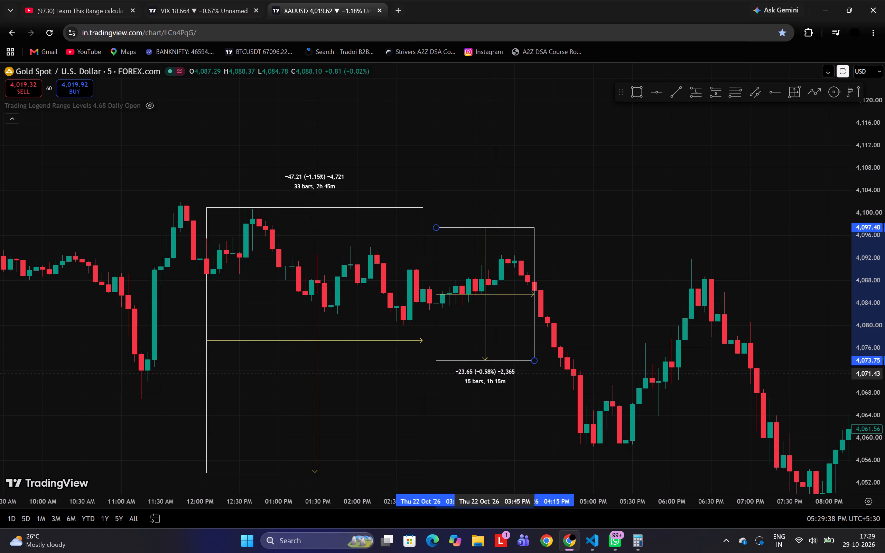
drag(496, 373, 270, 337)
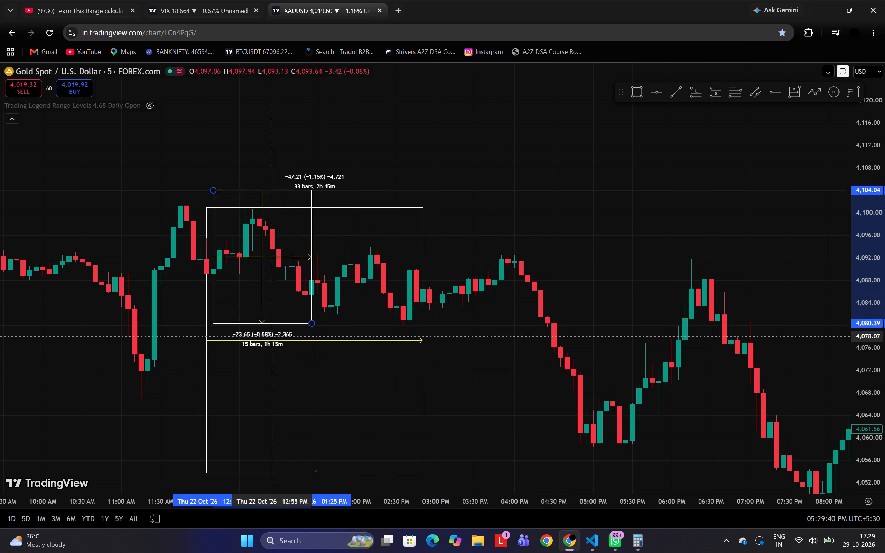
drag(270, 337, 297, 353)
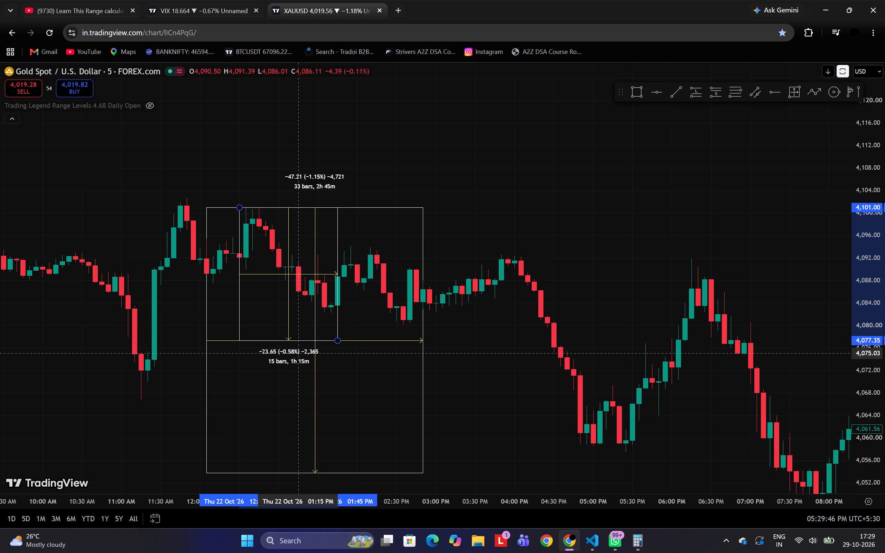
drag(297, 353, 591, 326)
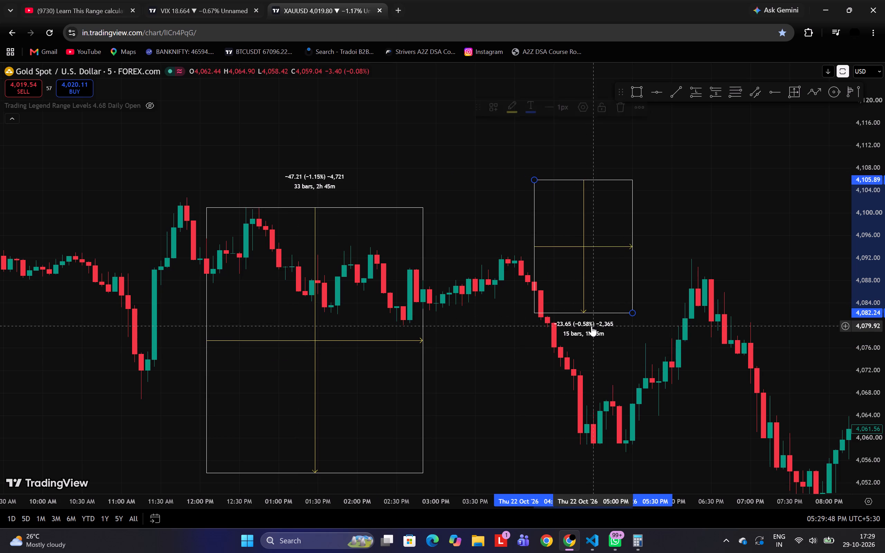
click(493, 375)
drag(493, 375, 387, 309)
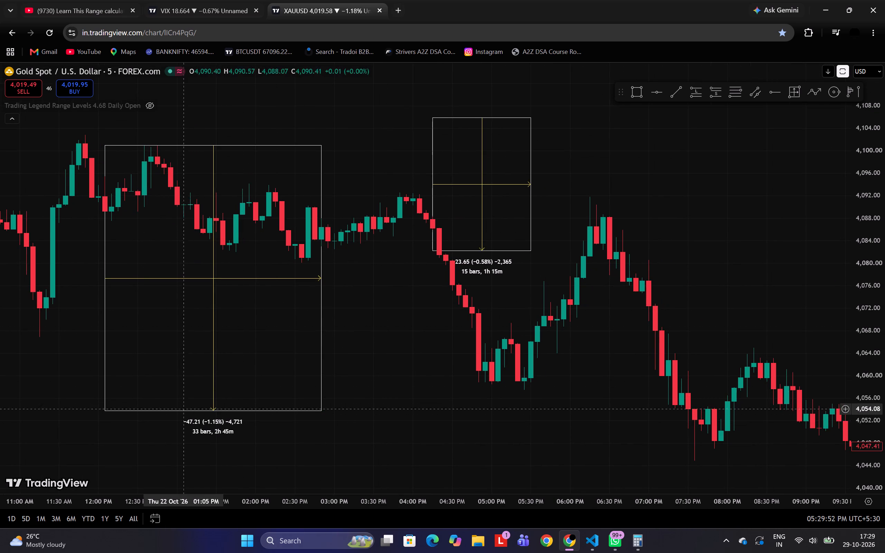
Set the 47.21-point range aside and fit the 23.65-point range to the decline from the 2:15 PM swing high, top at about 4,093.99.
drag(200, 428, 558, 399)
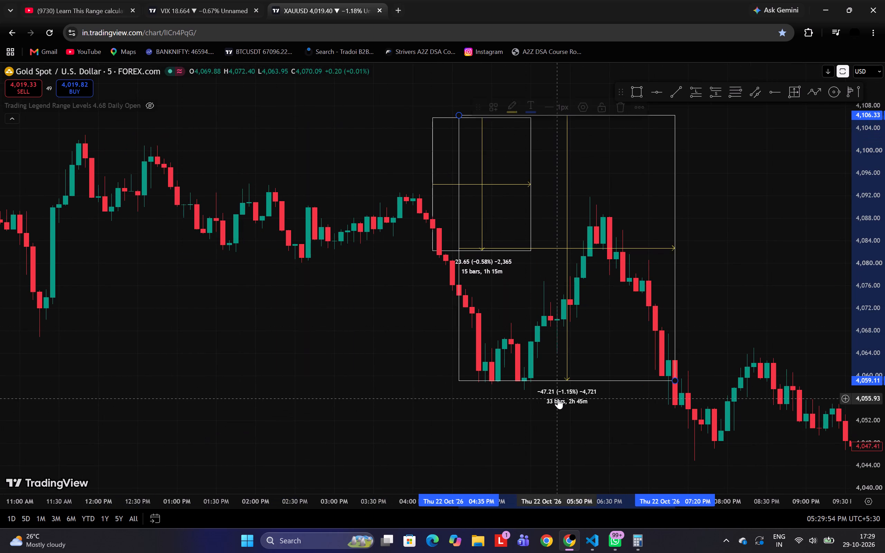
drag(500, 263, 263, 272)
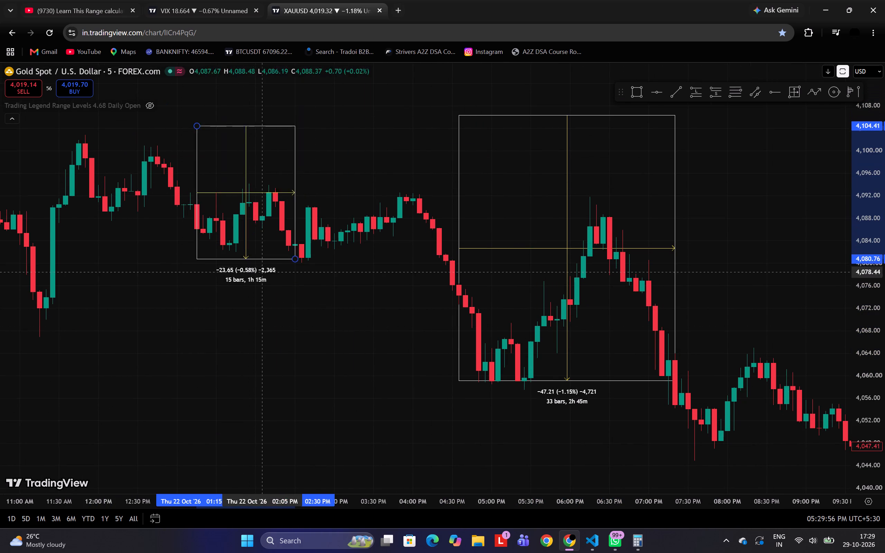
drag(263, 272, 273, 263)
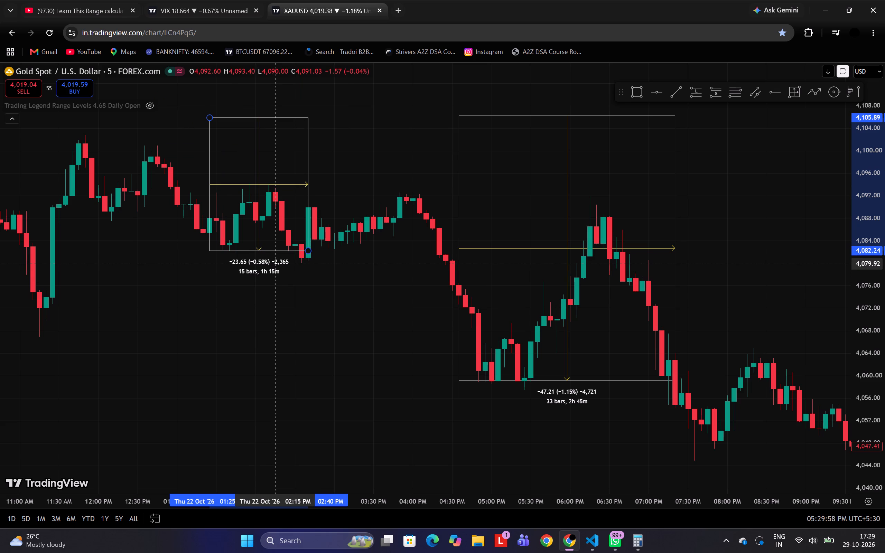
drag(273, 263, 278, 263)
drag(278, 263, 323, 331)
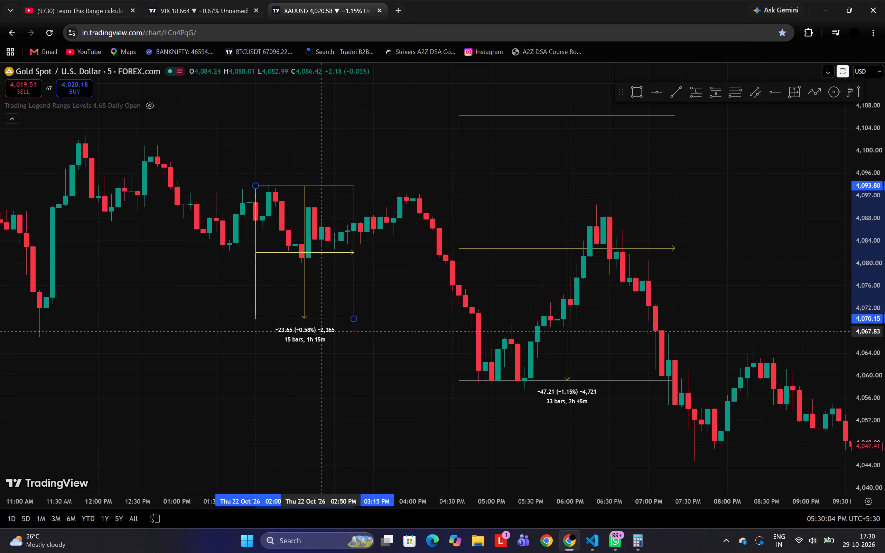
drag(323, 331, 323, 332)
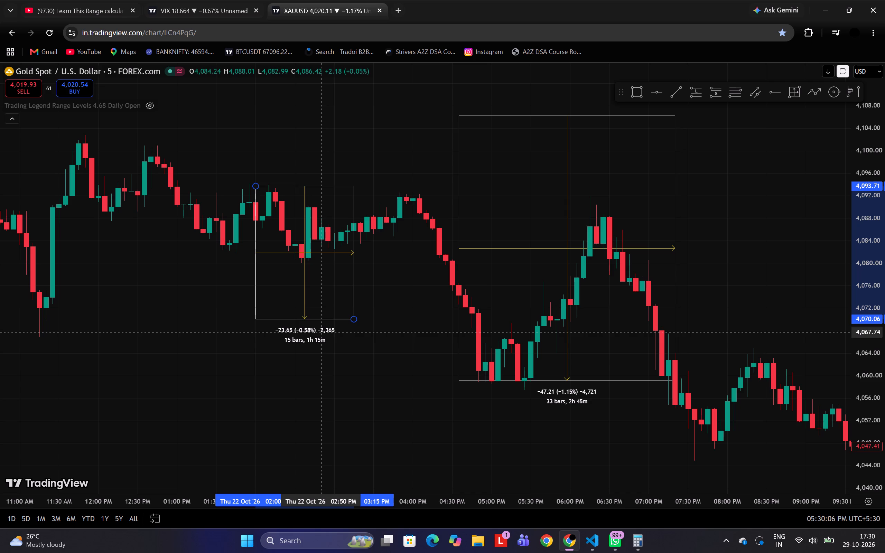
drag(323, 332, 322, 331)
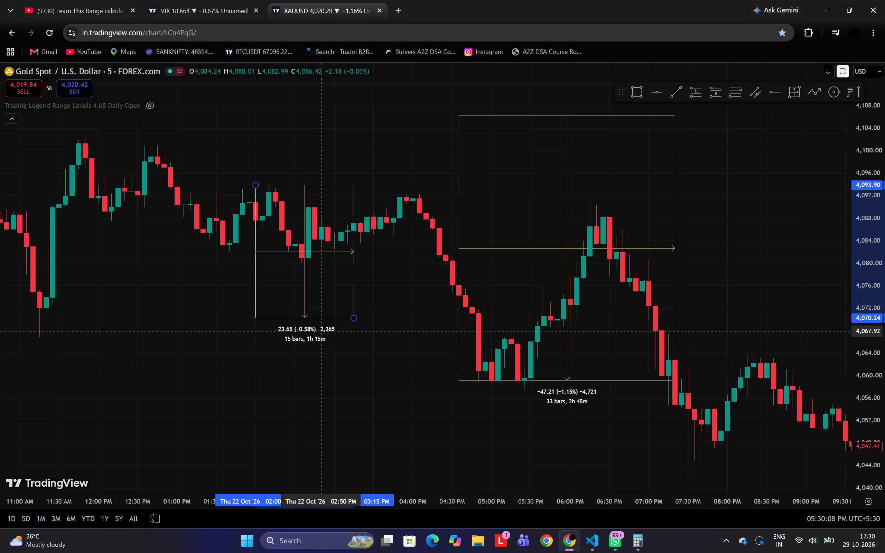
drag(322, 331, 322, 330)
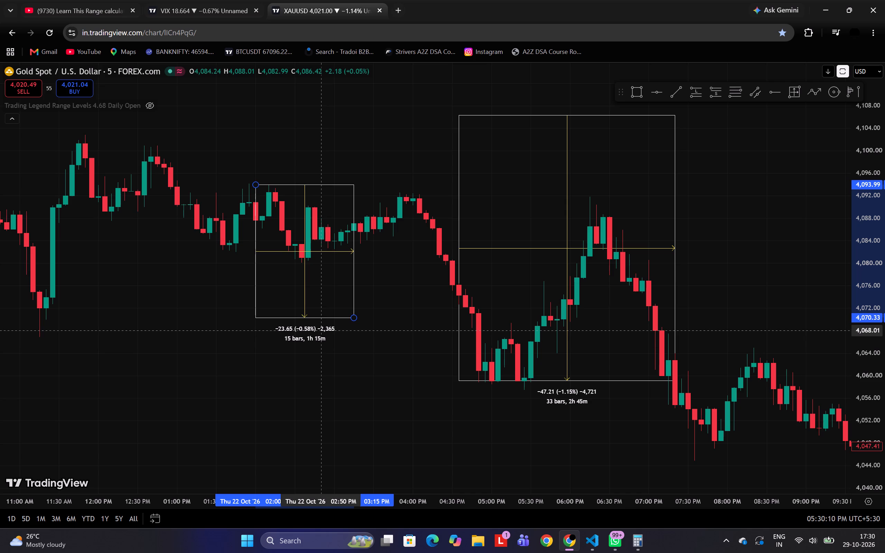
drag(322, 330, 322, 330)
Shift the 47.21-point range to start at 4:25 PM and retest the 23.65-point range from the 2:15 PM swing high, top about 4,092.60.
drag(570, 401, 548, 396)
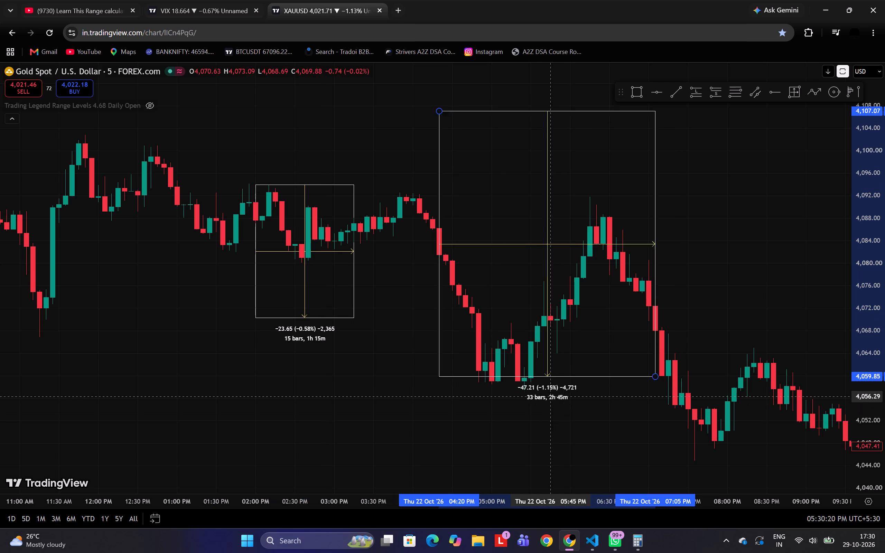
drag(548, 396, 559, 395)
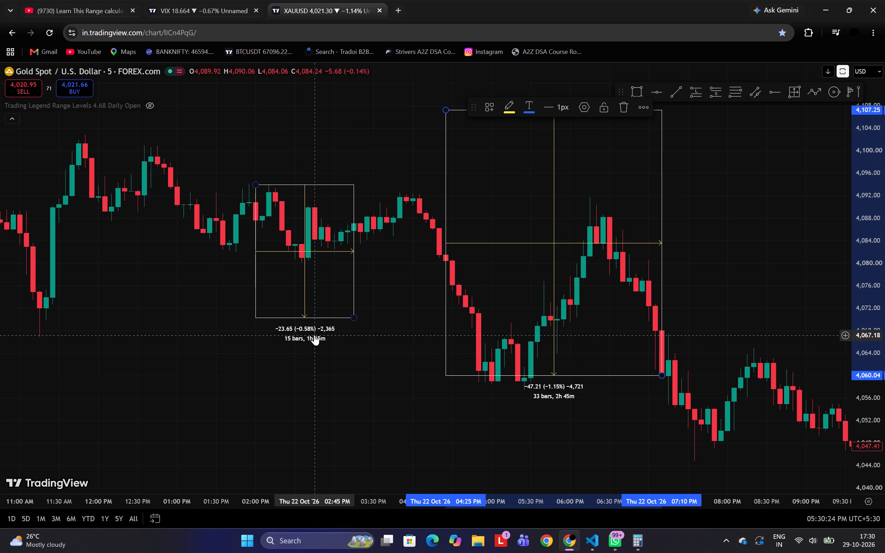
drag(314, 335, 311, 343)
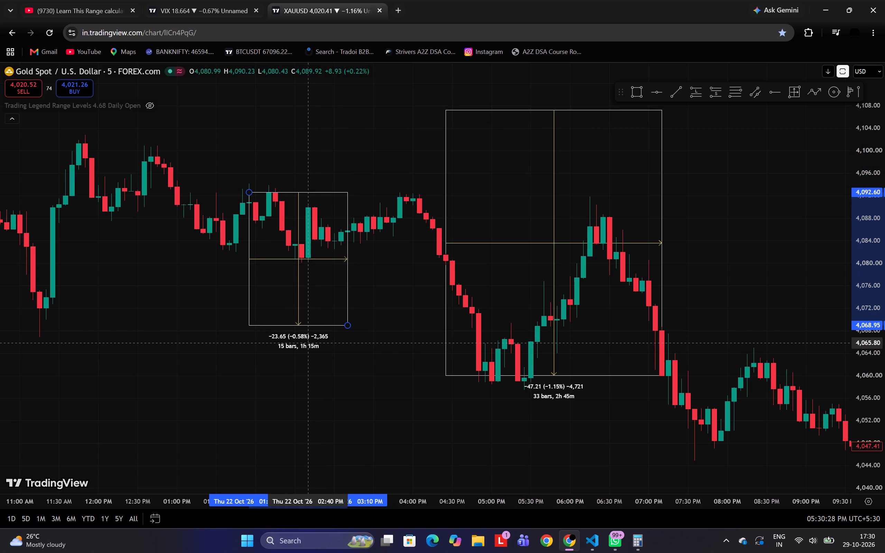
drag(311, 343, 313, 343)
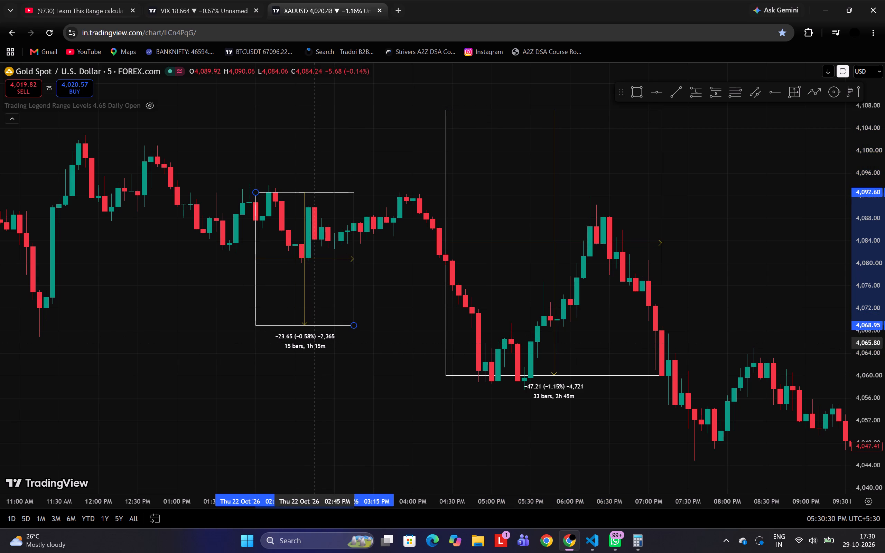
drag(313, 343, 313, 343)
Fit the 23.65-point range to the decline from the swing high near 4:00 PM, with its top at about 4,091.77.
drag(313, 343, 425, 342)
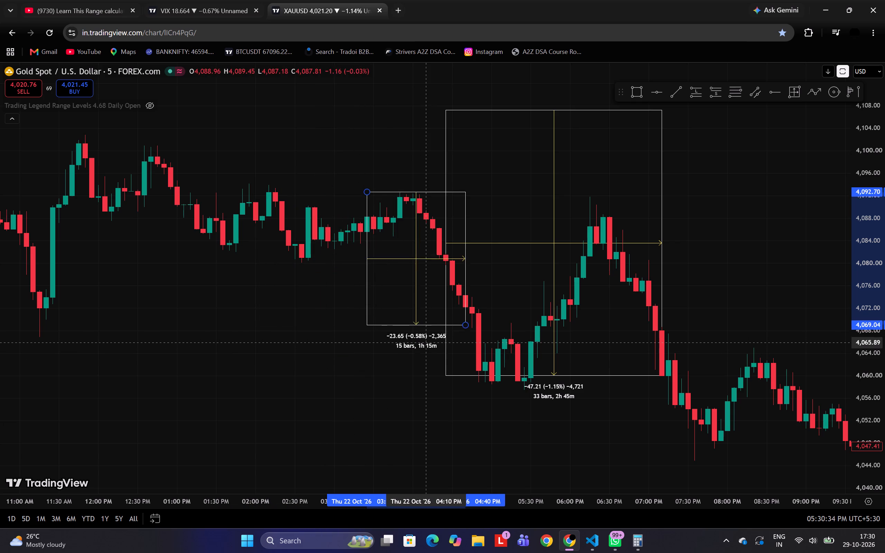
drag(425, 342, 440, 343)
drag(440, 343, 447, 348)
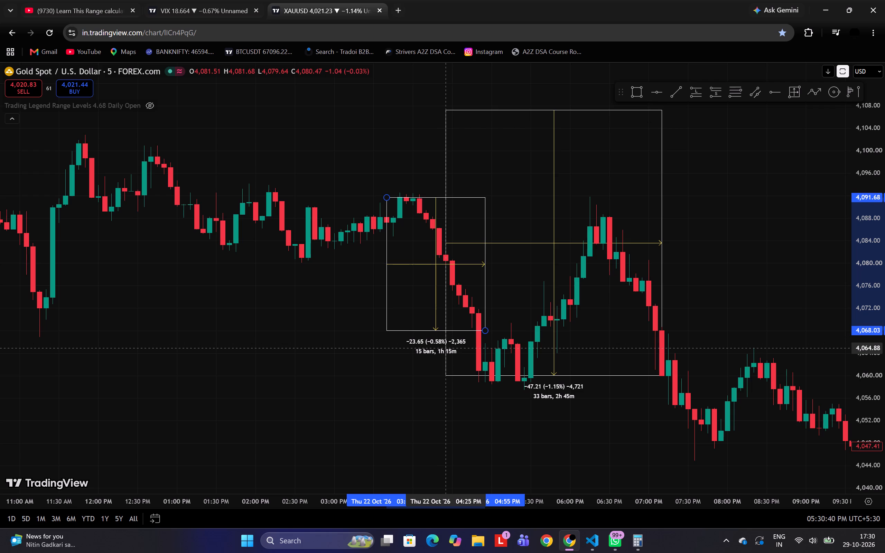
drag(447, 348, 450, 348)
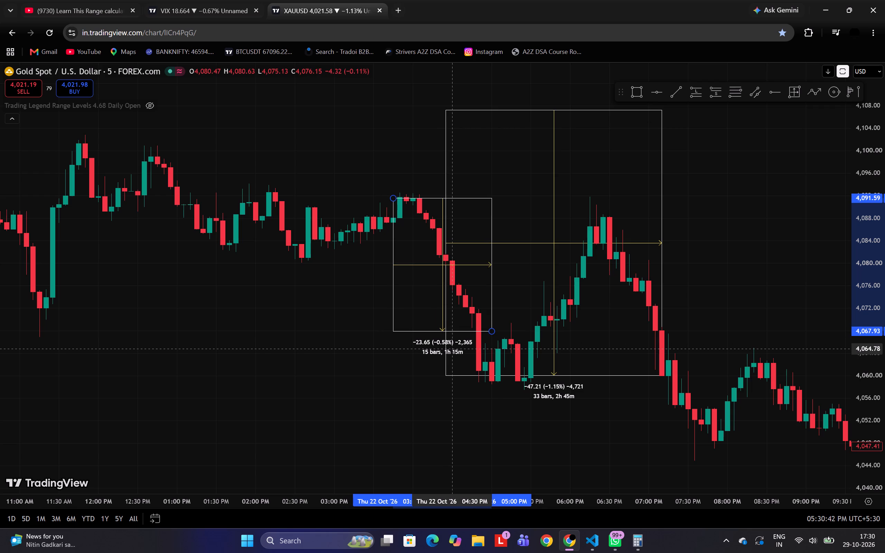
drag(450, 348, 439, 347)
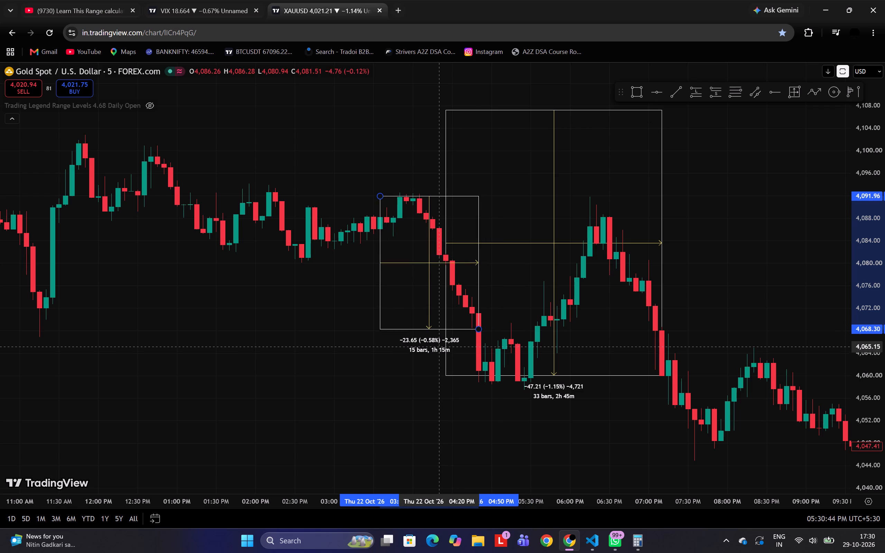
drag(439, 347, 438, 348)
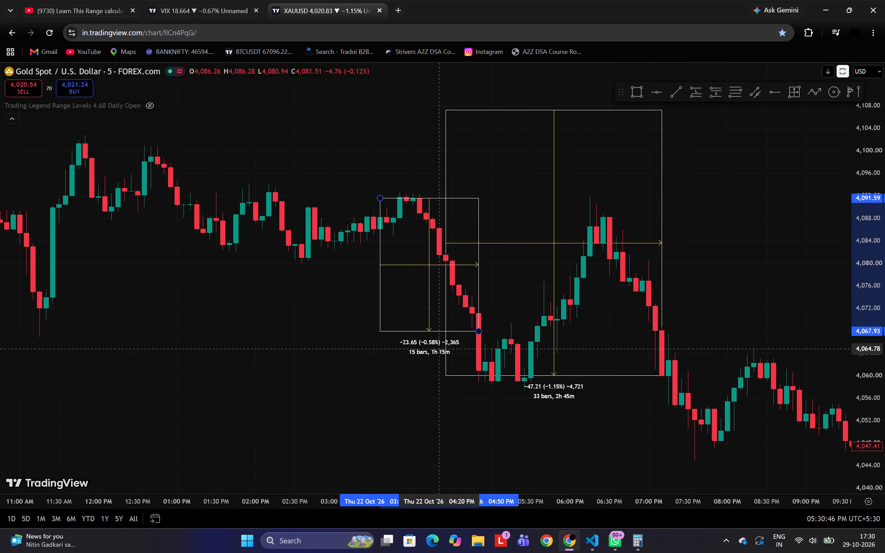
drag(438, 348, 438, 347)
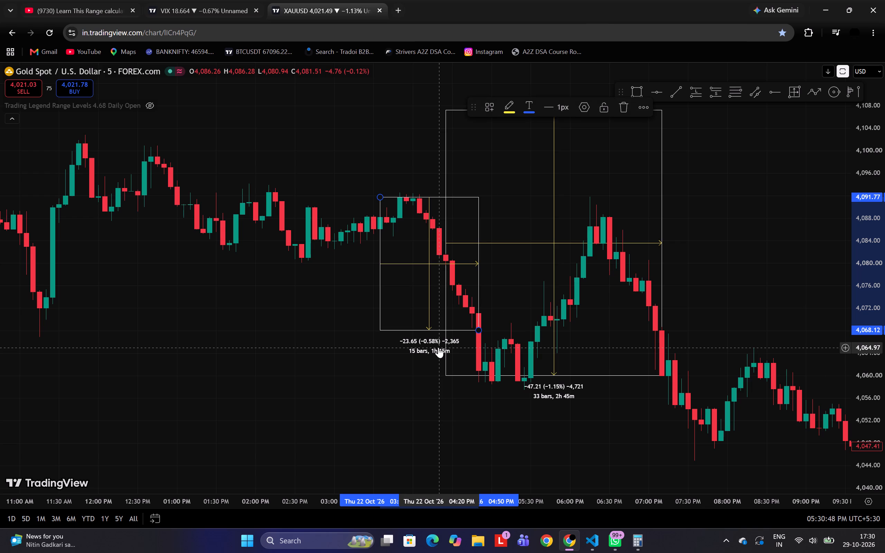
Move the 47.21-point range onto the same decline from the swing high near 4:00 PM, with its top at about 4,092.58.
drag(552, 388, 478, 473)
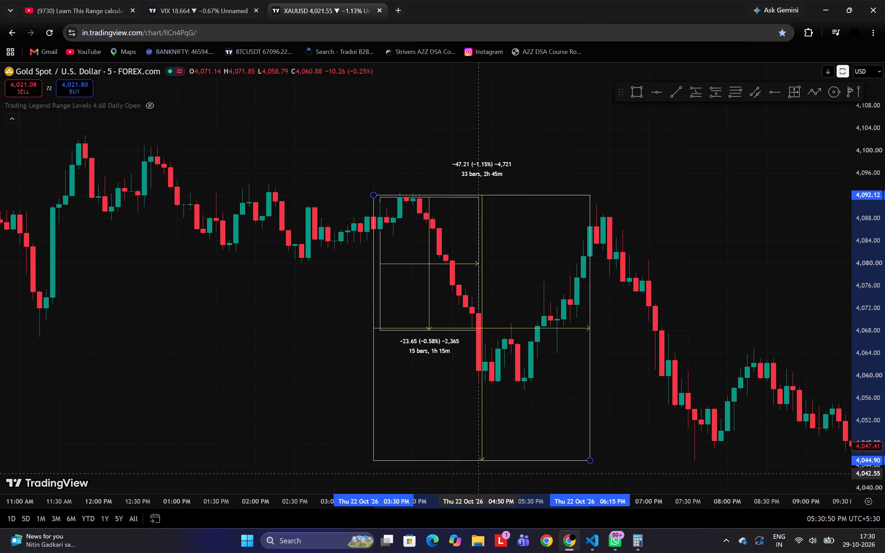
drag(478, 473, 478, 467)
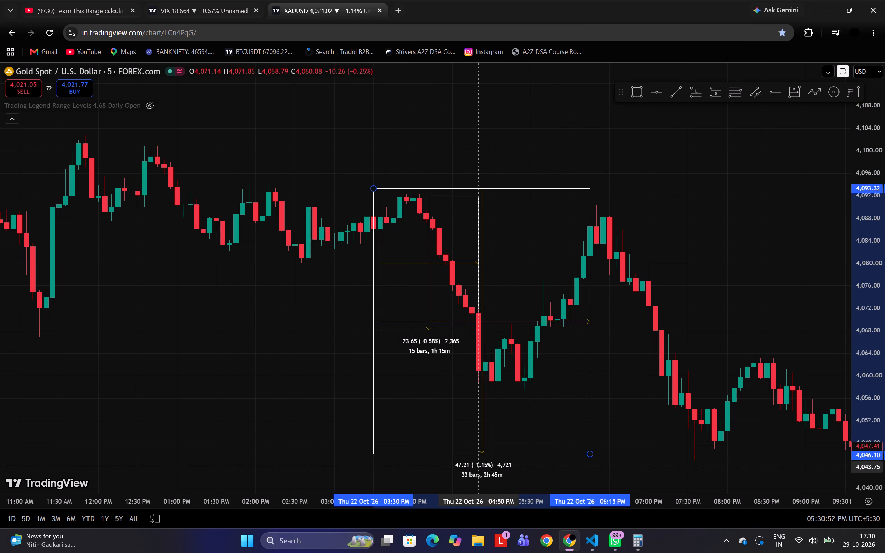
drag(478, 467, 478, 471)
click(330, 368)
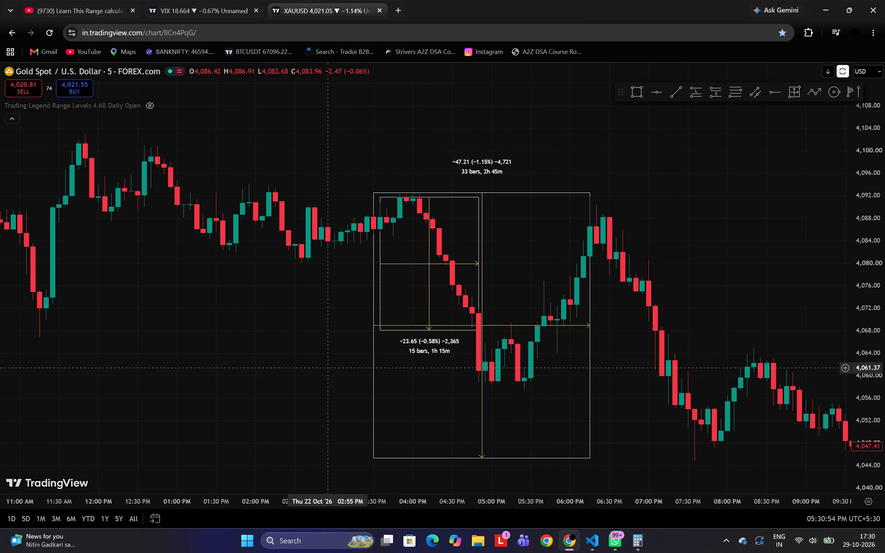
Compare the 23.65-point range with the lower half of the 47.21-point range, bottom at about 4,045.42, and set it aside.
drag(431, 346, 531, 472)
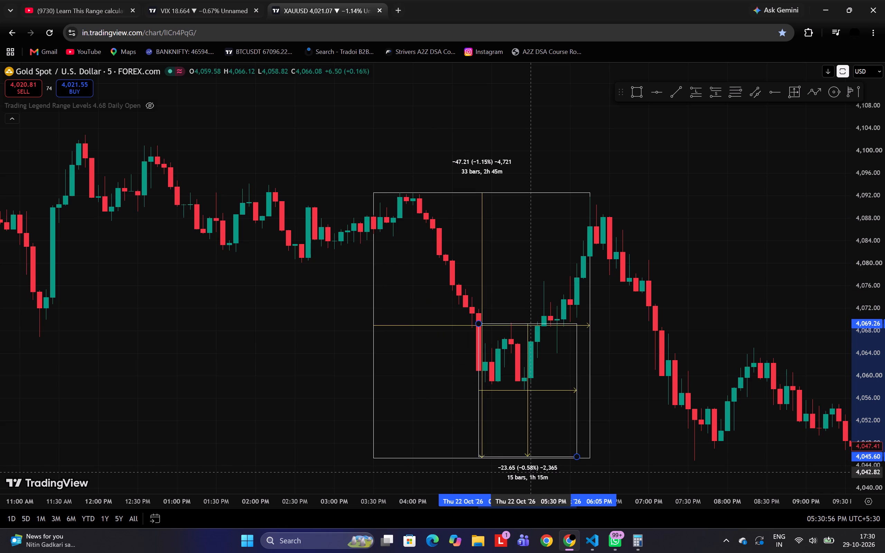
drag(531, 472, 501, 474)
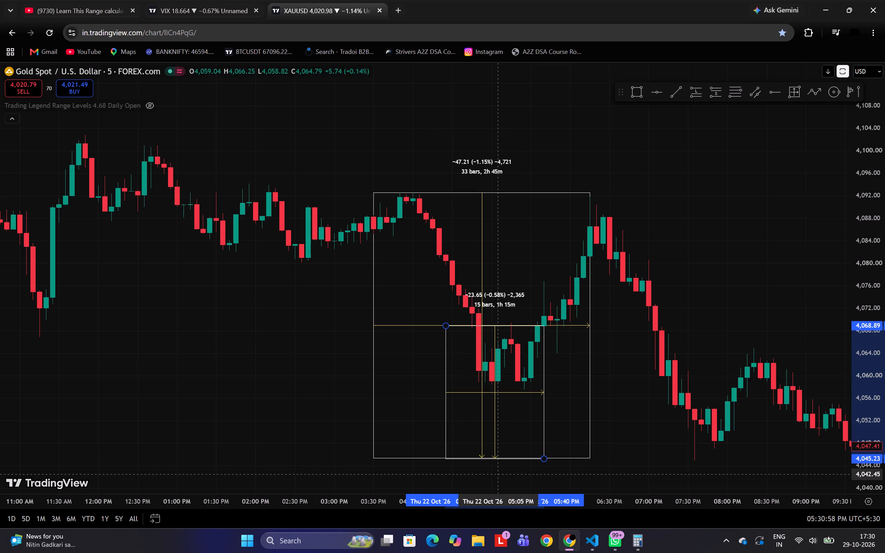
drag(501, 474, 501, 472)
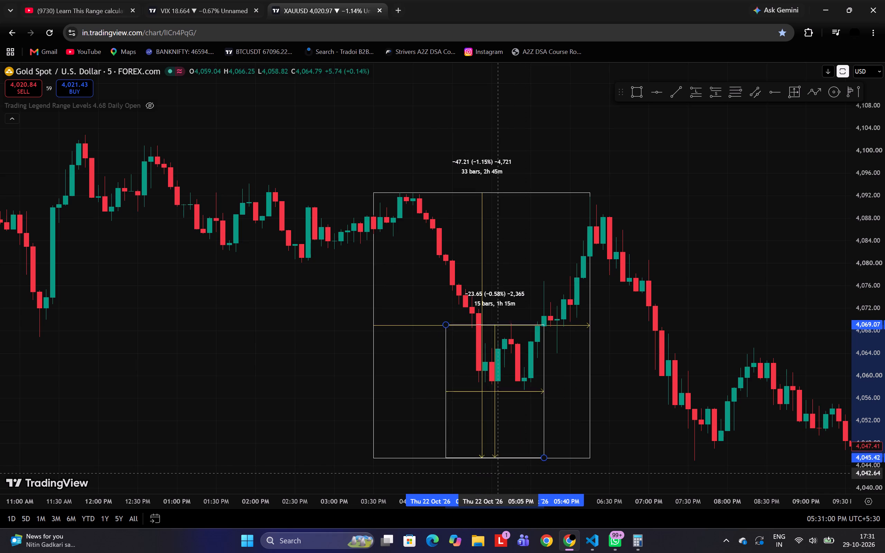
drag(501, 472, 611, 374)
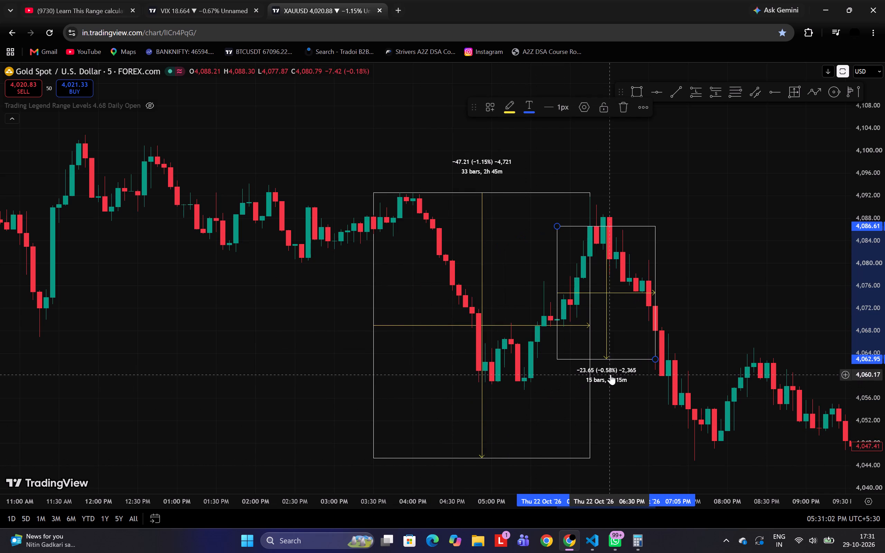
click(312, 418)
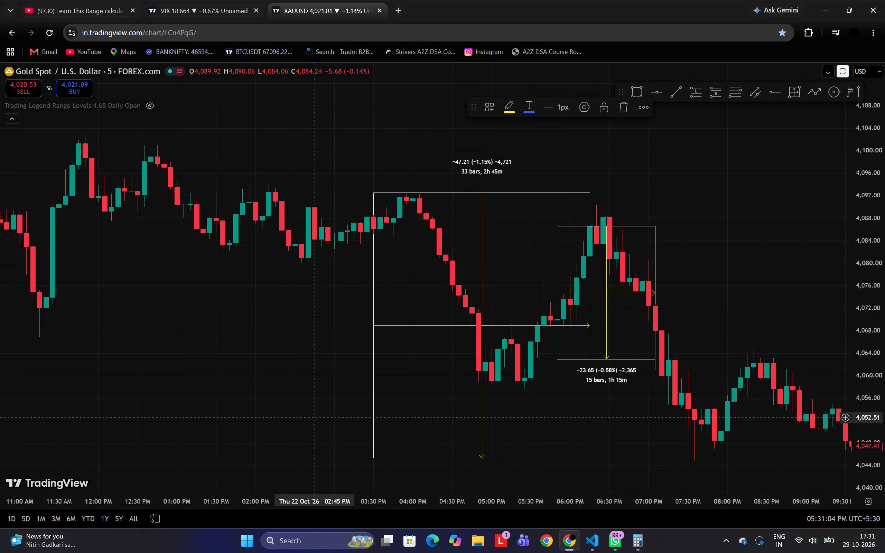
Shift the 47.21-point range two bars earlier so it starts at 3:20 PM, keeping its top at about 4,092.58.
drag(476, 169, 467, 169)
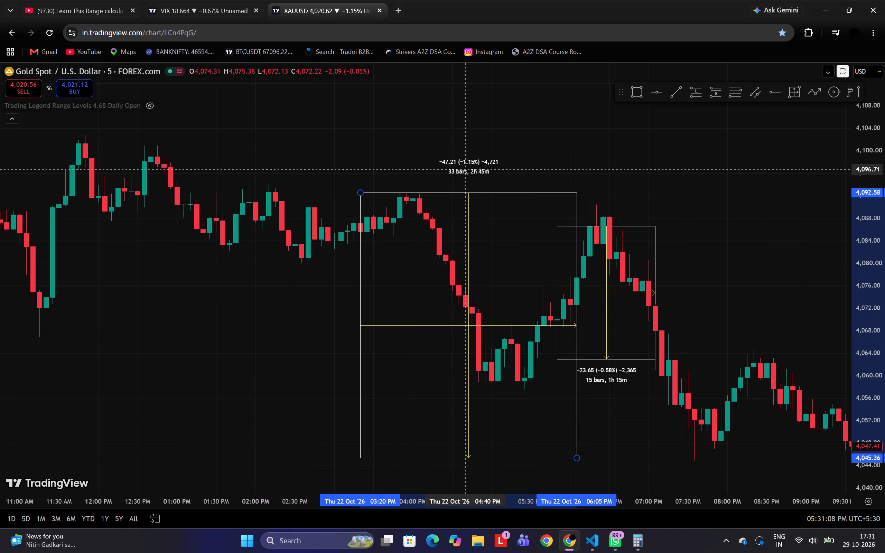
drag(467, 169, 467, 169)
drag(467, 169, 468, 169)
Refit the 23.65-point range inside the 47.21-point range, starting at 3:45 PM with its top at about 4,091.77.
drag(622, 369, 478, 301)
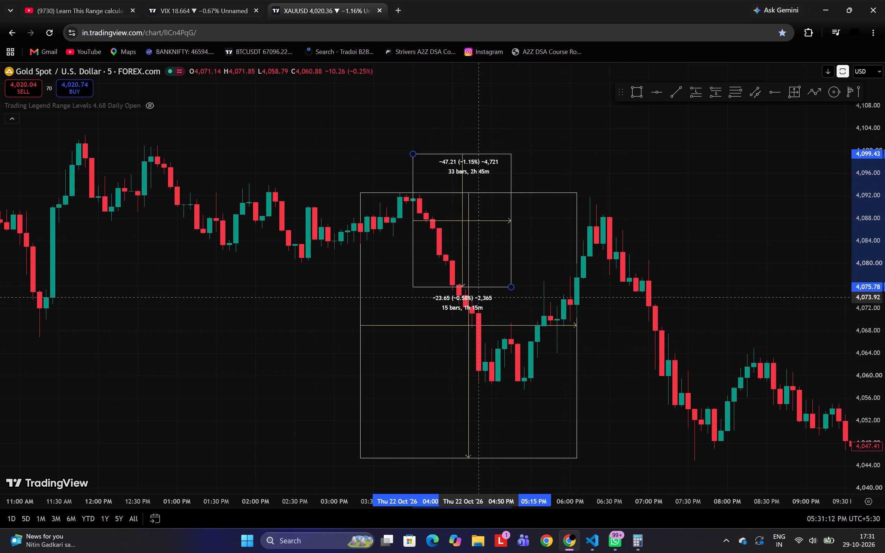
drag(478, 301, 459, 342)
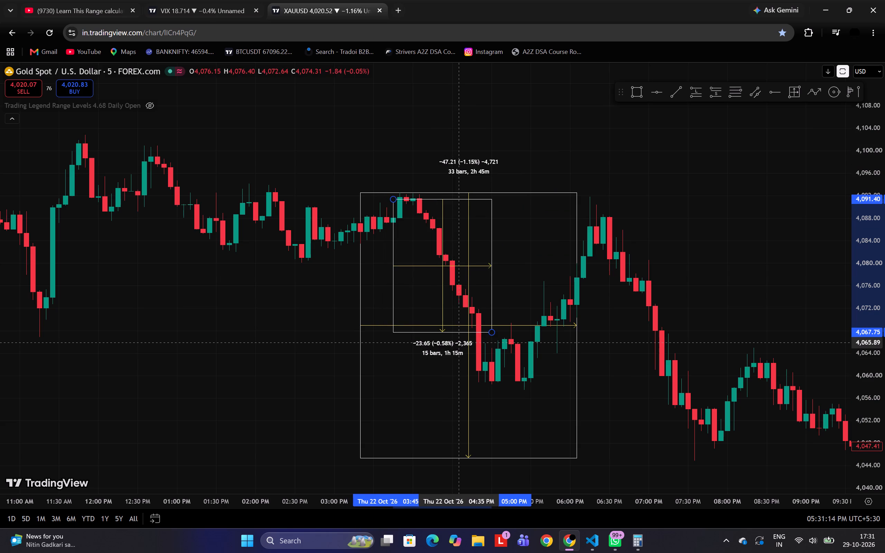
drag(459, 342, 456, 340)
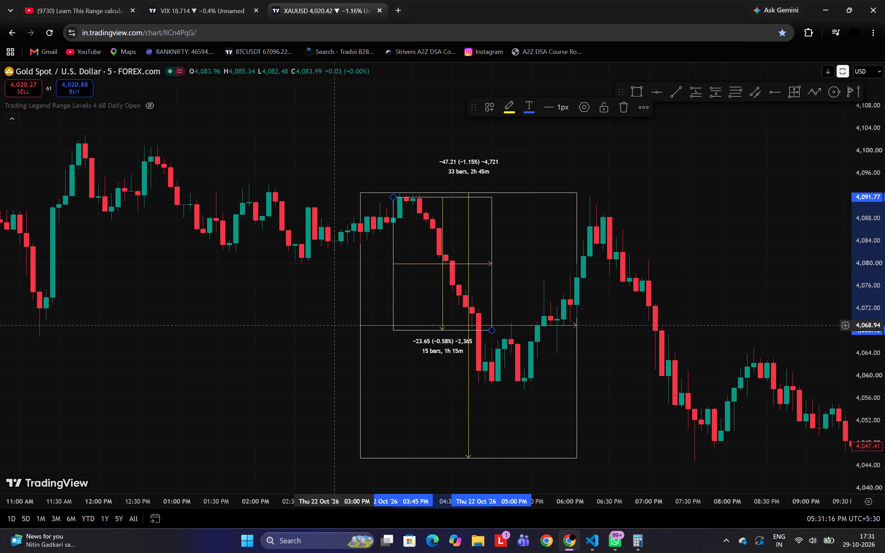
click(331, 325)
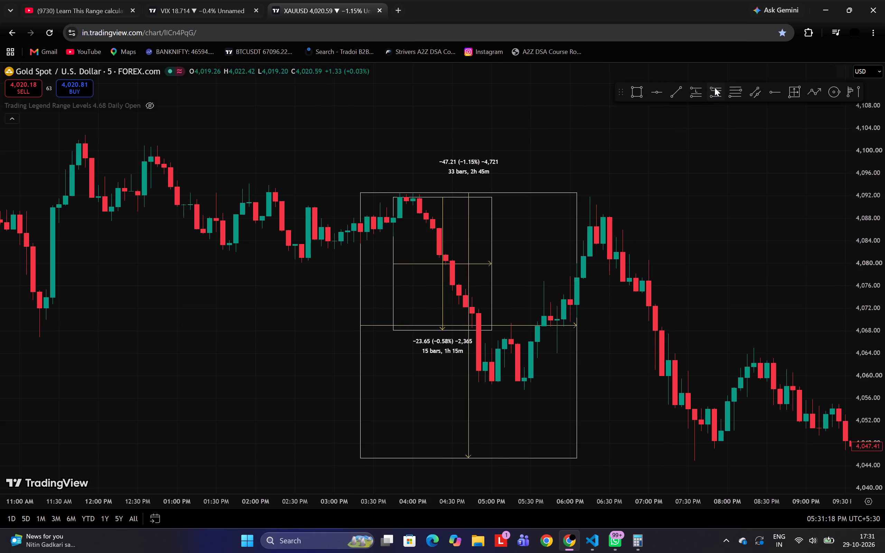
Place a short position on the decline with its entry at about 4,076.13 on the 4:35 PM bar.
click(715, 87)
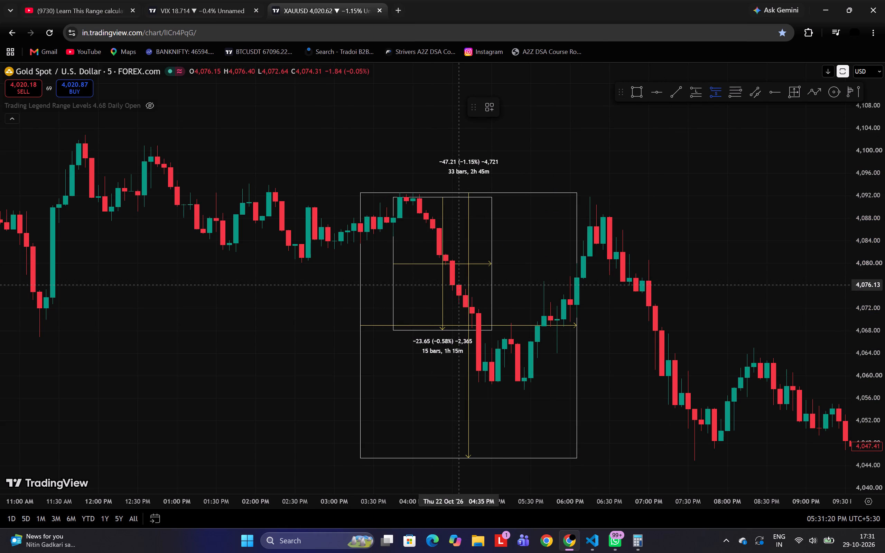
click(457, 285)
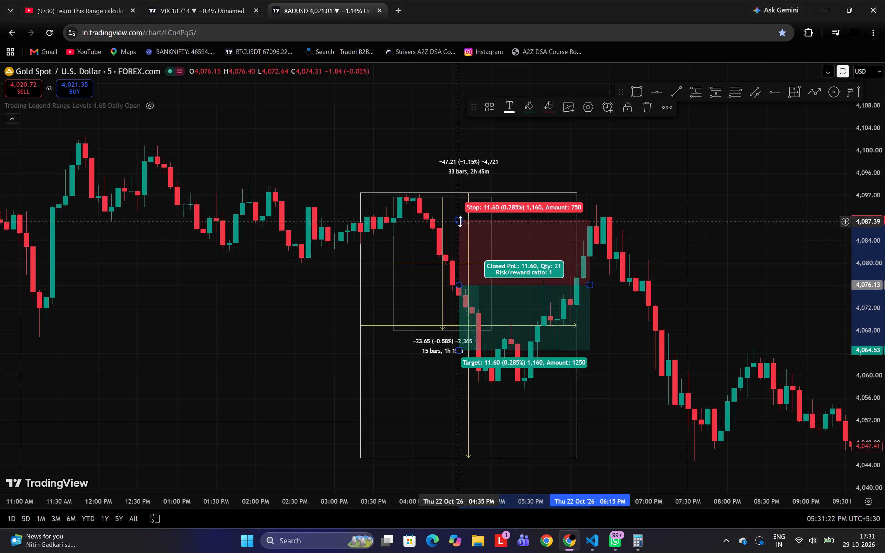
click(414, 150)
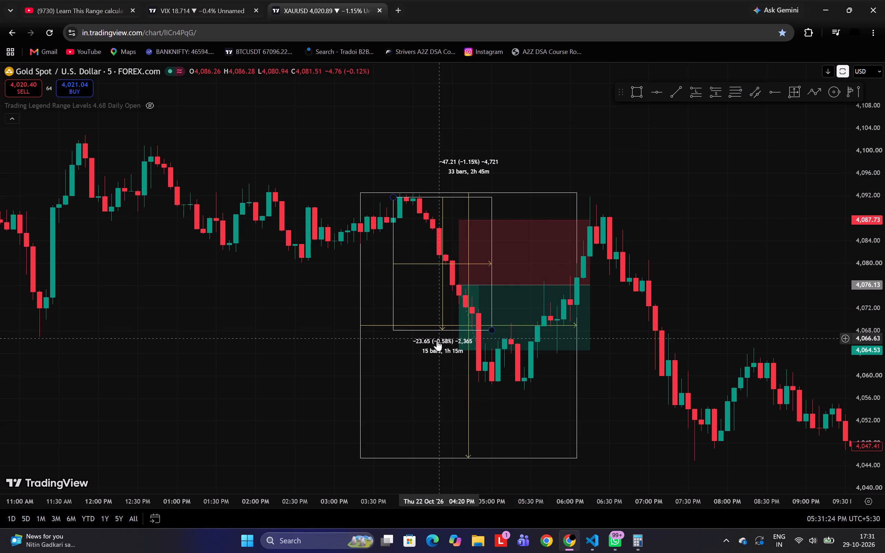
Move the 23.65-point range into the lower half of the 47.21-point range, spanning about 4,068.98 to 4,045.33.
drag(437, 341, 469, 469)
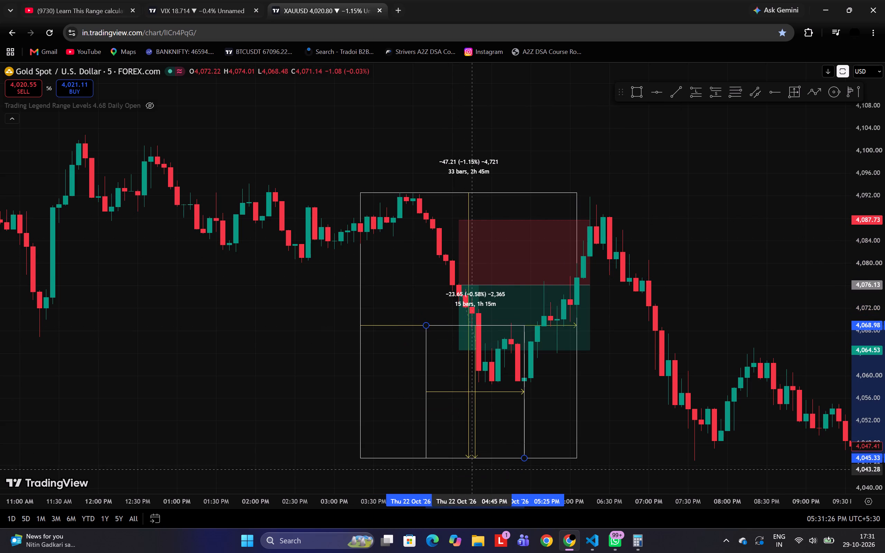
drag(469, 469, 470, 469)
click(277, 420)
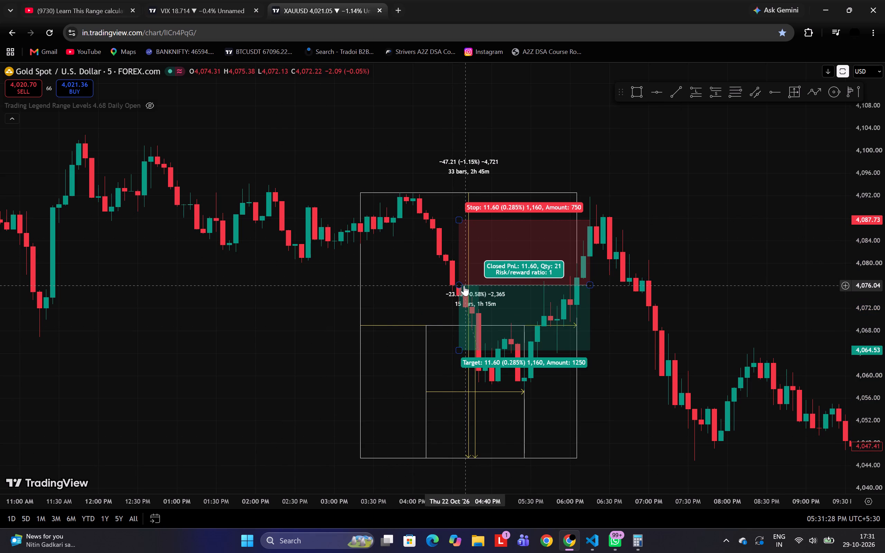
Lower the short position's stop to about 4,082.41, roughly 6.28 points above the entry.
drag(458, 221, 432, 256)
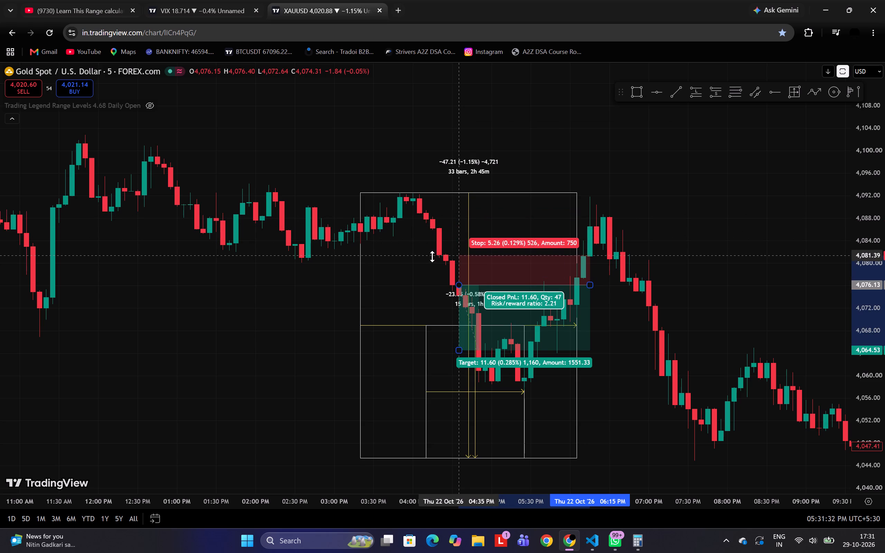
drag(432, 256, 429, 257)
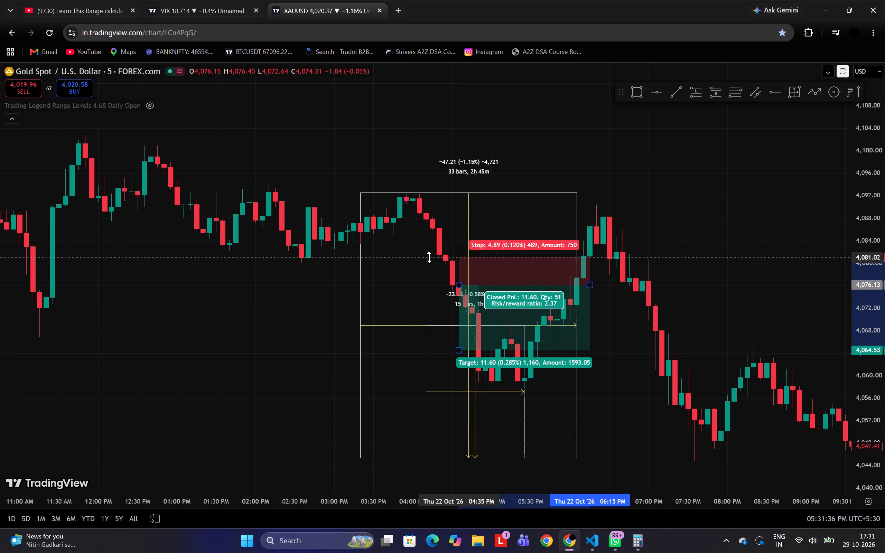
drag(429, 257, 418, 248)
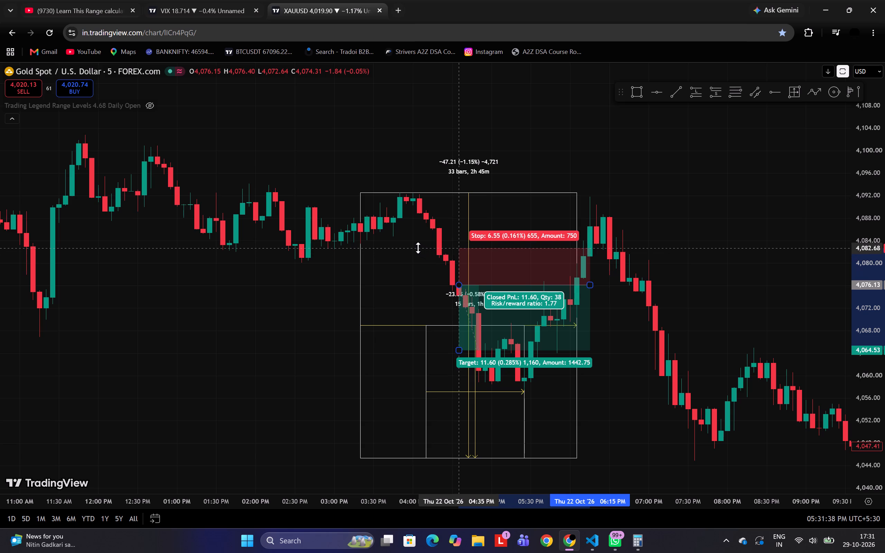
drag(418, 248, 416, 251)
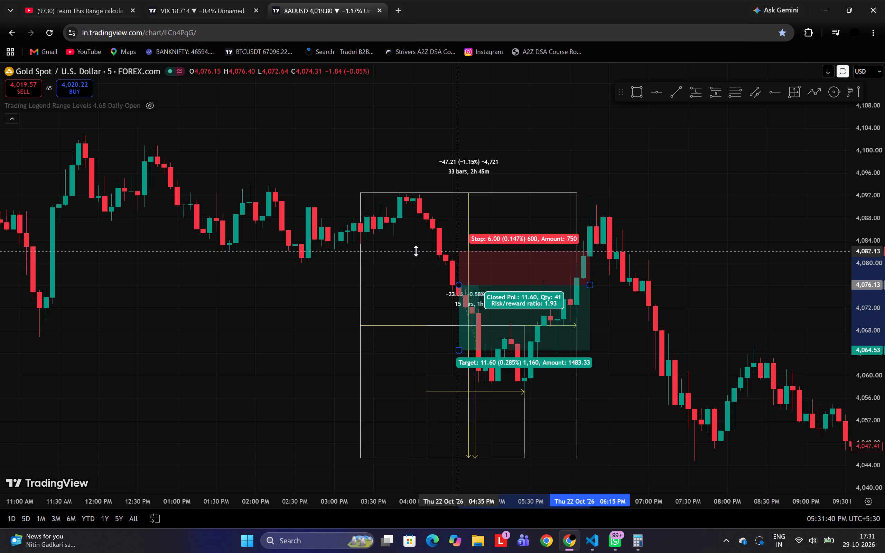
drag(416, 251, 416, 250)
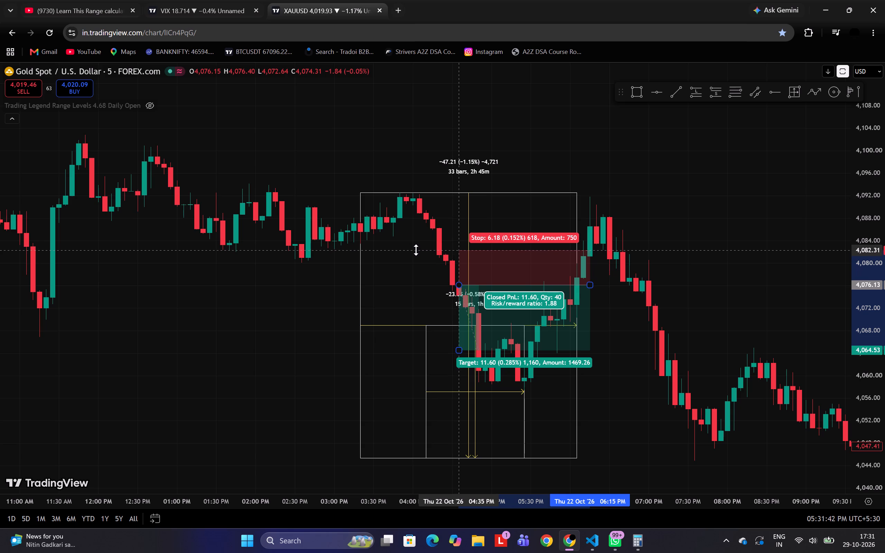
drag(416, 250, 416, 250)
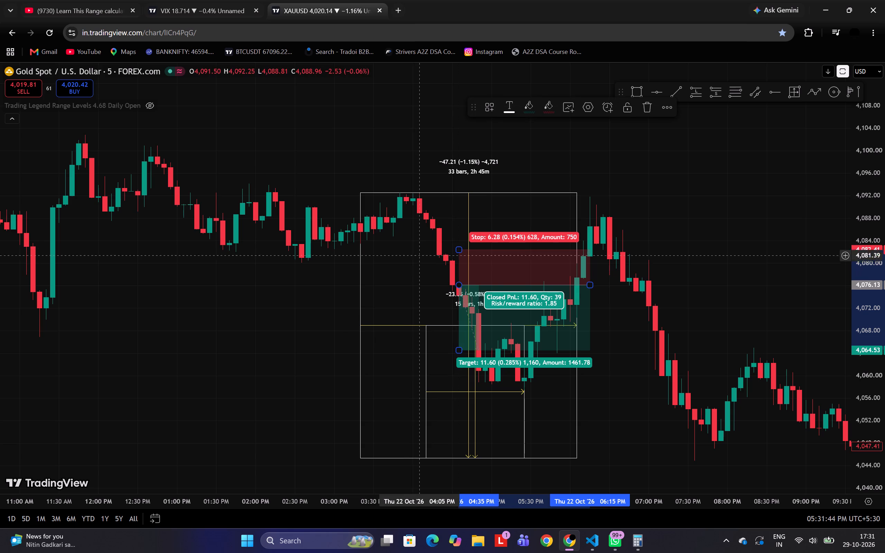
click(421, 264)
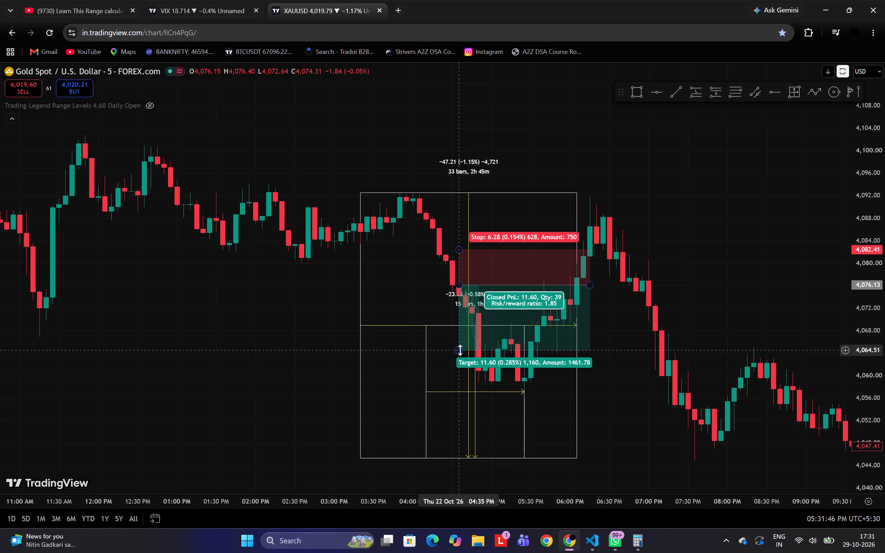
Extend the short position's target down to about 4,058.51, roughly 17.62 points below the entry.
drag(459, 350, 452, 368)
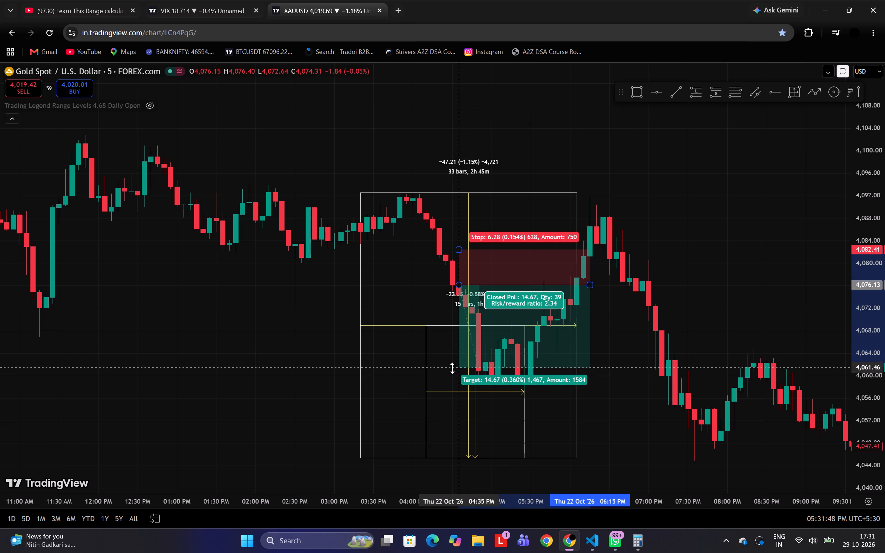
drag(452, 368, 440, 392)
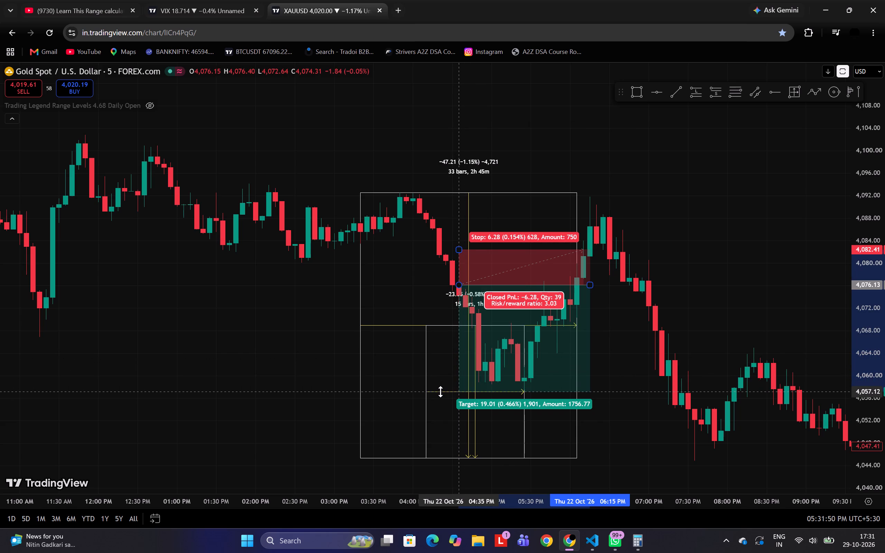
drag(440, 392, 414, 388)
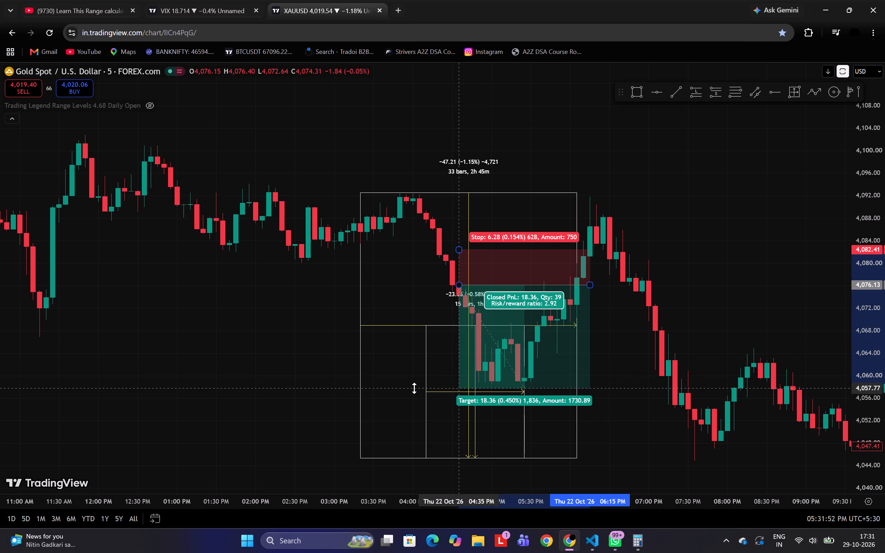
drag(414, 388, 420, 384)
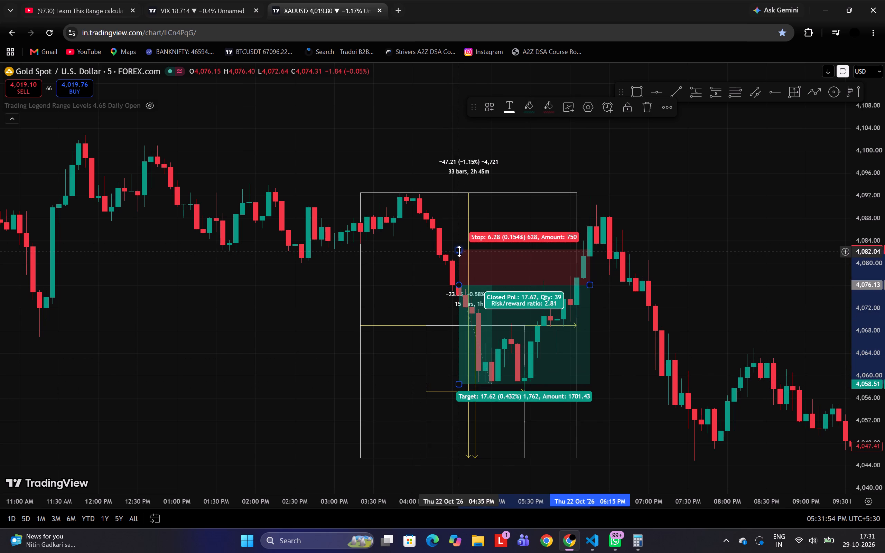
Readjust the short position's stop against the declining candles, tightening it to about 4,080.65.
drag(459, 251, 435, 258)
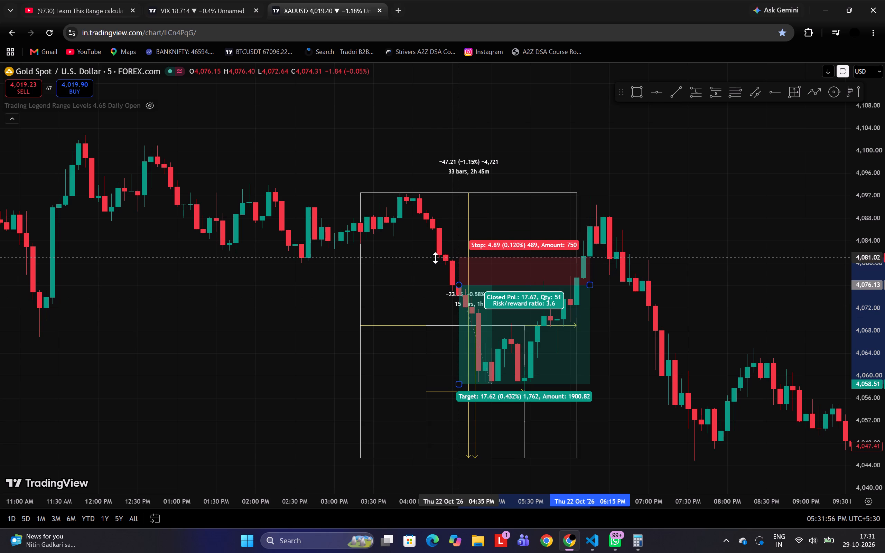
drag(435, 258, 431, 258)
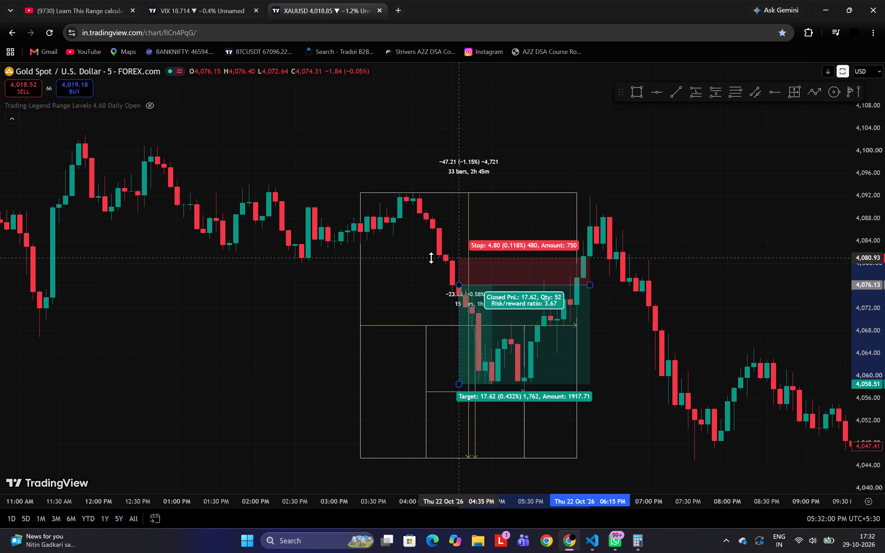
drag(431, 258, 428, 252)
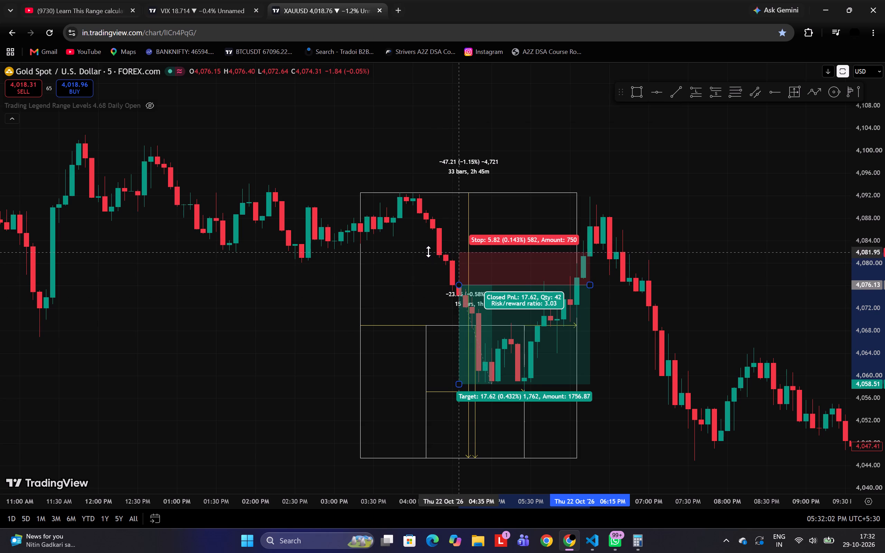
drag(428, 252, 427, 248)
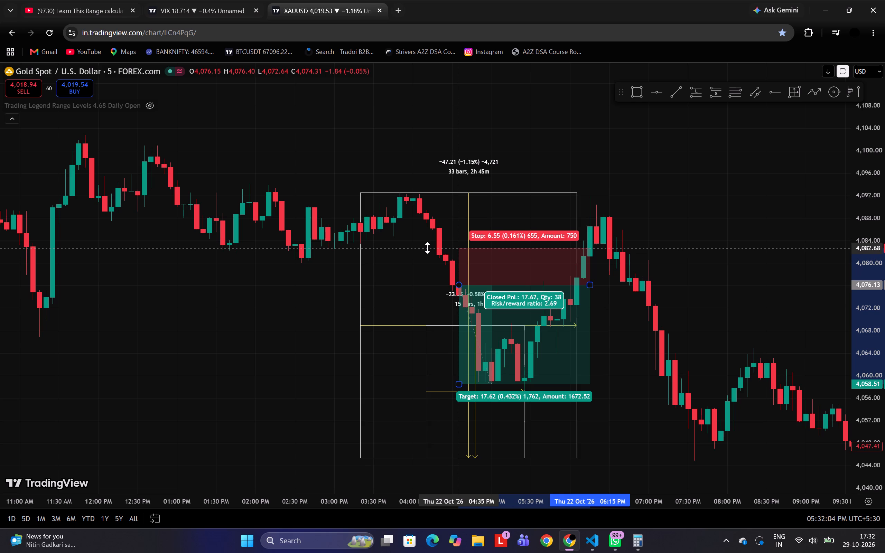
drag(427, 248, 428, 250)
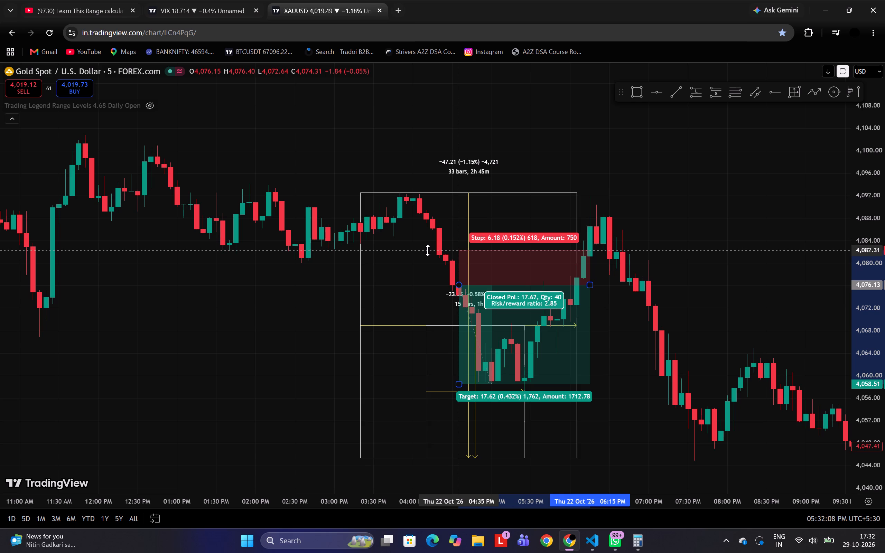
drag(428, 250, 428, 258)
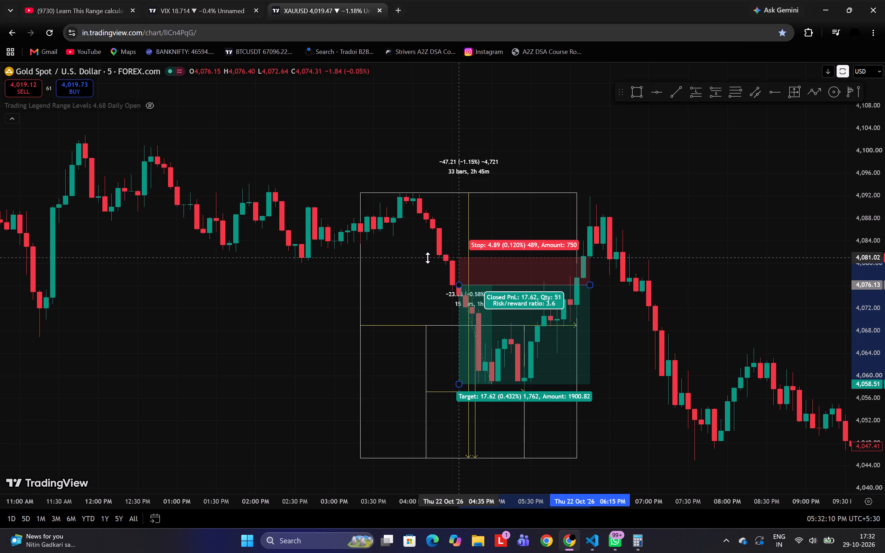
drag(428, 258, 428, 260)
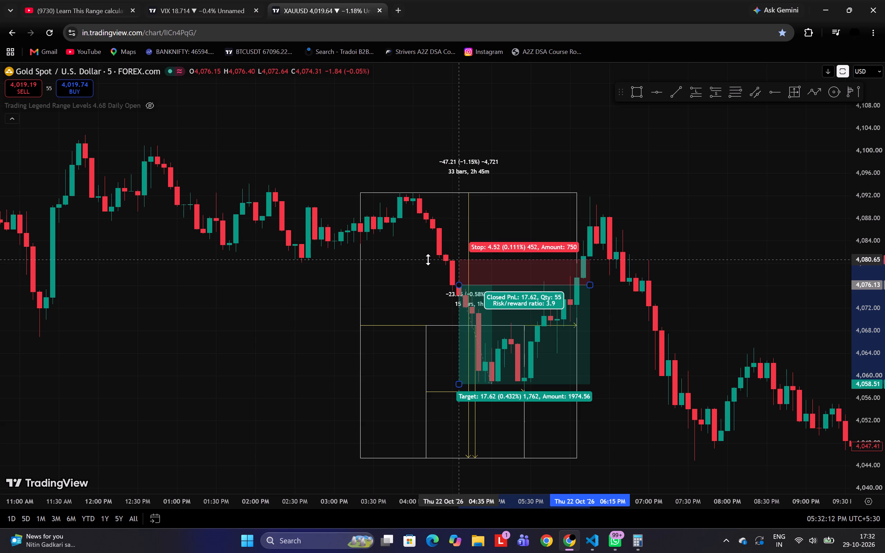
drag(428, 260, 428, 260)
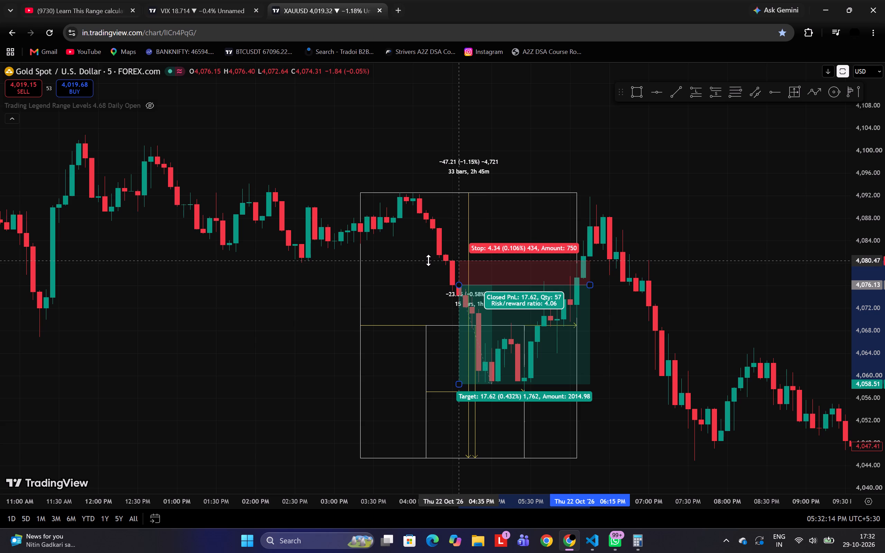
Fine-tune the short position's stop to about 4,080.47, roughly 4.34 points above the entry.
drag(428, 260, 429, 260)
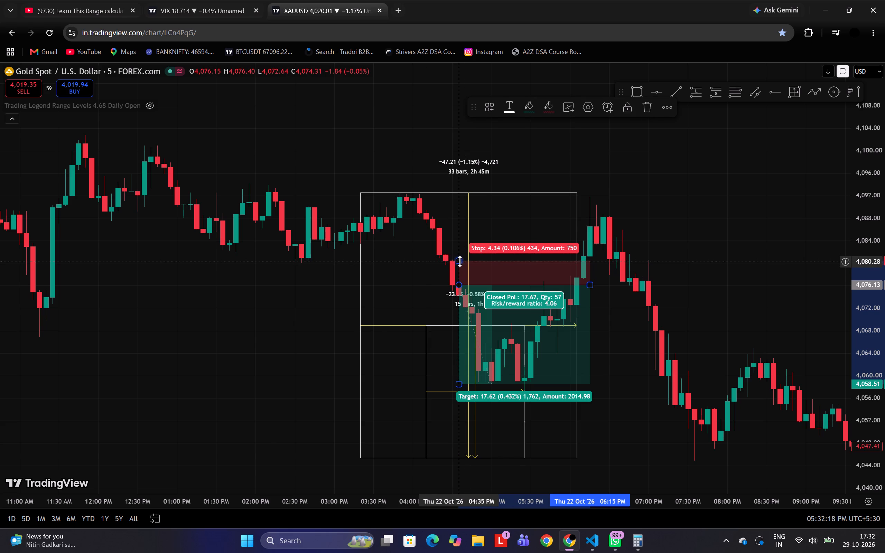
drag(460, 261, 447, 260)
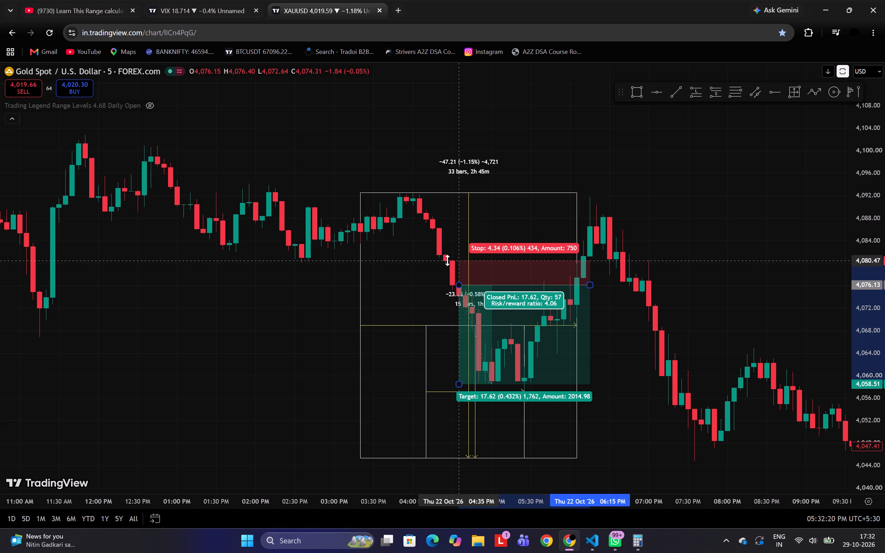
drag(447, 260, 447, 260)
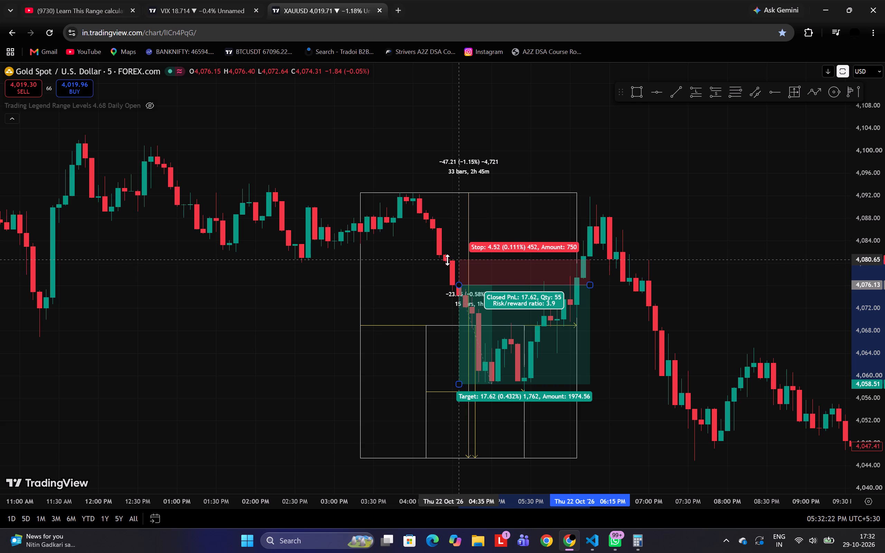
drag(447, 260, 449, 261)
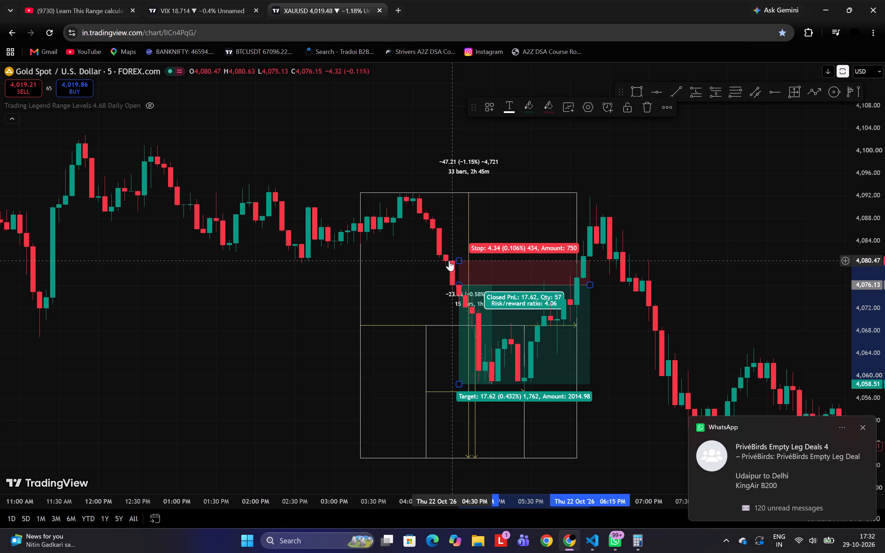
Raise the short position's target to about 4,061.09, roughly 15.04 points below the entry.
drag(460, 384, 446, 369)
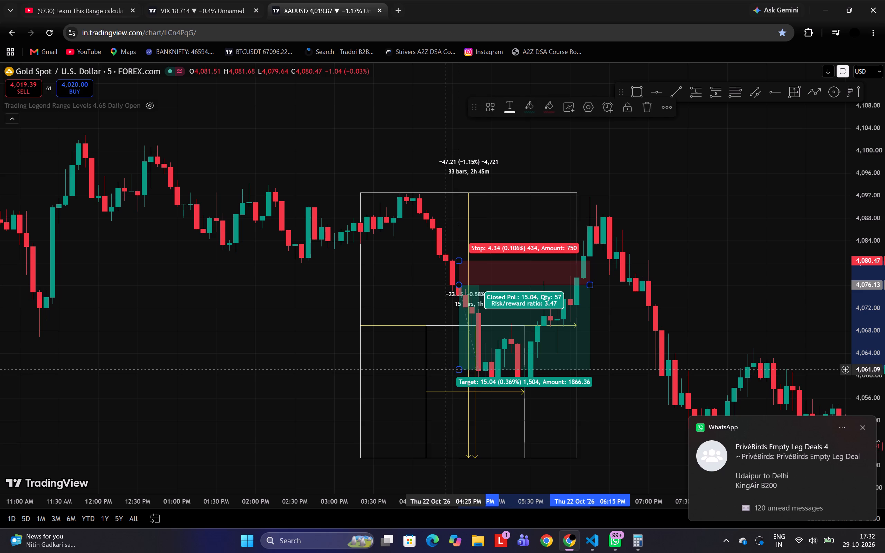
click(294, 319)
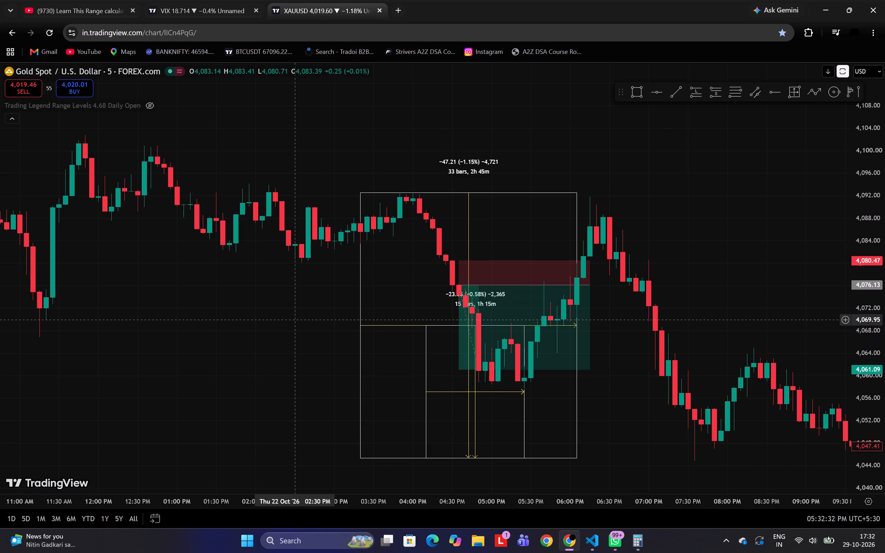
Delete the short position drawing from the afternoon decline.
click(459, 259)
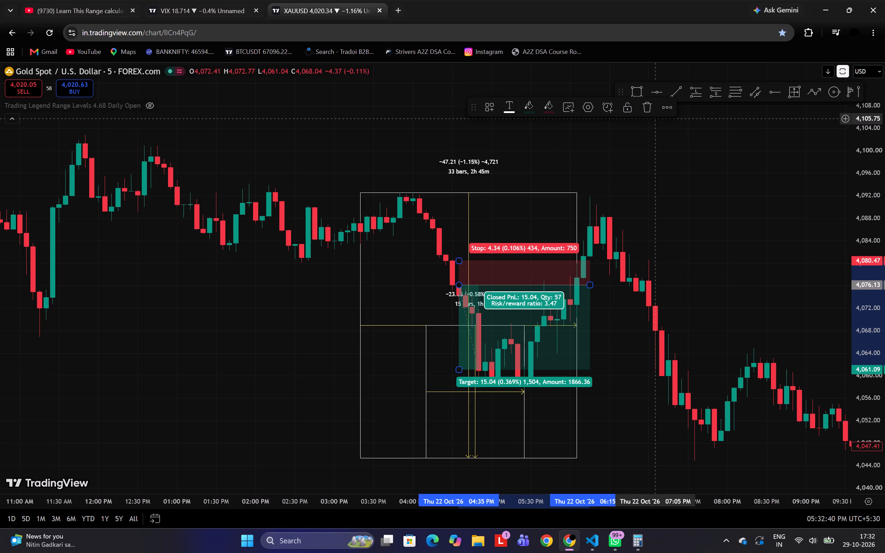
click(646, 110)
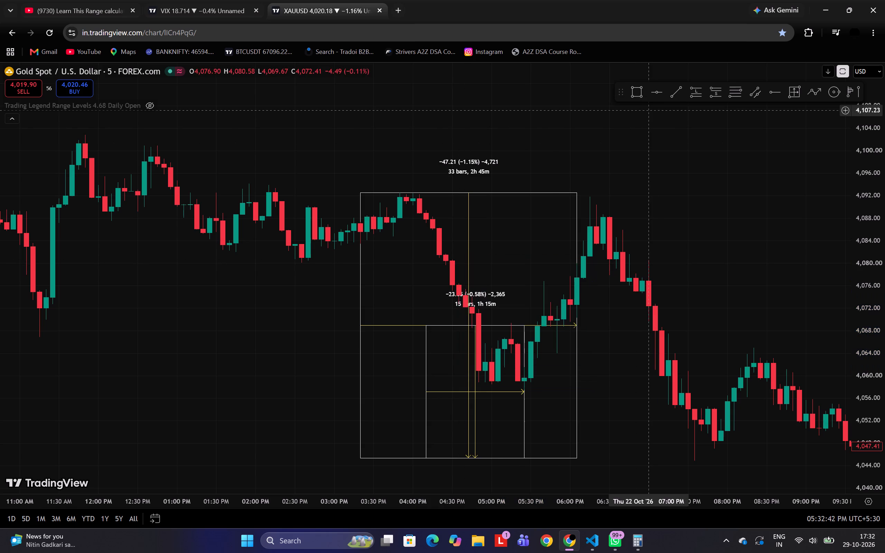
Move the 23.65-point range out of the 47.21-point range to the earlier candles before 2:05 PM, spanning about 4,082.08 to 4,058.43.
drag(479, 301, 479, 299)
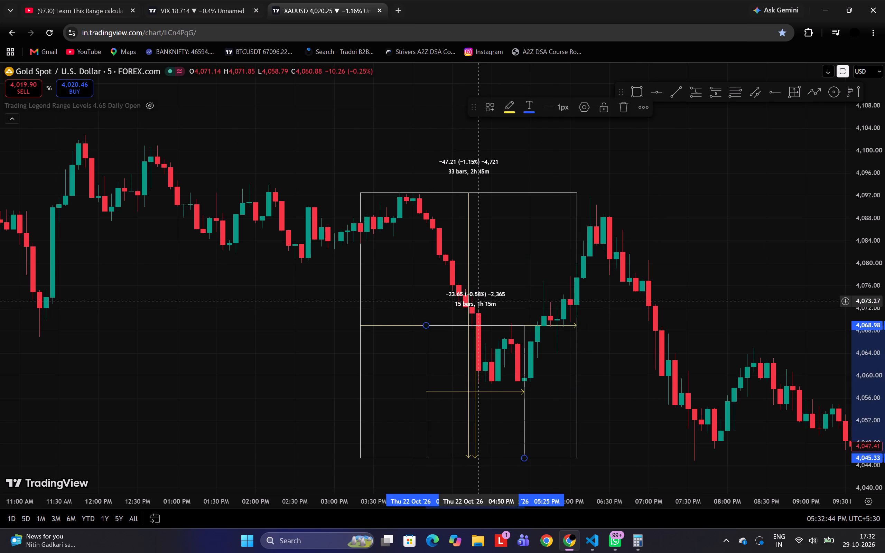
drag(479, 299, 216, 227)
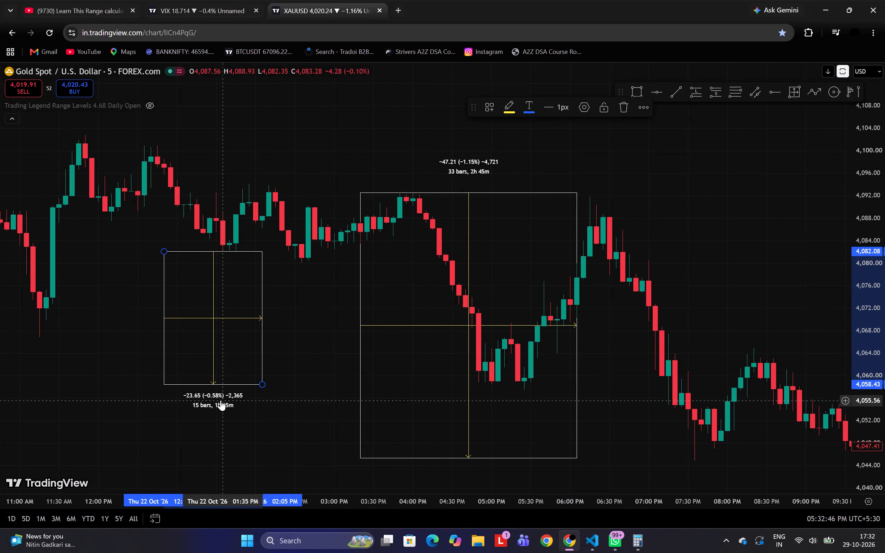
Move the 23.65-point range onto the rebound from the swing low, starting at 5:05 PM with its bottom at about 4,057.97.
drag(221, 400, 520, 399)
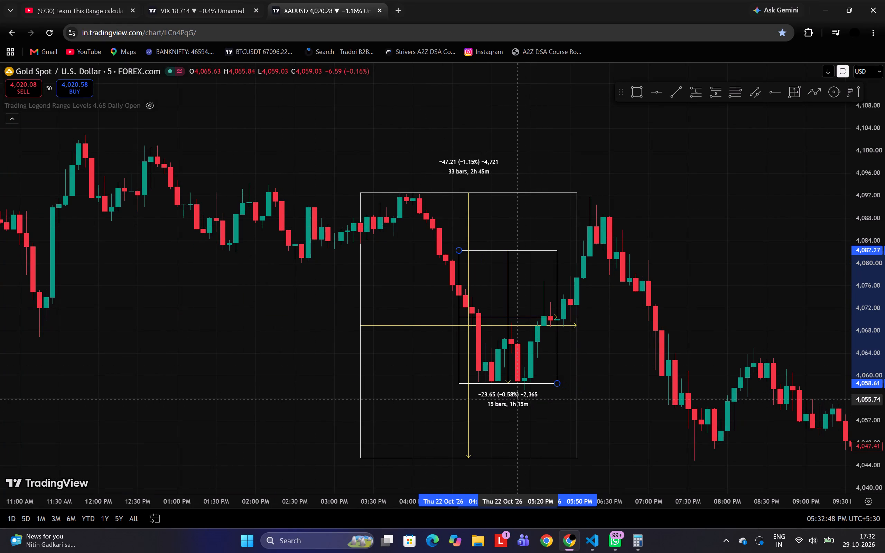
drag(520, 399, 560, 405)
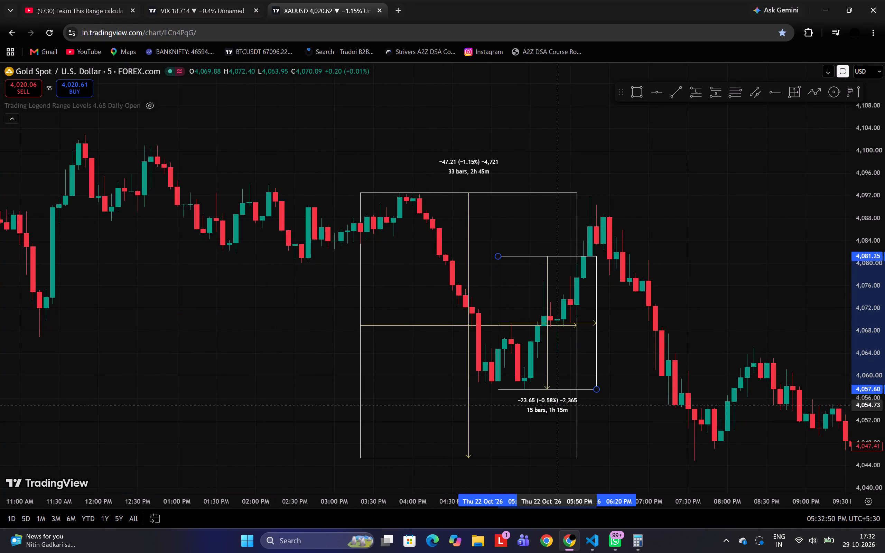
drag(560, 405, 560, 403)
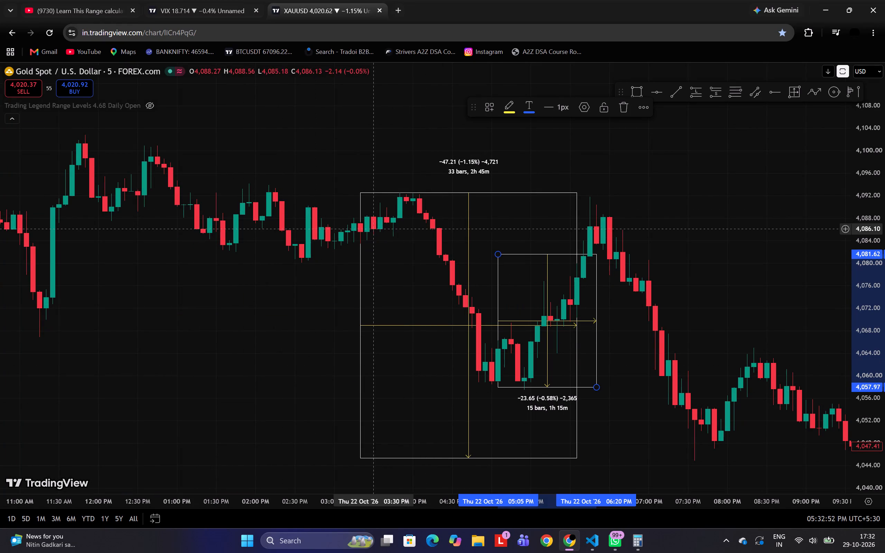
Set the 47.21-point range aside and refit the 23.65-point range on the rebound, with its bottom at about 4,058.89.
drag(471, 162, 234, 118)
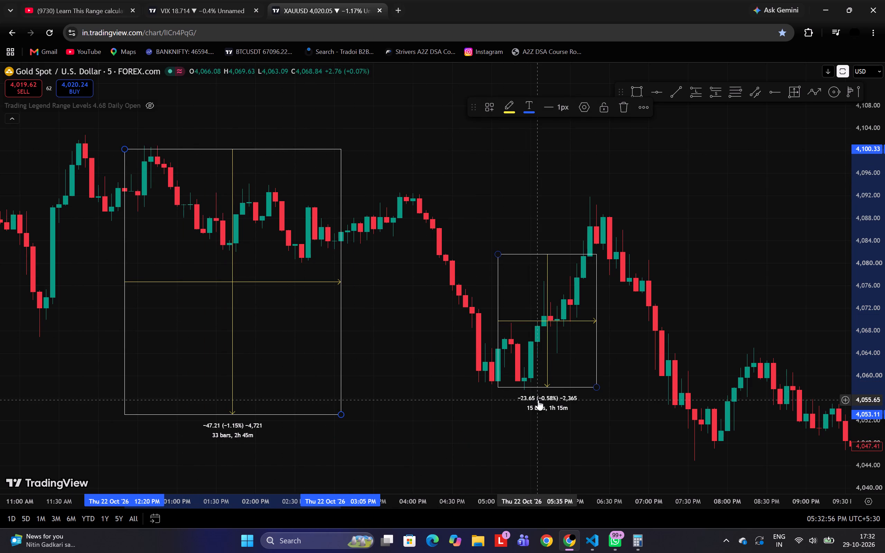
drag(538, 400, 532, 403)
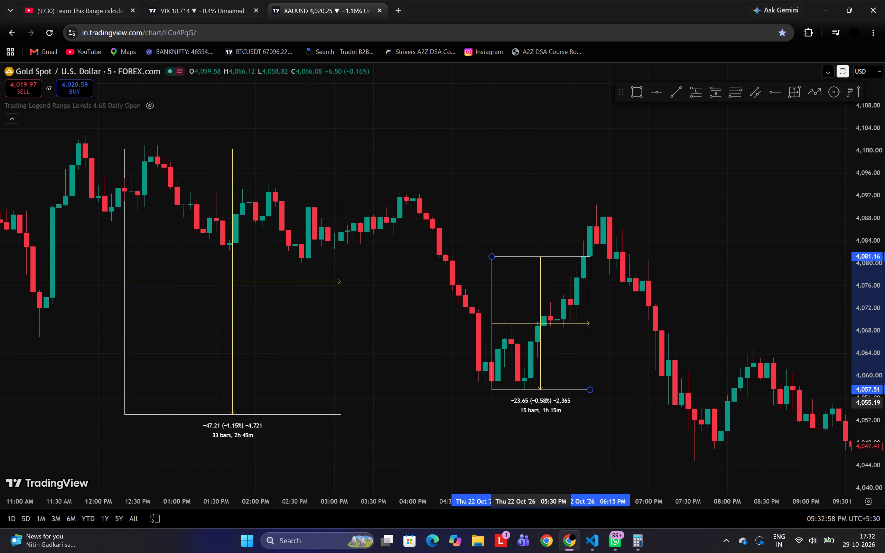
drag(532, 403, 547, 395)
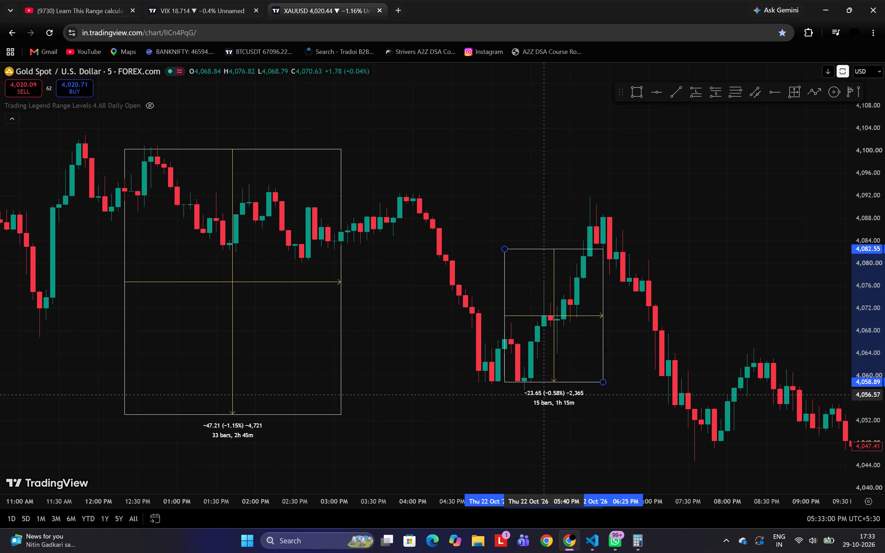
drag(547, 395, 547, 395)
Move the 47.21-point range onto the same rebound, starting at 4:35 PM with its bottom at about 4,059.02.
drag(238, 426, 318, 439)
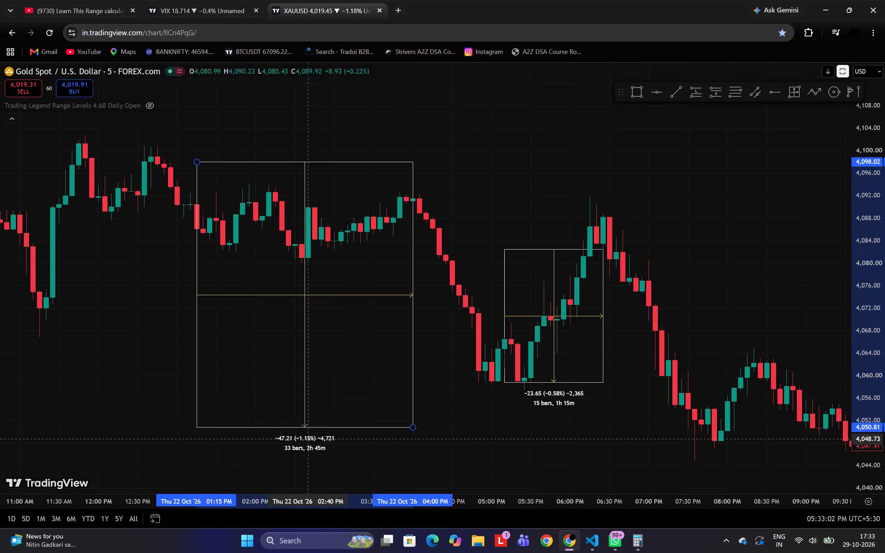
drag(318, 439, 579, 401)
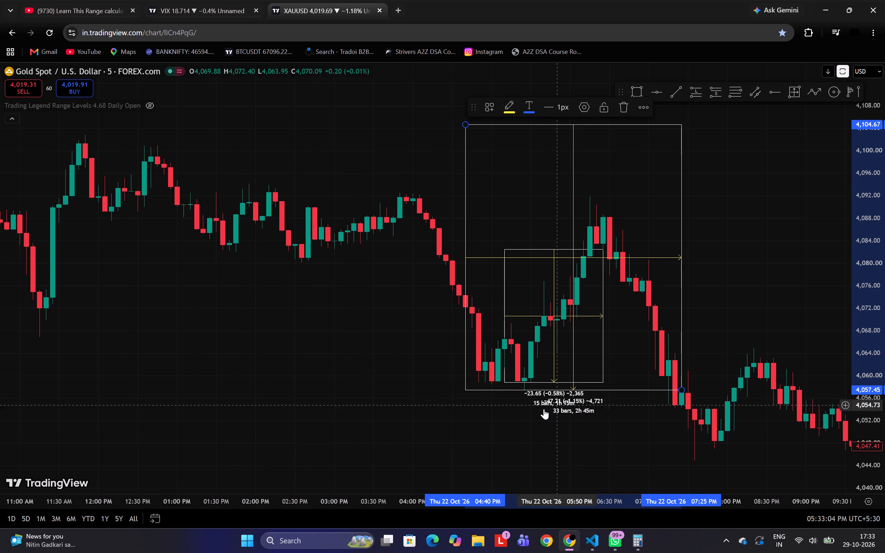
drag(578, 408, 568, 400)
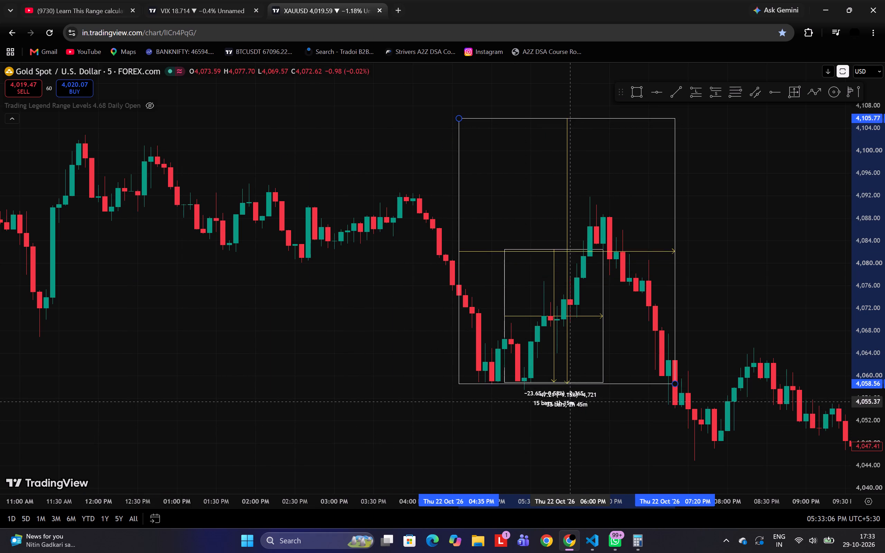
drag(568, 400, 568, 399)
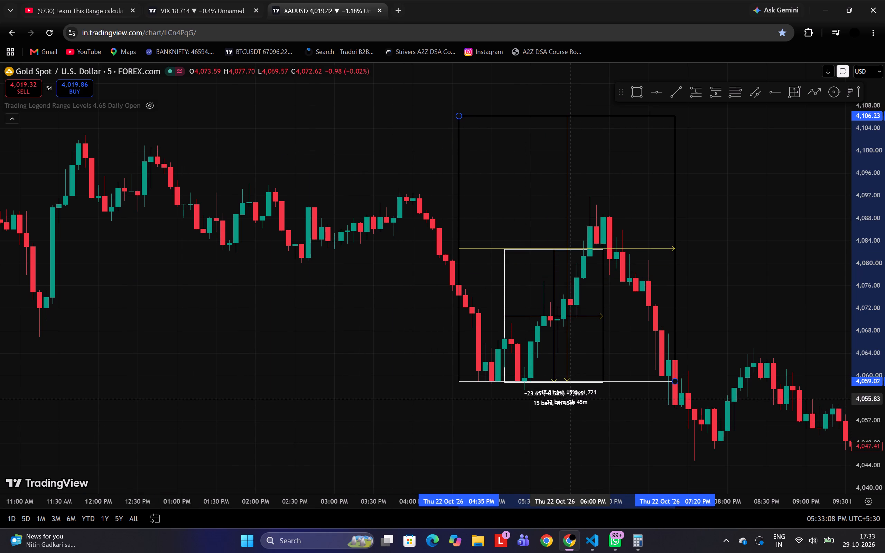
drag(568, 399, 568, 399)
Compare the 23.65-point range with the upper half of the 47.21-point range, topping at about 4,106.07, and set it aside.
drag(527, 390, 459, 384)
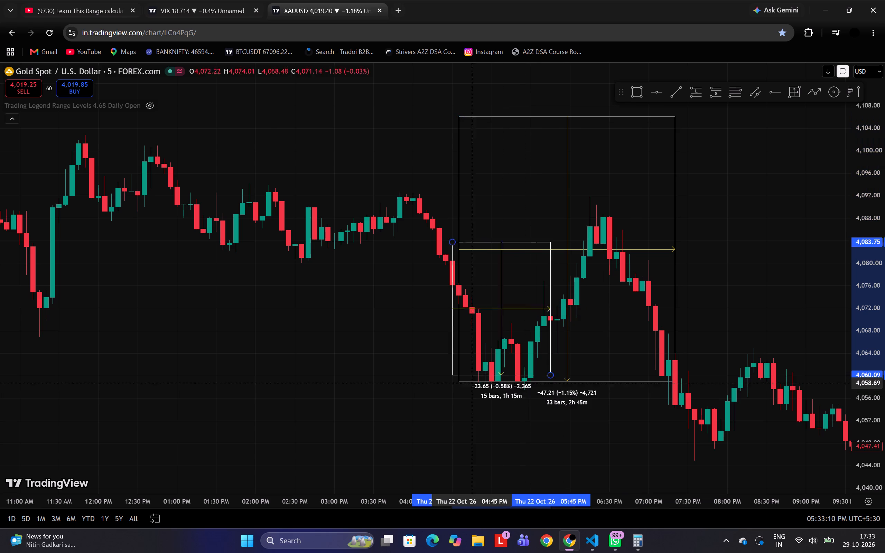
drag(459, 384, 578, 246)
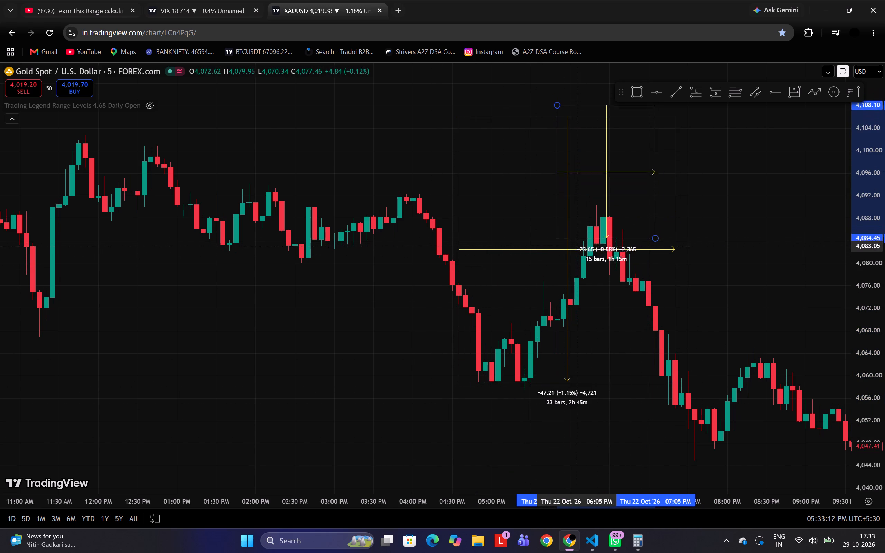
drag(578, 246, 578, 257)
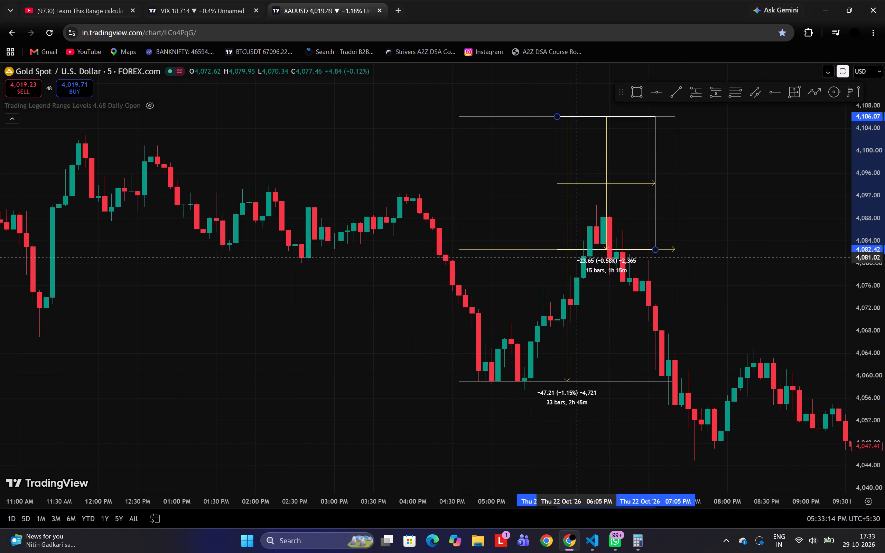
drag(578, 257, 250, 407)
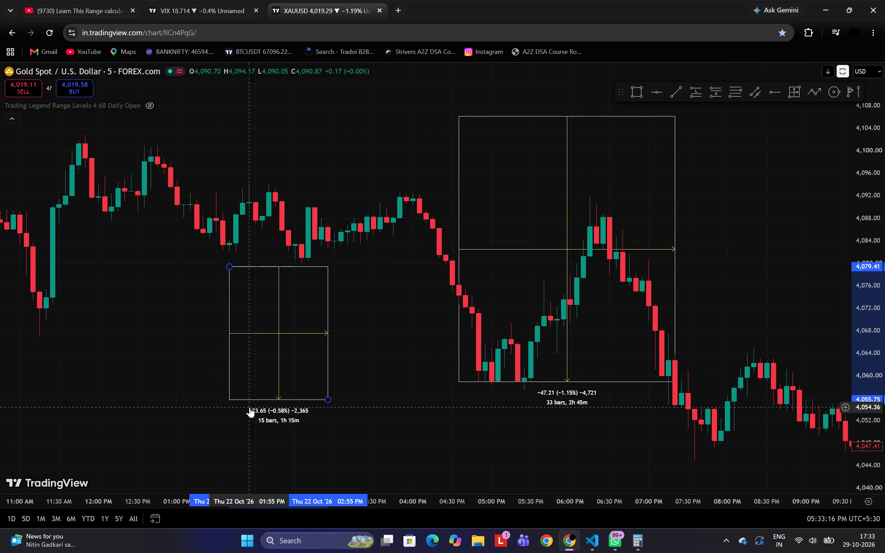
Lower the 47.21-point range so its bottom meets the rebound's lowest wick, at about 4,057.
drag(570, 403, 569, 412)
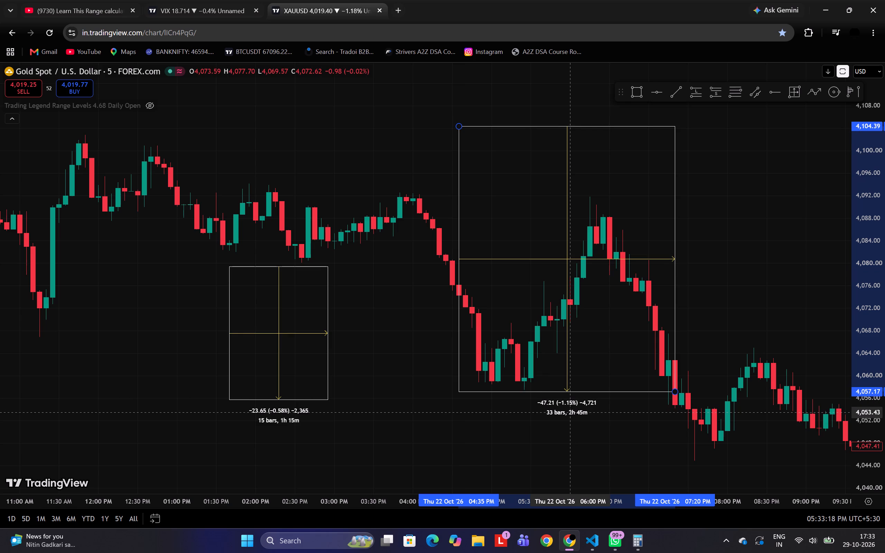
drag(569, 412, 569, 411)
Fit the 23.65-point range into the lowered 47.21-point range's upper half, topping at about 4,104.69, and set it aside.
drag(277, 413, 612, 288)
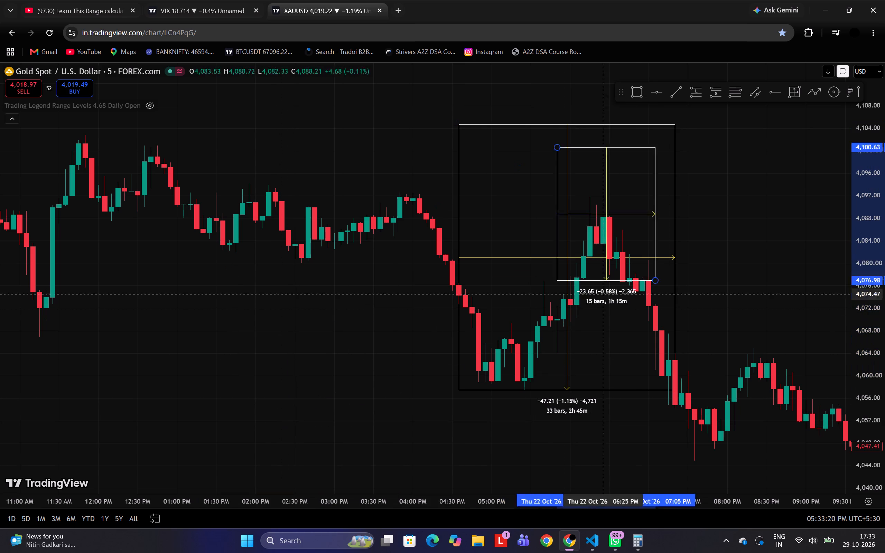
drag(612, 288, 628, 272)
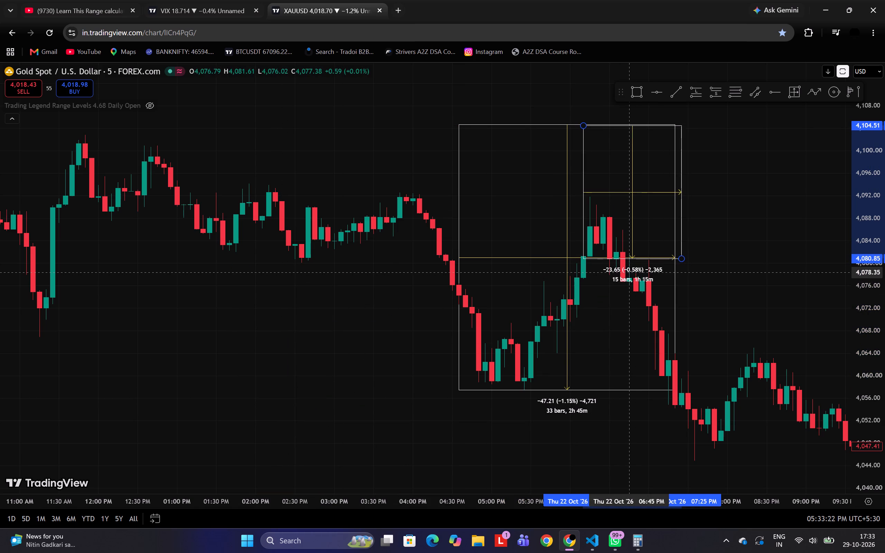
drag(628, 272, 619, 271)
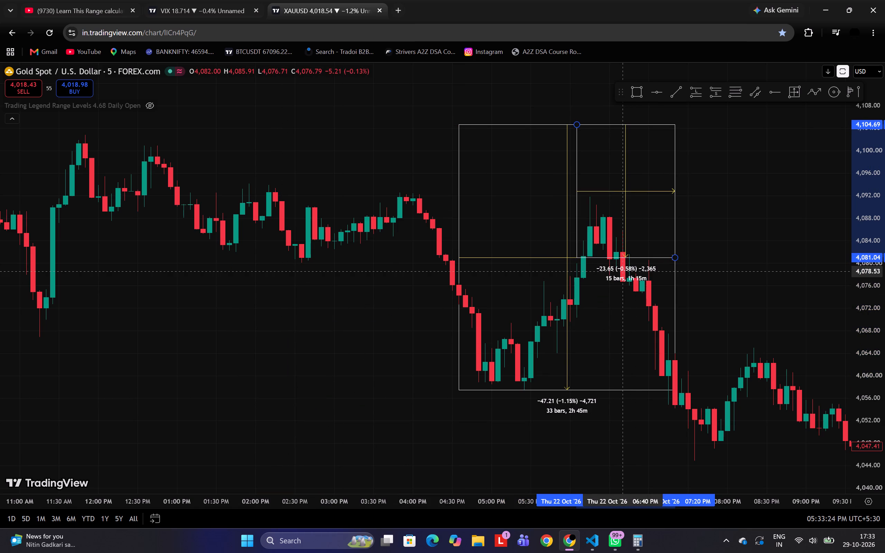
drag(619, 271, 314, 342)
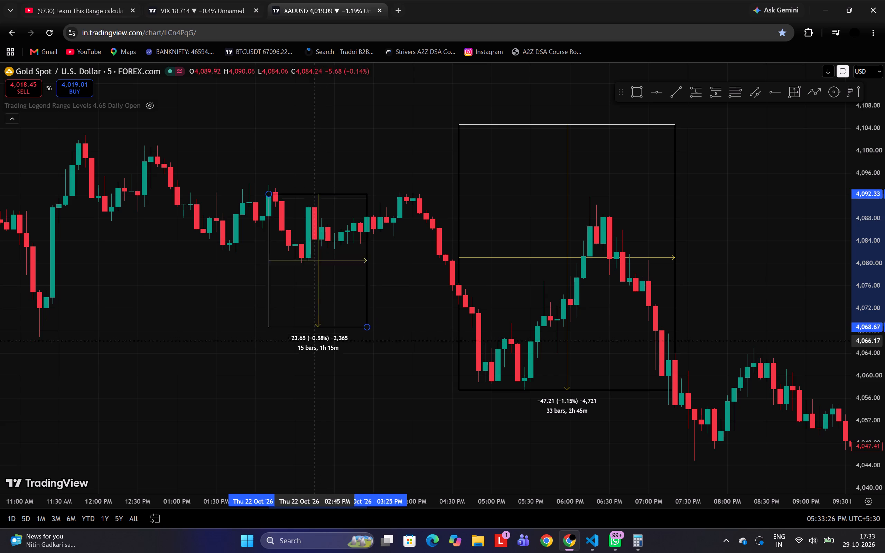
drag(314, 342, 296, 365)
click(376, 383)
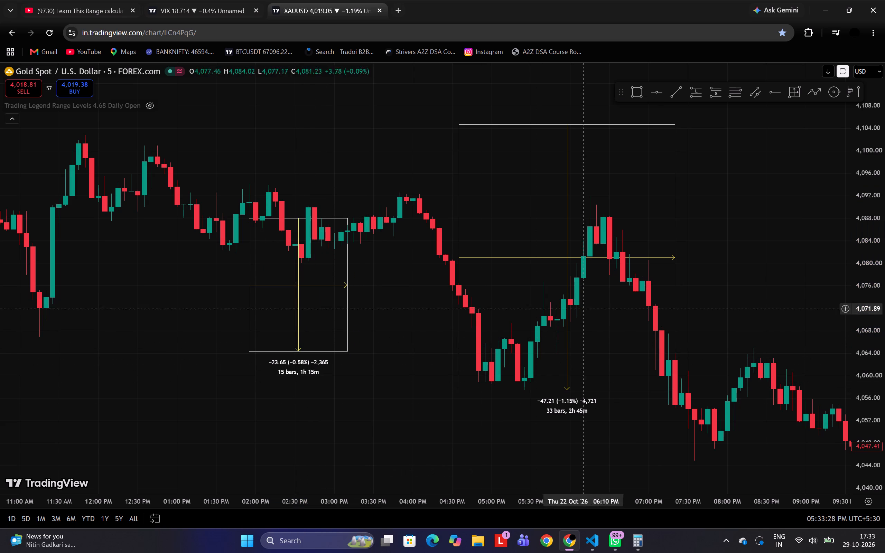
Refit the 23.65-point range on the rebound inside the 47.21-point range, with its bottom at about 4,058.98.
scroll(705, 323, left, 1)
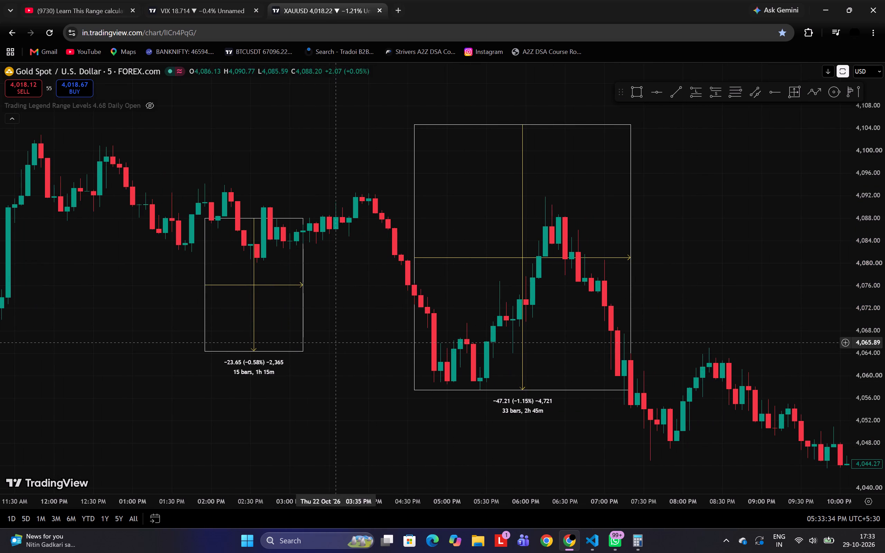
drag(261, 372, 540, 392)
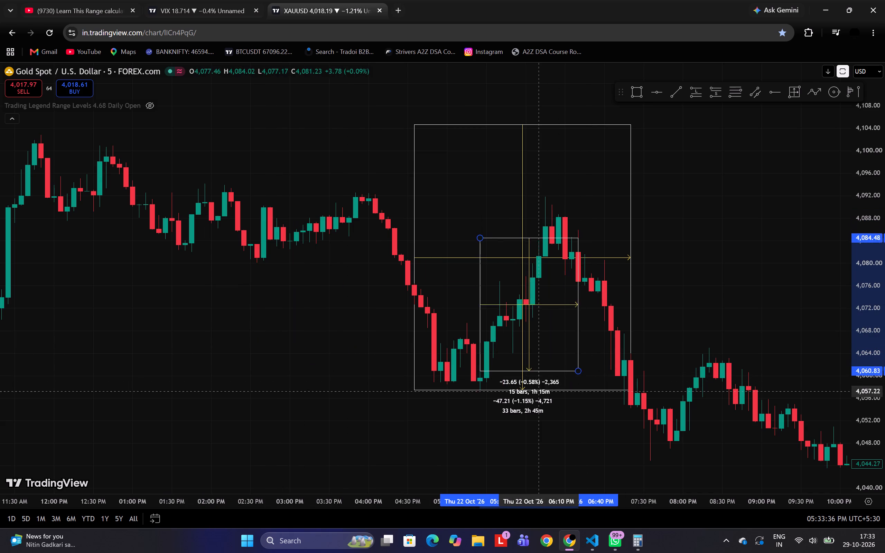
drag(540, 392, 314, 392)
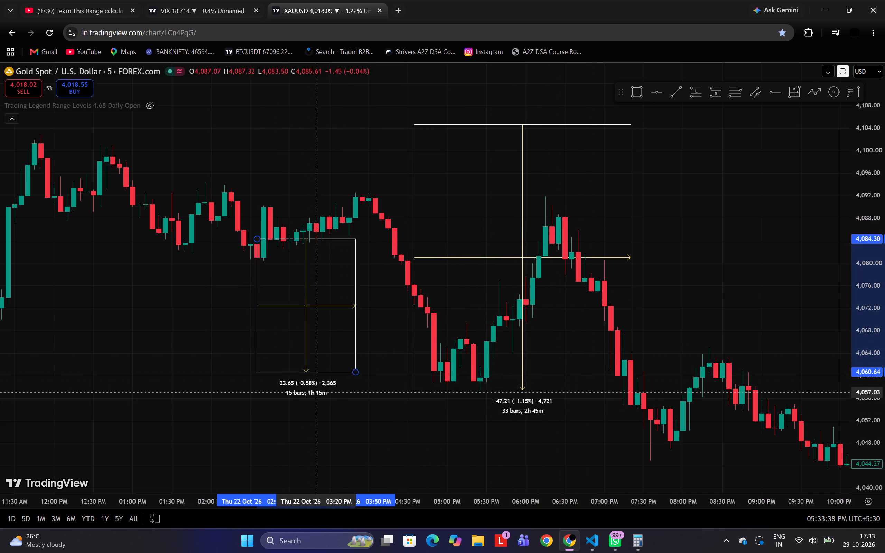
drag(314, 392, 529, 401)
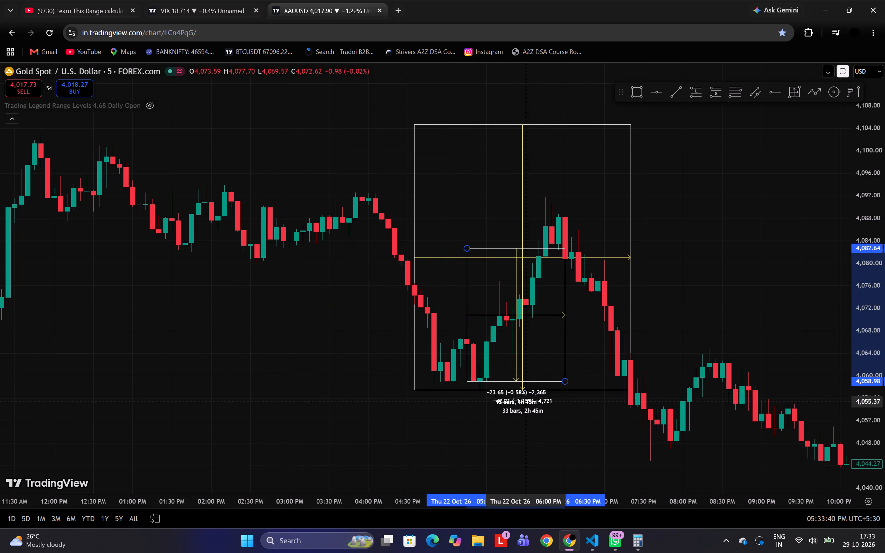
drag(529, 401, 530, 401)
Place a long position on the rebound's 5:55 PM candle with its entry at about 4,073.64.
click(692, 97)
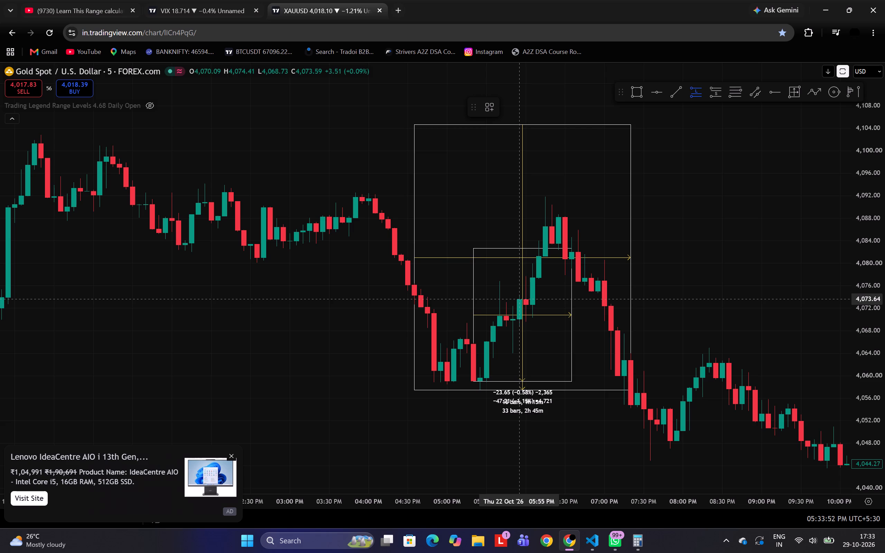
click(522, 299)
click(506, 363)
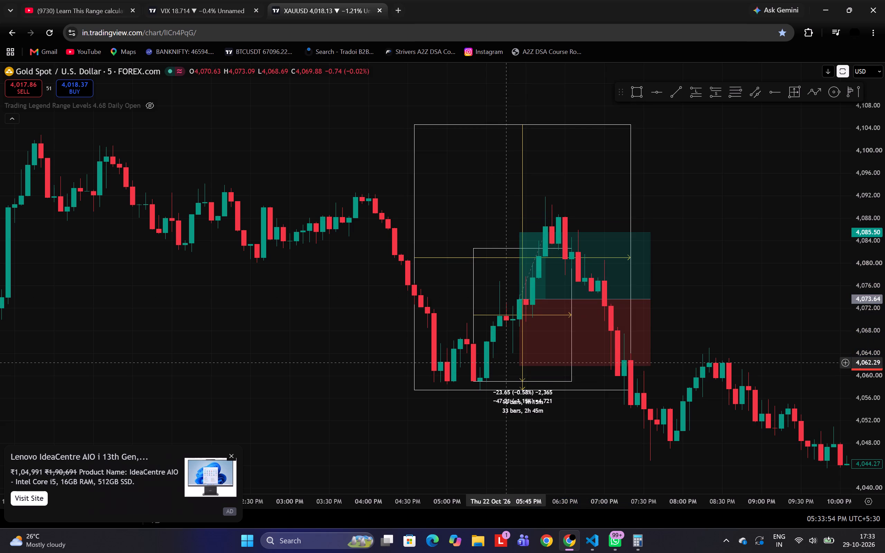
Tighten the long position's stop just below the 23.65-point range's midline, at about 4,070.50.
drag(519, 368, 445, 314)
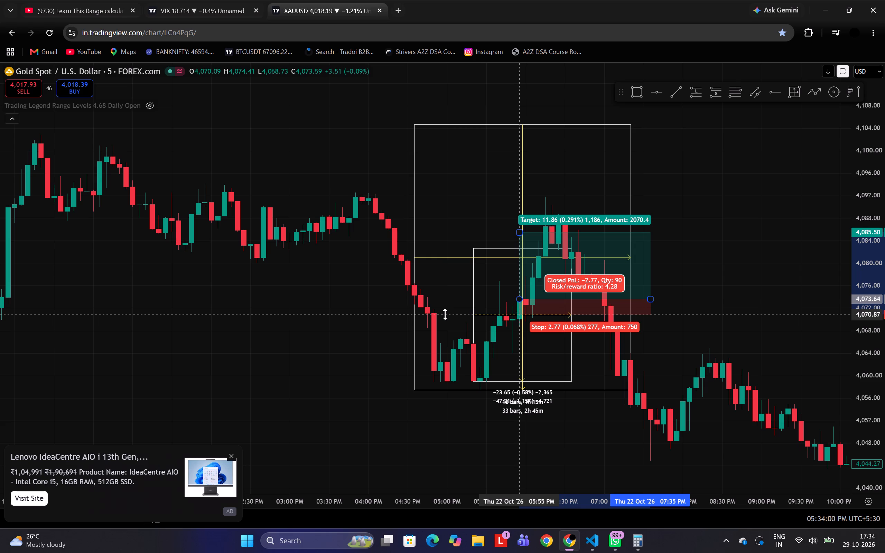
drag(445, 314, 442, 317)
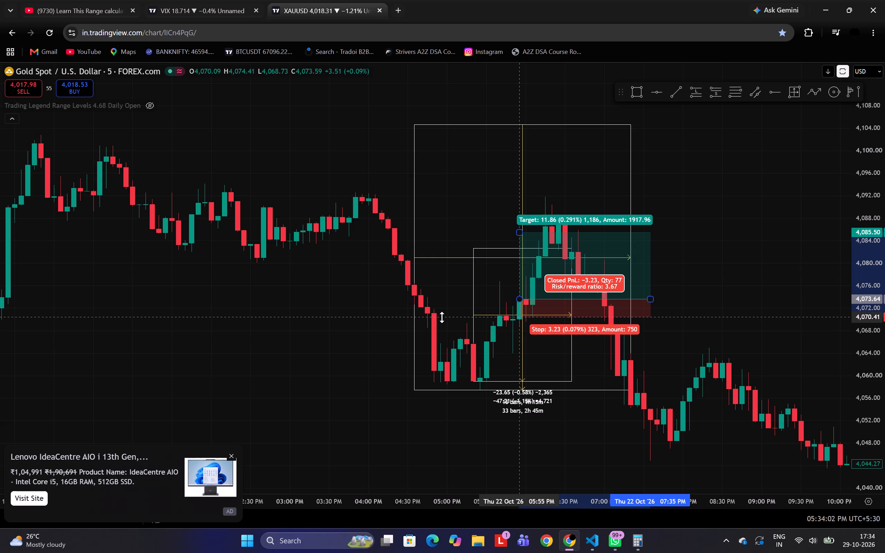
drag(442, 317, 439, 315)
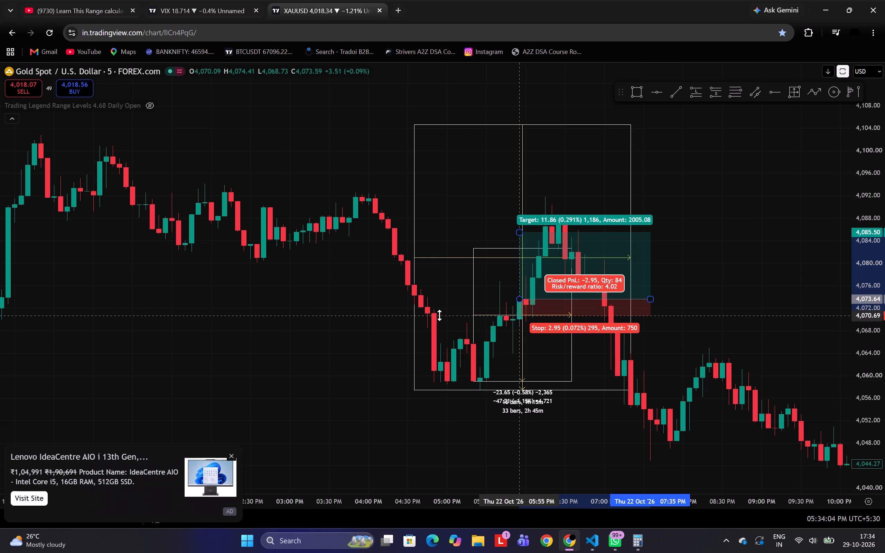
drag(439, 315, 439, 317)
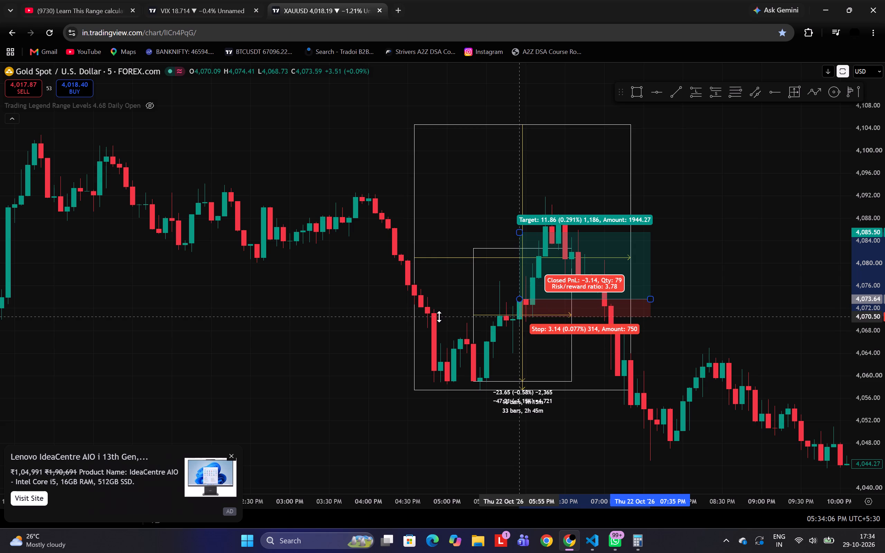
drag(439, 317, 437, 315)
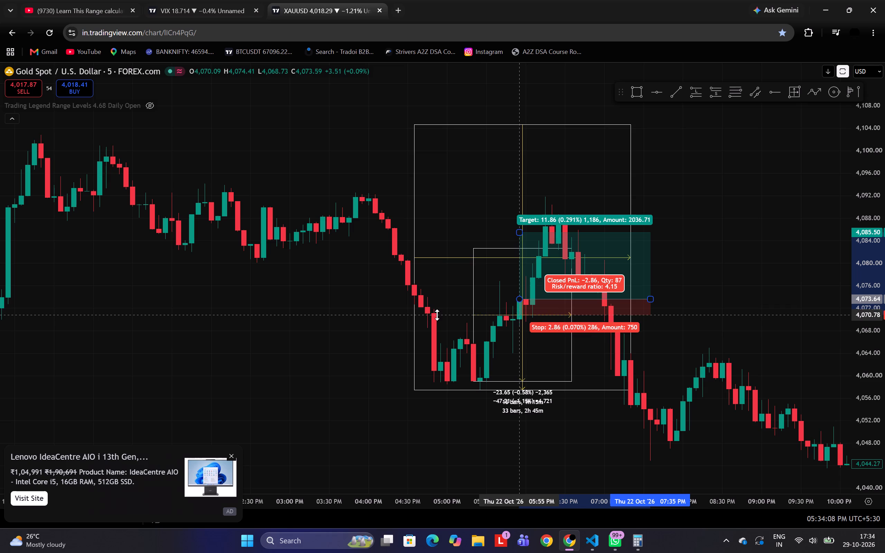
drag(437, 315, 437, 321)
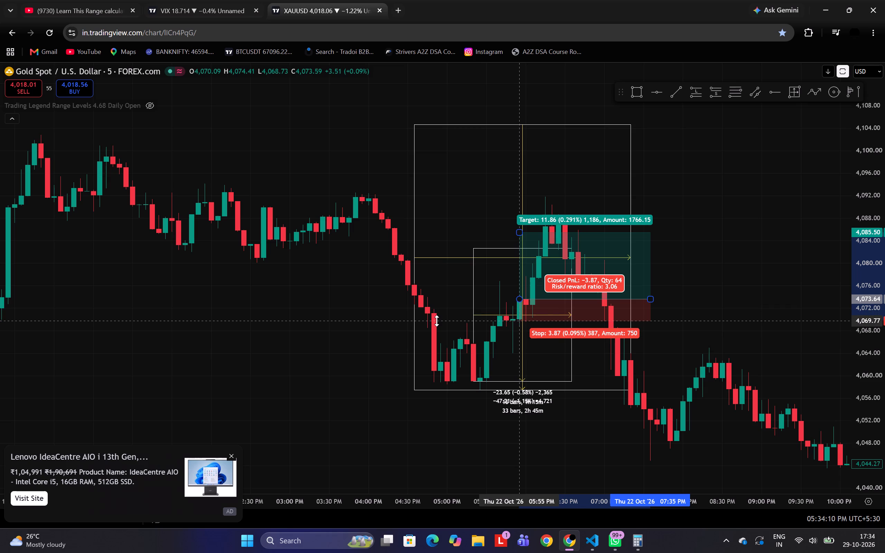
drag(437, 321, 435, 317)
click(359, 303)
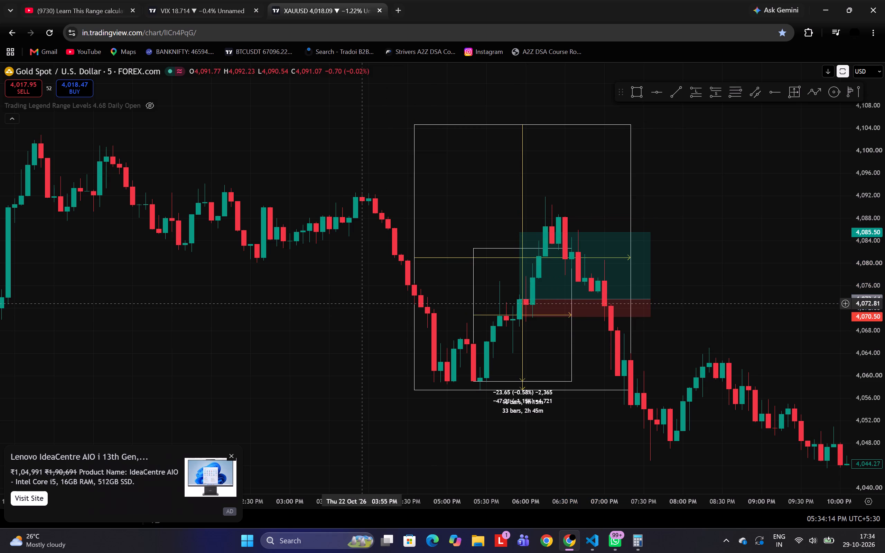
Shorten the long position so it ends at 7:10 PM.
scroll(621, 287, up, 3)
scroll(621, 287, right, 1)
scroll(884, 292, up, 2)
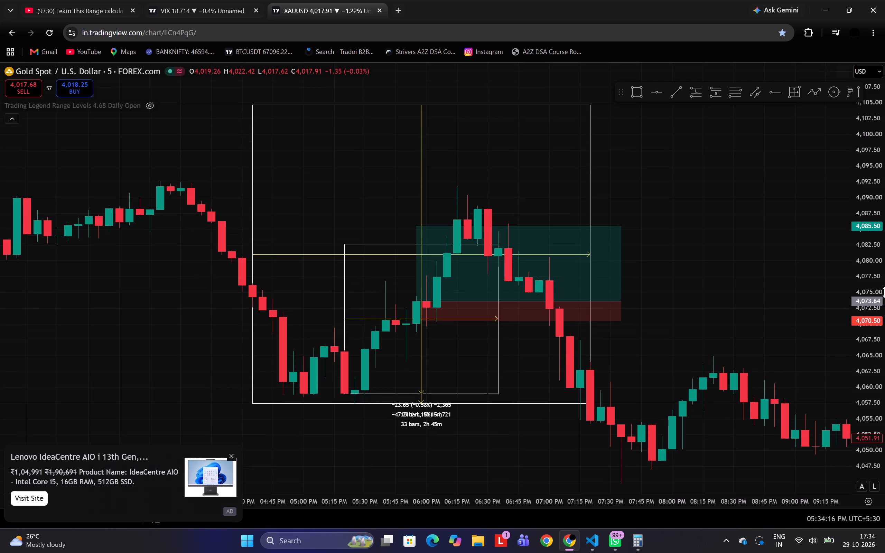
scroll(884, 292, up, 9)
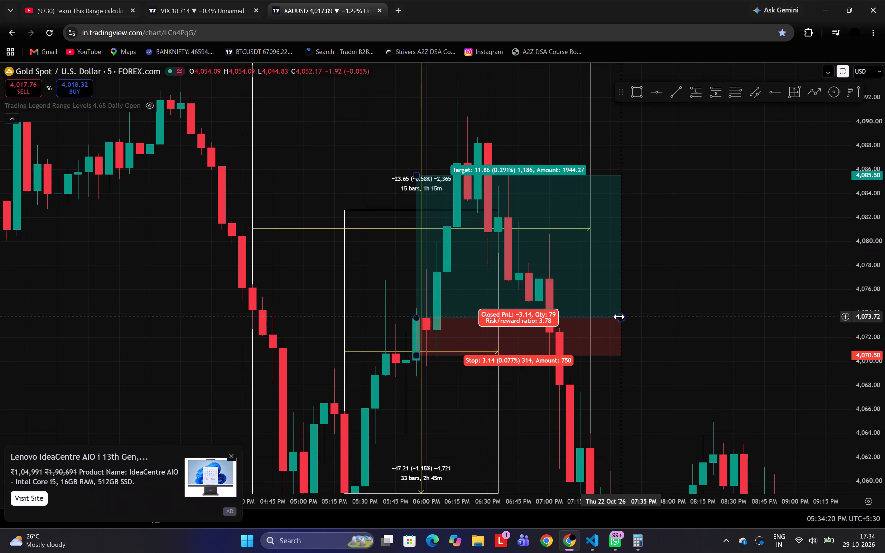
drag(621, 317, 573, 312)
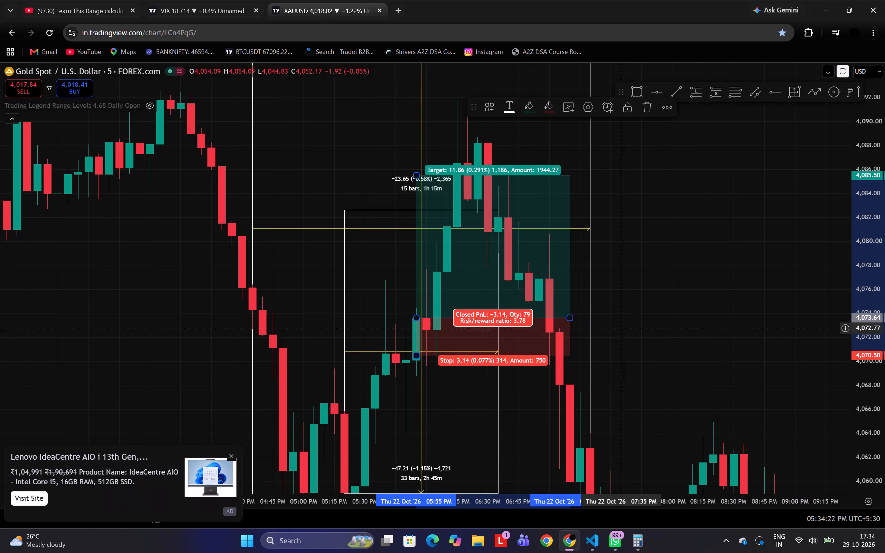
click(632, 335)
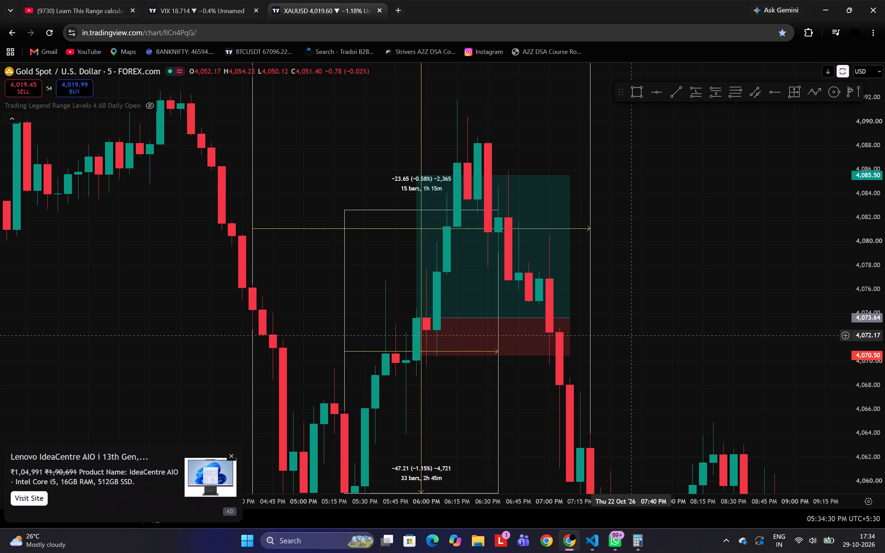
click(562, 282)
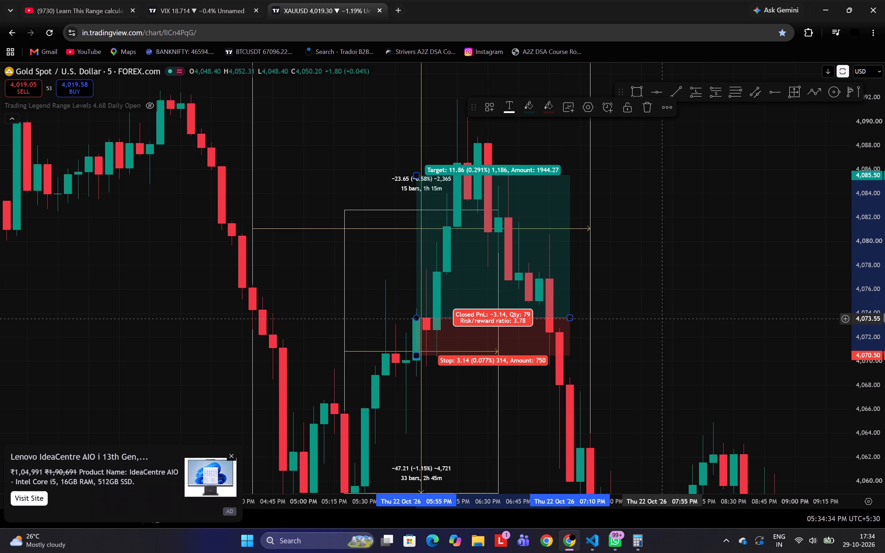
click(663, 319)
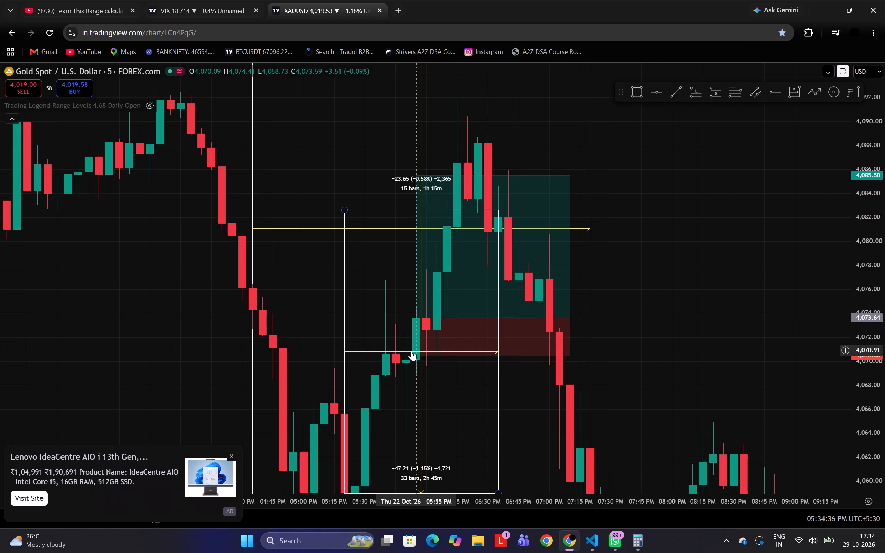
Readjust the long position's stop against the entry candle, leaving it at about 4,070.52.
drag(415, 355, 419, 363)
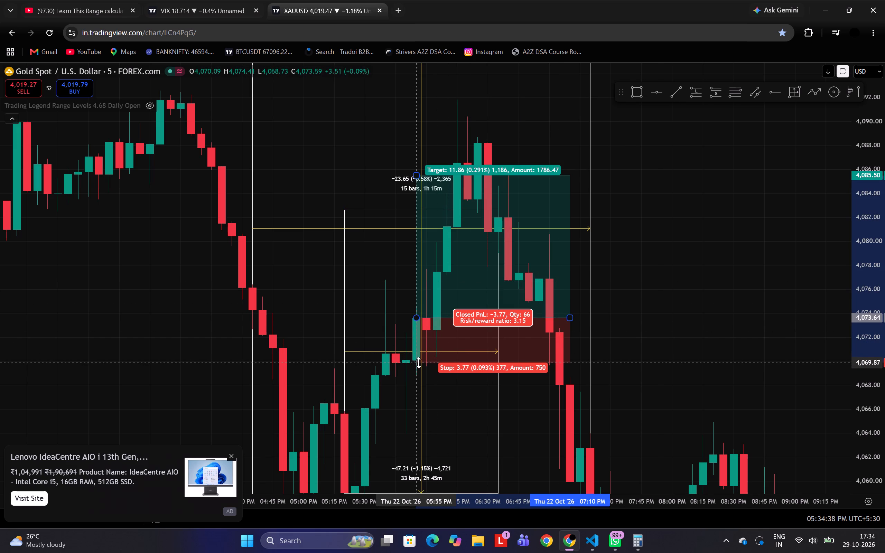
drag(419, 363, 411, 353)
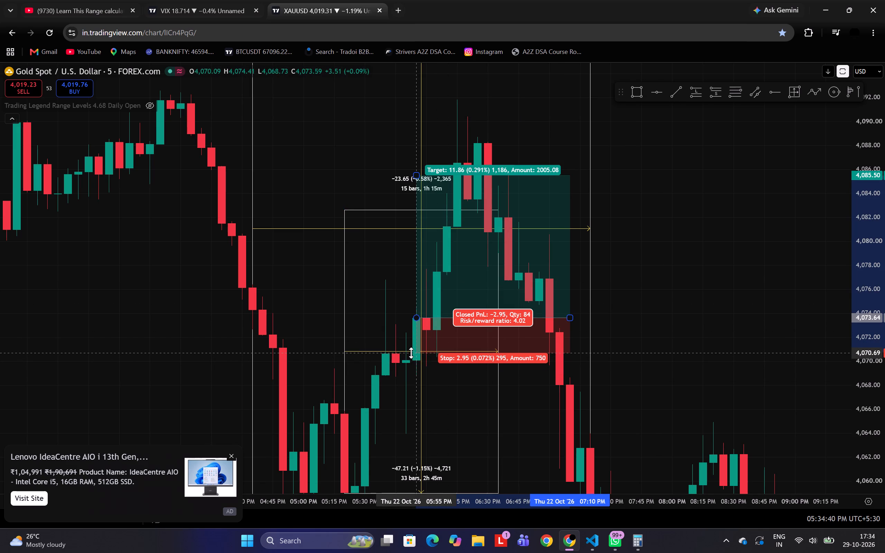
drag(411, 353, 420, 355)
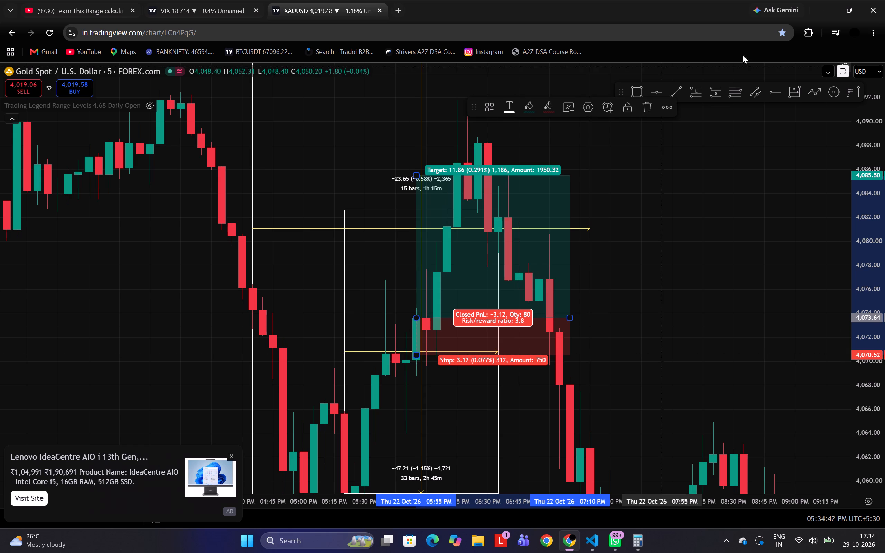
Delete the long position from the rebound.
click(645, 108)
Move the 23.65-point range onto the decline from the swing high, with its top at about 4,091.49.
scroll(654, 290, down, 4)
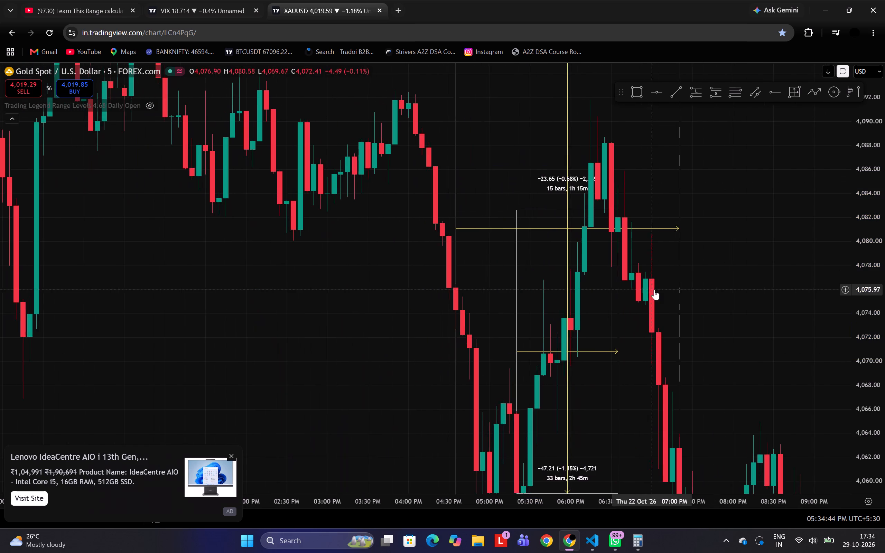
scroll(884, 391, down, 11)
scroll(884, 391, up, 2)
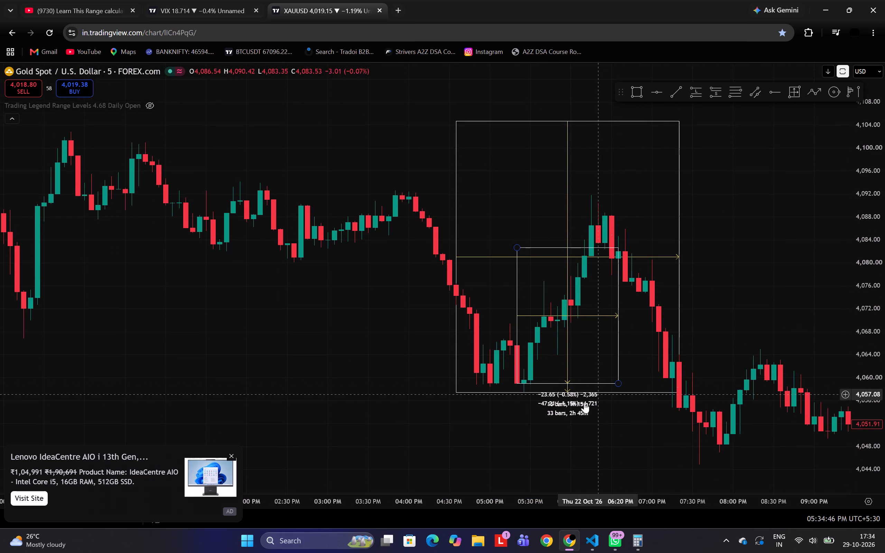
drag(573, 407, 642, 357)
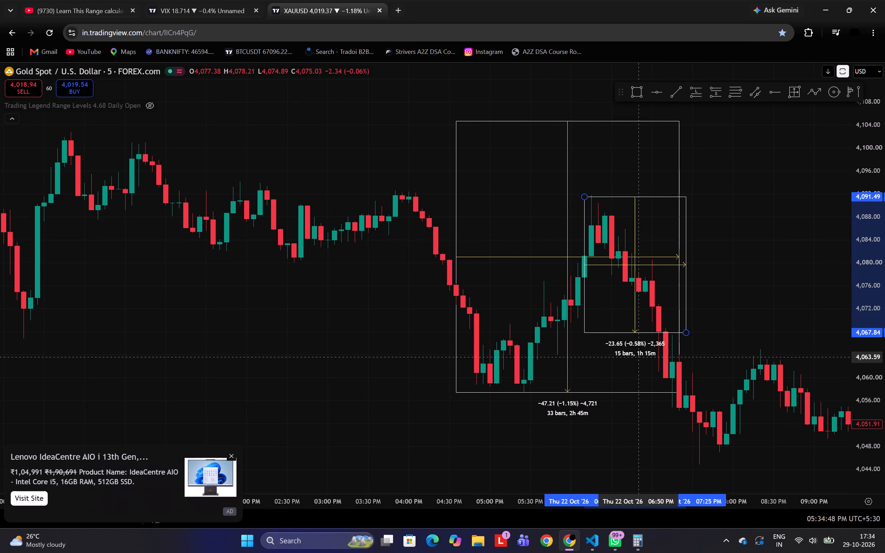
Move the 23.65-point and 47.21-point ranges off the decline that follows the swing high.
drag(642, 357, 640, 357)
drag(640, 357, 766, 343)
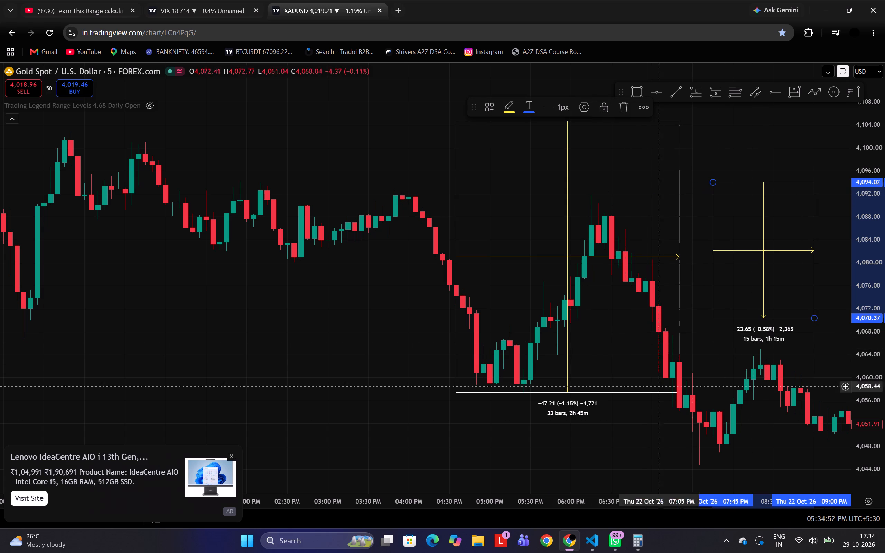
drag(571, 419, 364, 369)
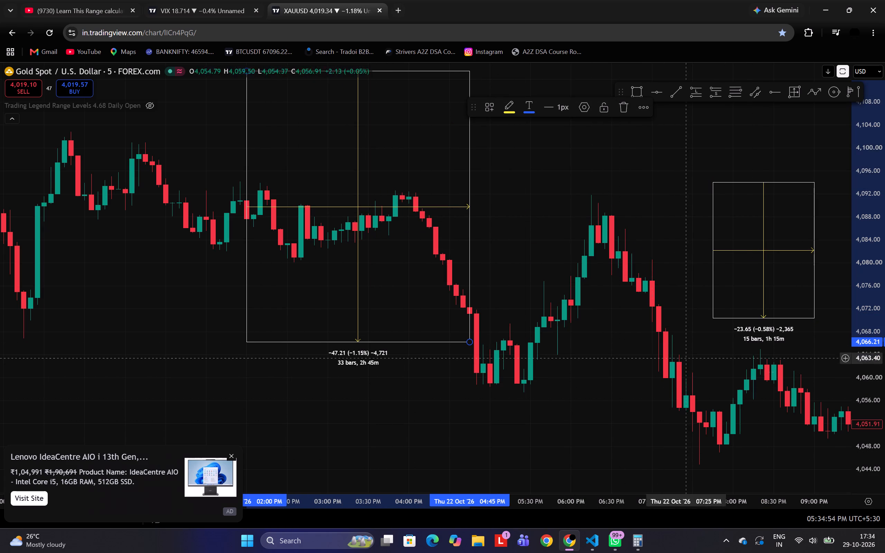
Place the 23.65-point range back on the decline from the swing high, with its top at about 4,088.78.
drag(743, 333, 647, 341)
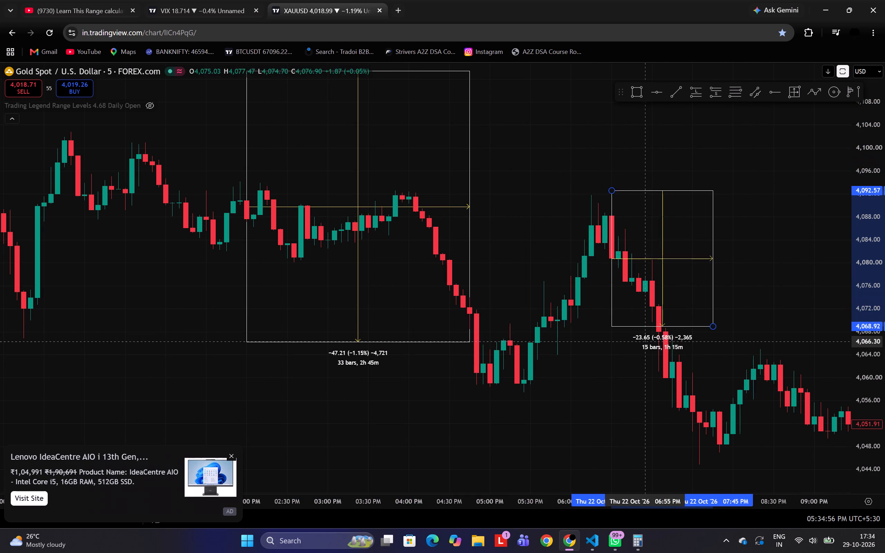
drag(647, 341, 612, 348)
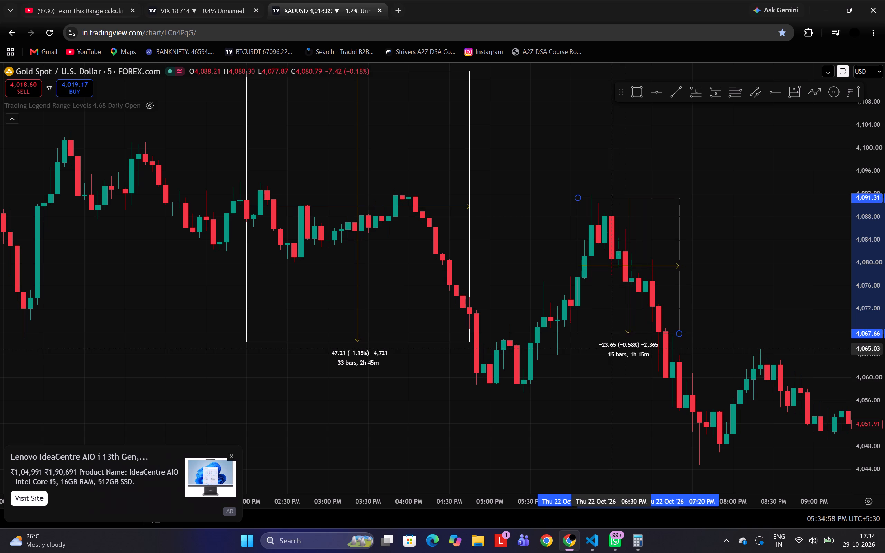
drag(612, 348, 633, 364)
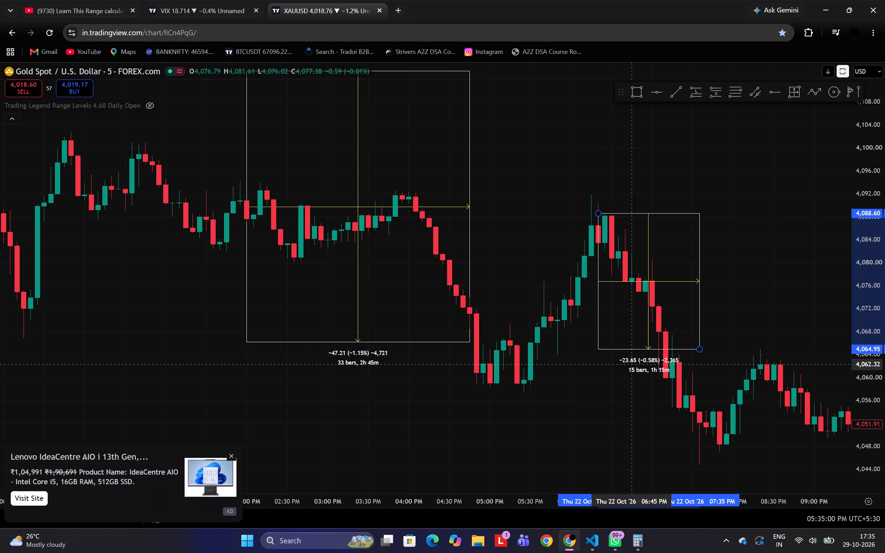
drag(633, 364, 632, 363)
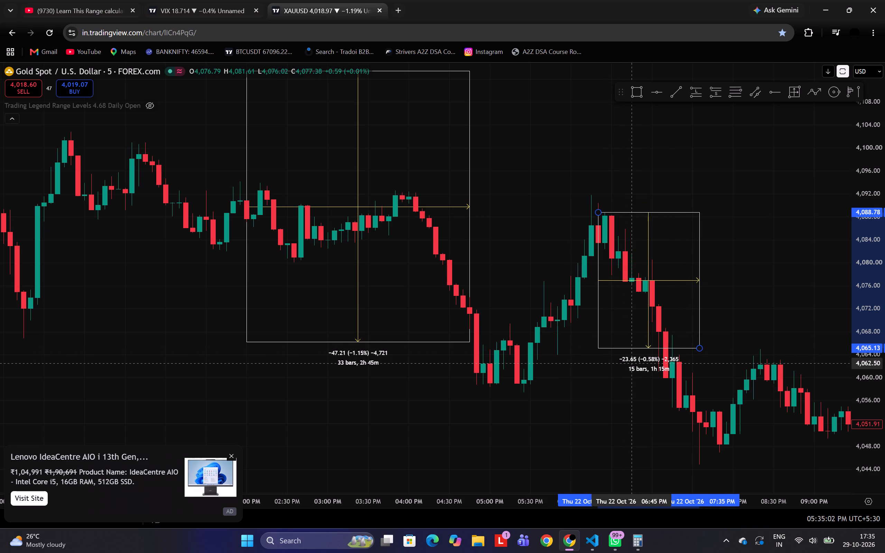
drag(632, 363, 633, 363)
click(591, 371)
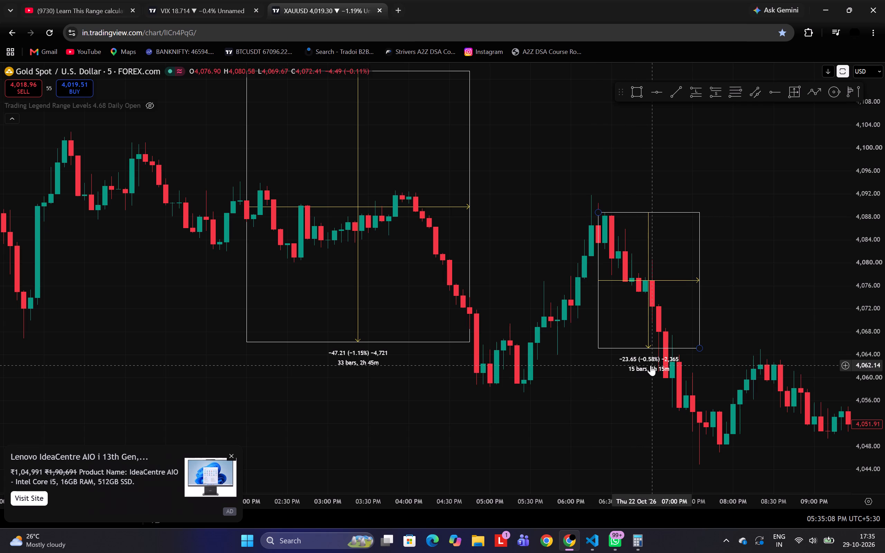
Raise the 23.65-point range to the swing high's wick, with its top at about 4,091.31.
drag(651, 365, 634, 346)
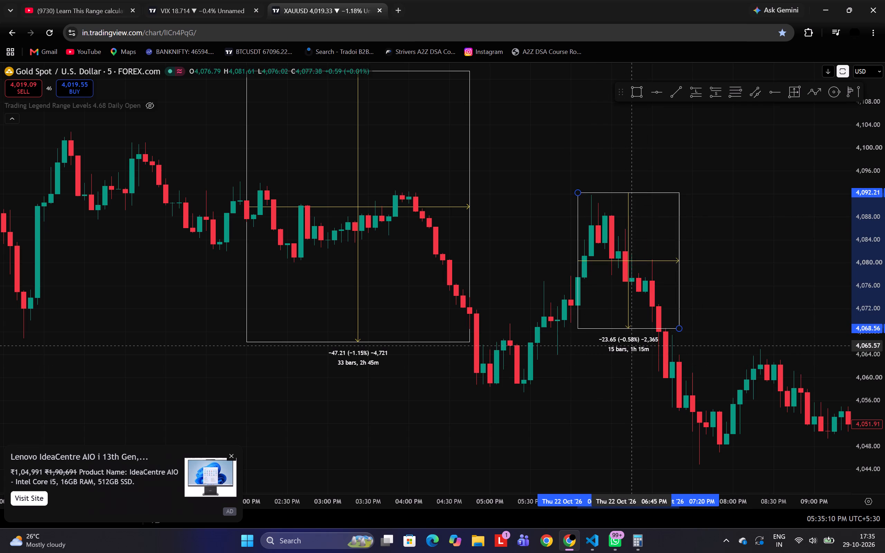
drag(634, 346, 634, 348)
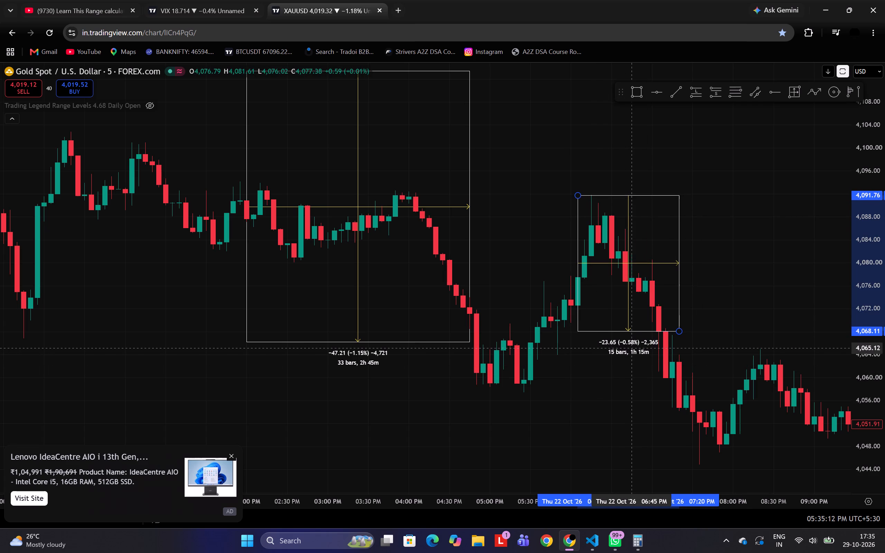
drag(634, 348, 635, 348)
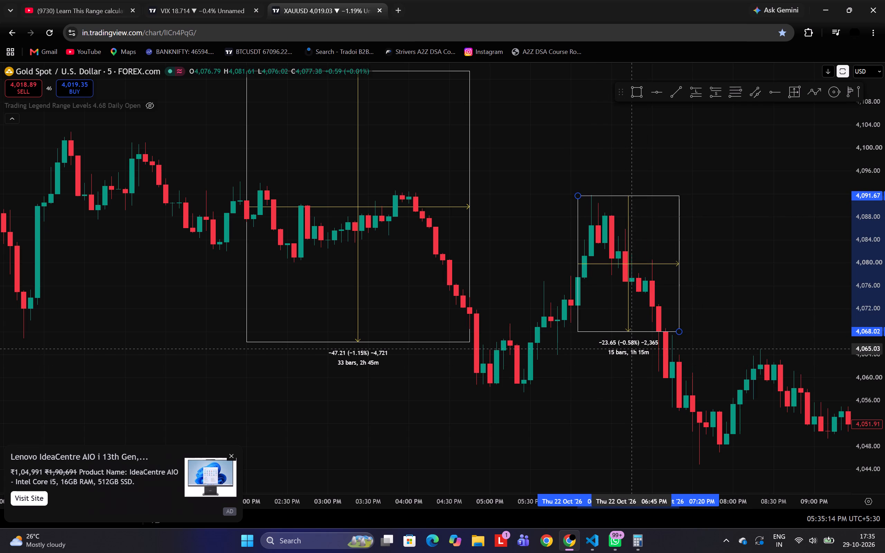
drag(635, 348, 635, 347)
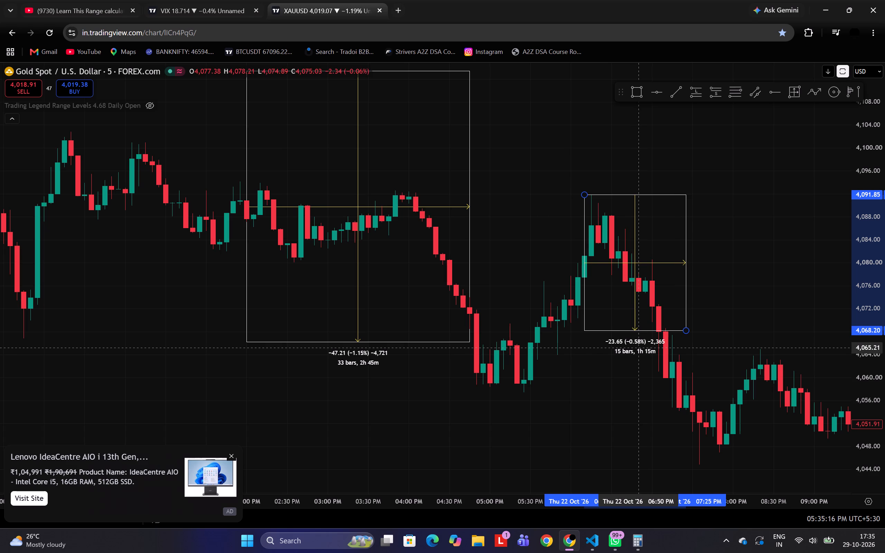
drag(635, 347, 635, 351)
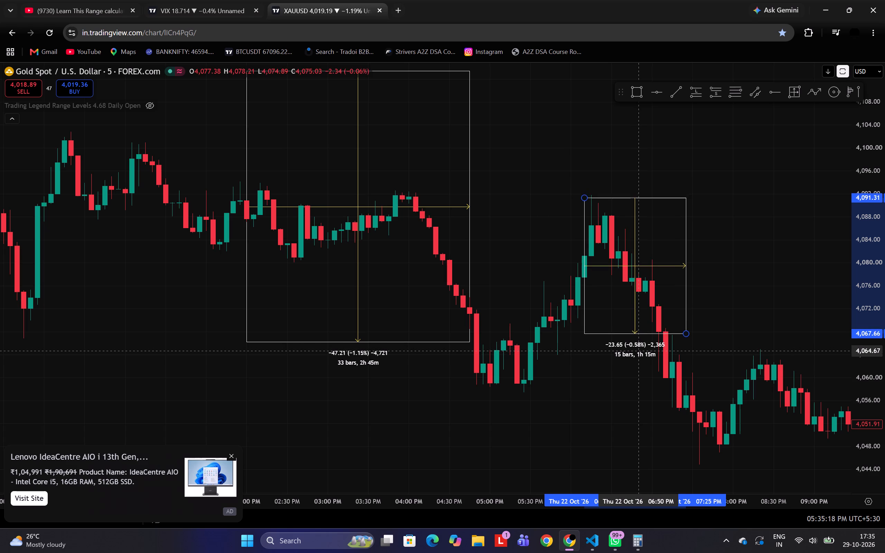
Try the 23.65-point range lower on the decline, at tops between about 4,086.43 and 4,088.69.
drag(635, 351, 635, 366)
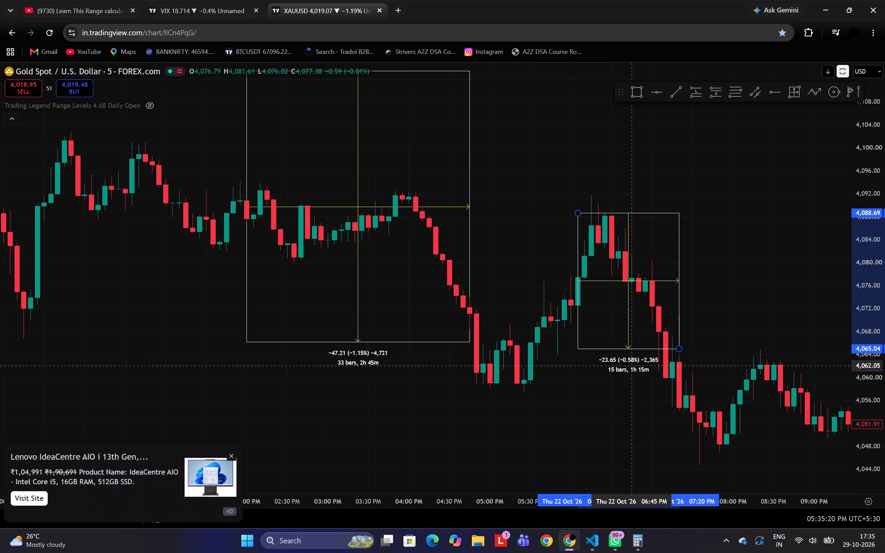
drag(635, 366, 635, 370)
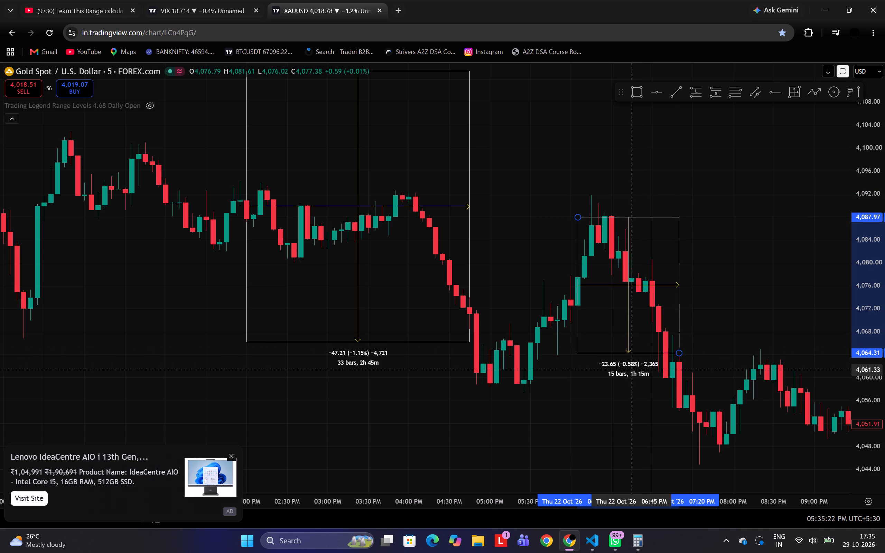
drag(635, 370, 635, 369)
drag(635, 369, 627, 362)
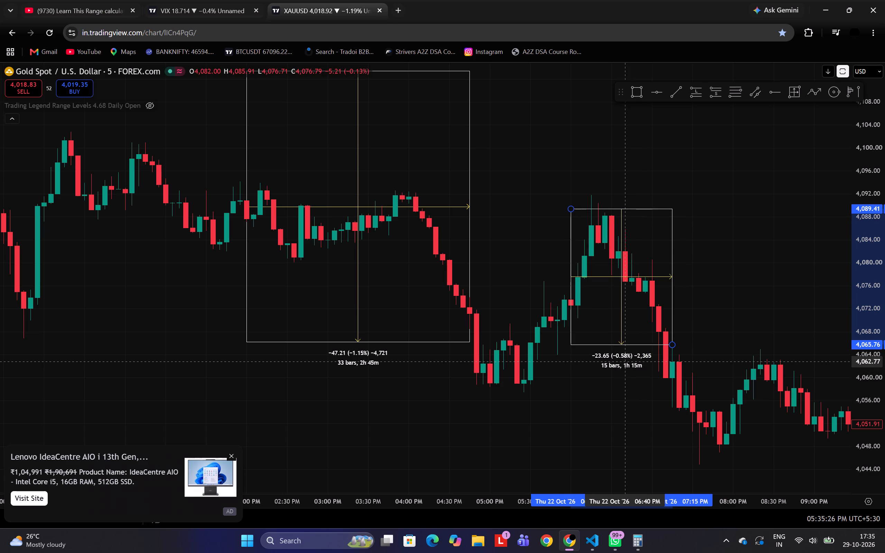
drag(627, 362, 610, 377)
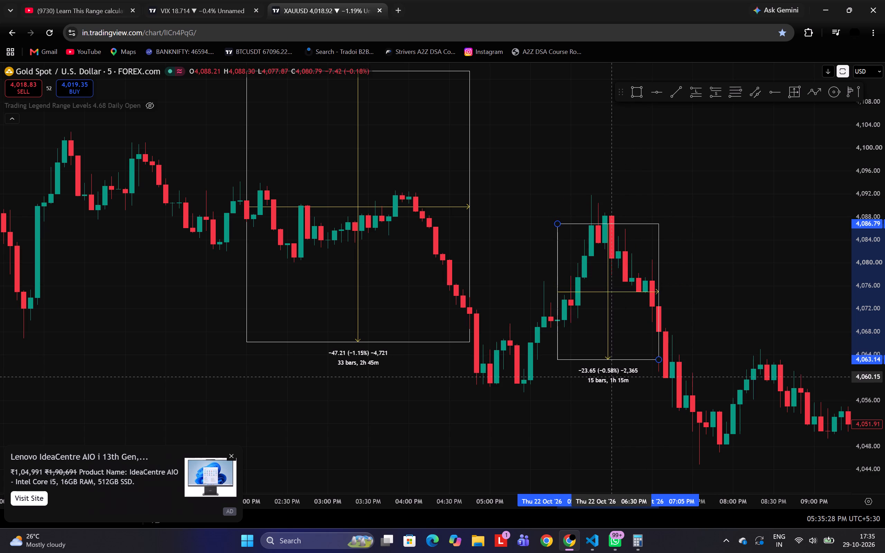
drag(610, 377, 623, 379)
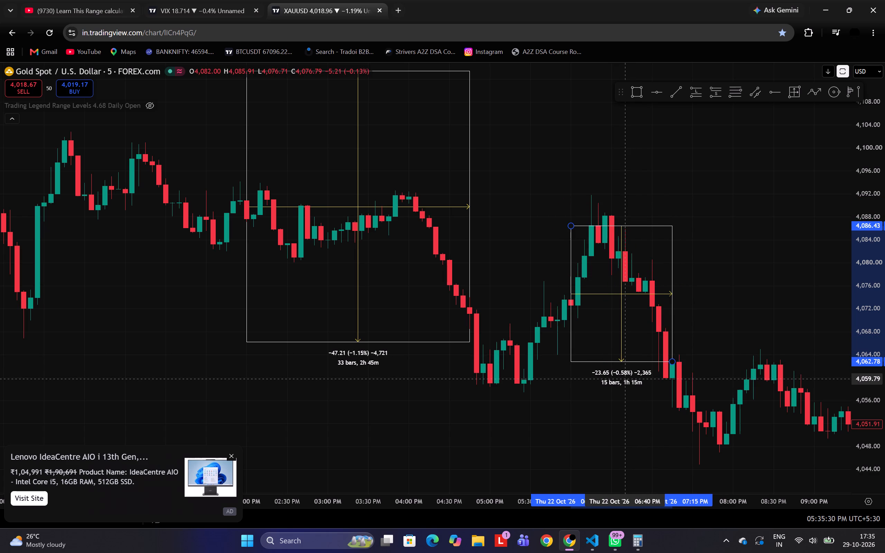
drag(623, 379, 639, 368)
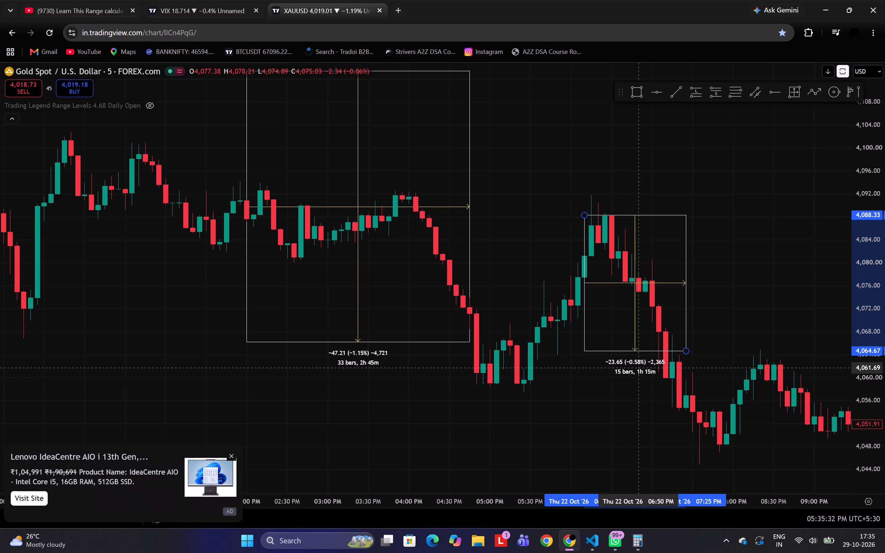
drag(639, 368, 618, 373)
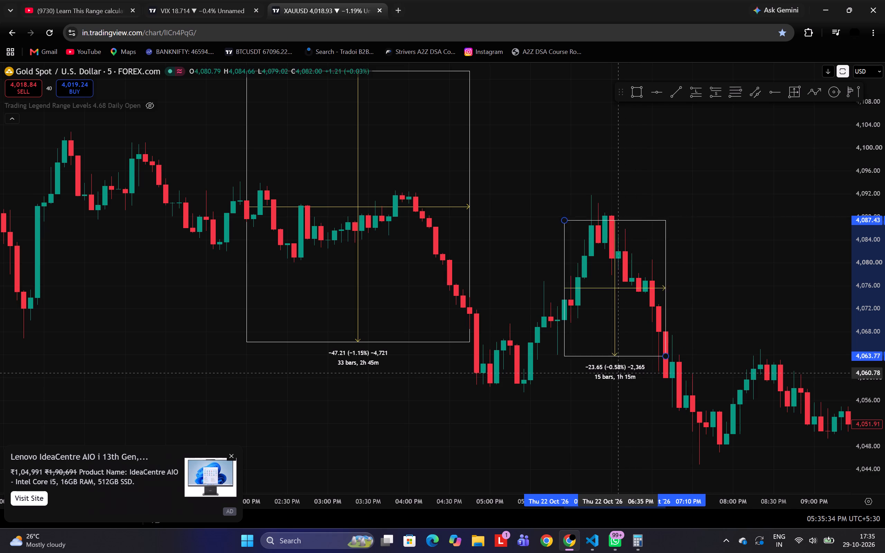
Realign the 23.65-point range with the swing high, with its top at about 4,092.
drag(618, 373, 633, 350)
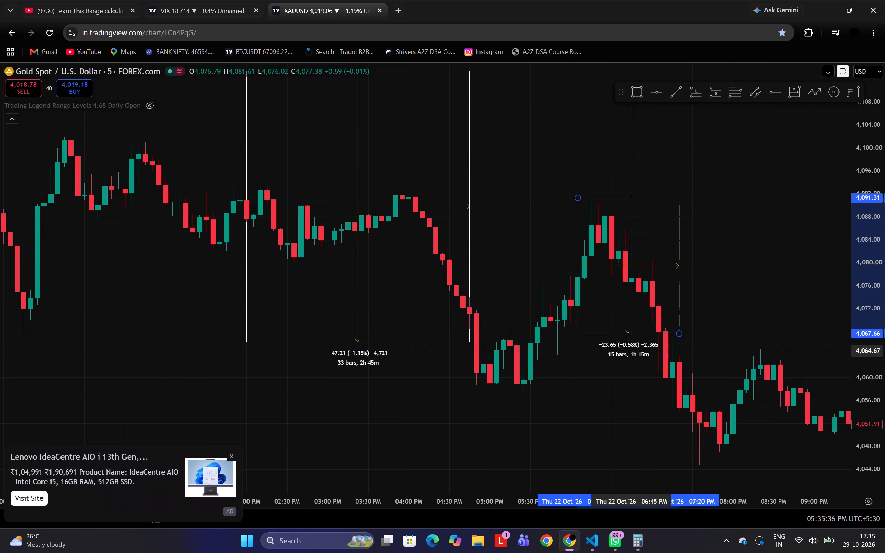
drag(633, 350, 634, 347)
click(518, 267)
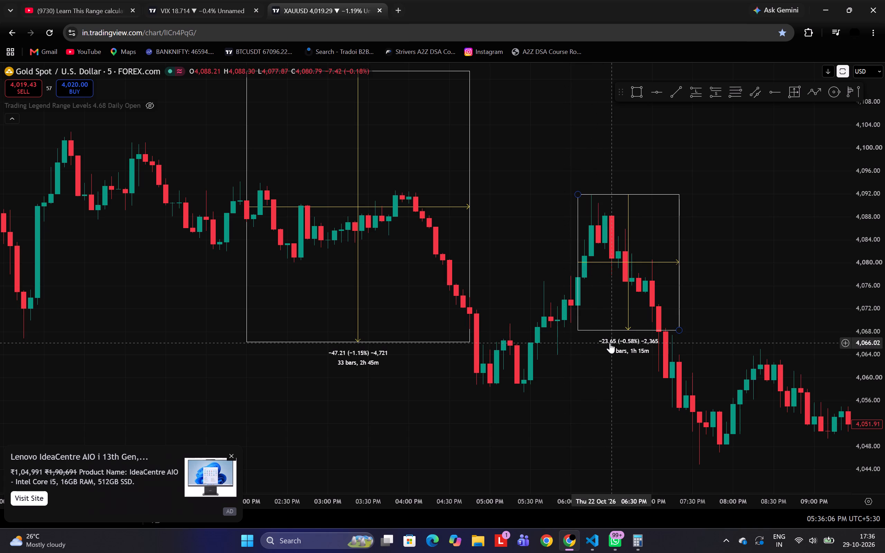
Move the 23.65-point range onto the rebound after the 7:35 PM low, spanning about 4,047.15 to 4,070.80.
drag(610, 343, 610, 372)
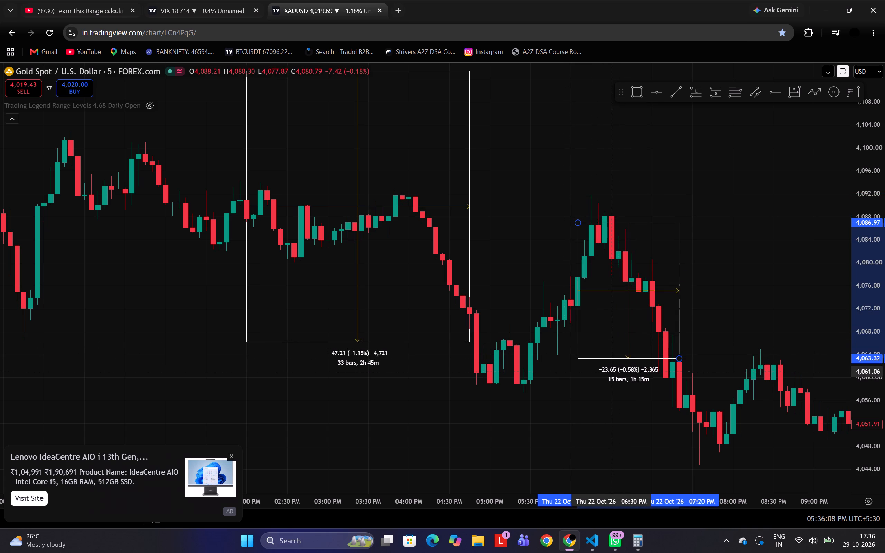
drag(610, 372, 617, 364)
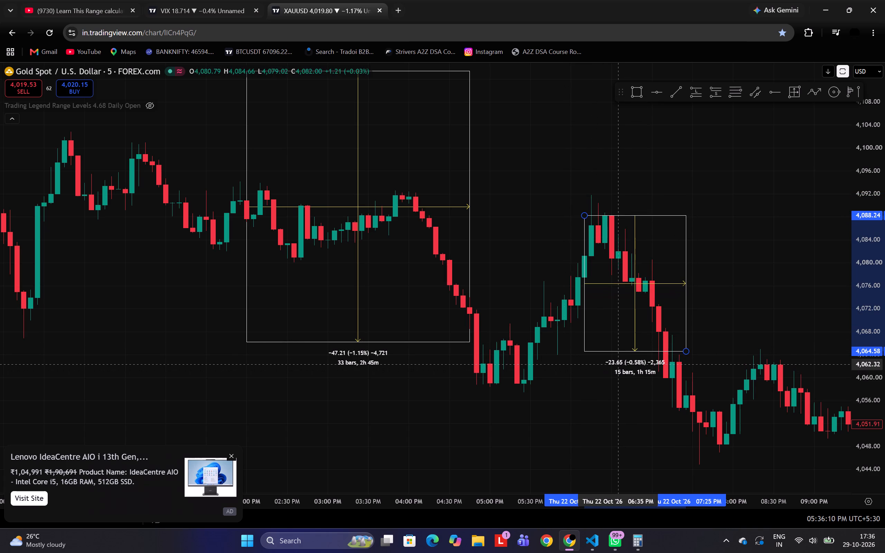
drag(617, 364, 742, 338)
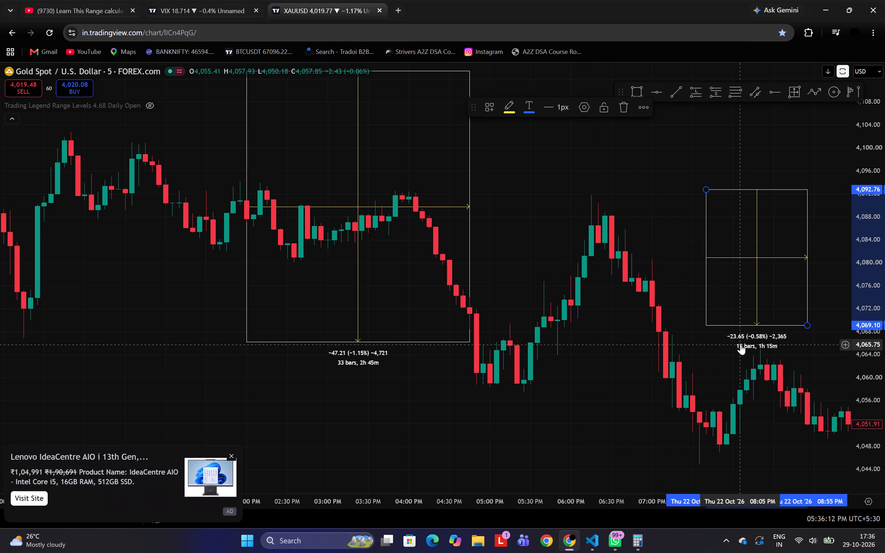
drag(747, 343, 702, 472)
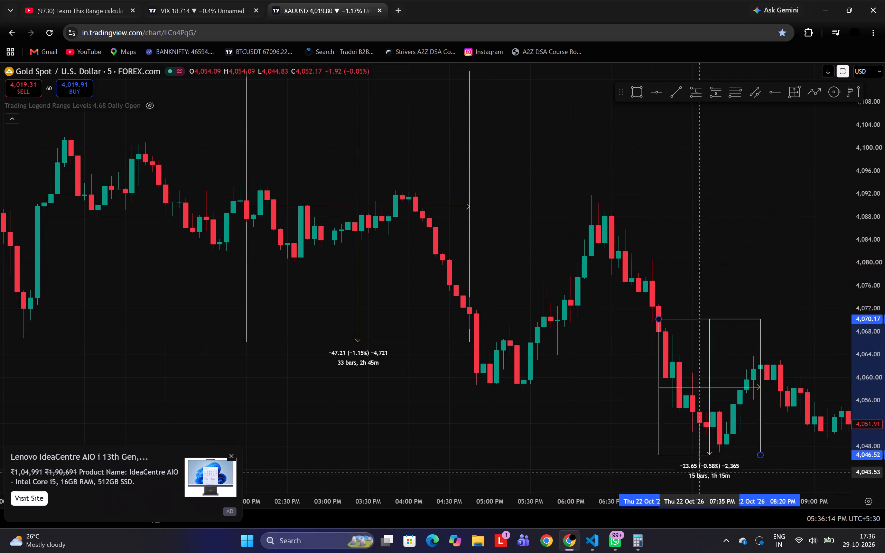
drag(702, 472, 740, 477)
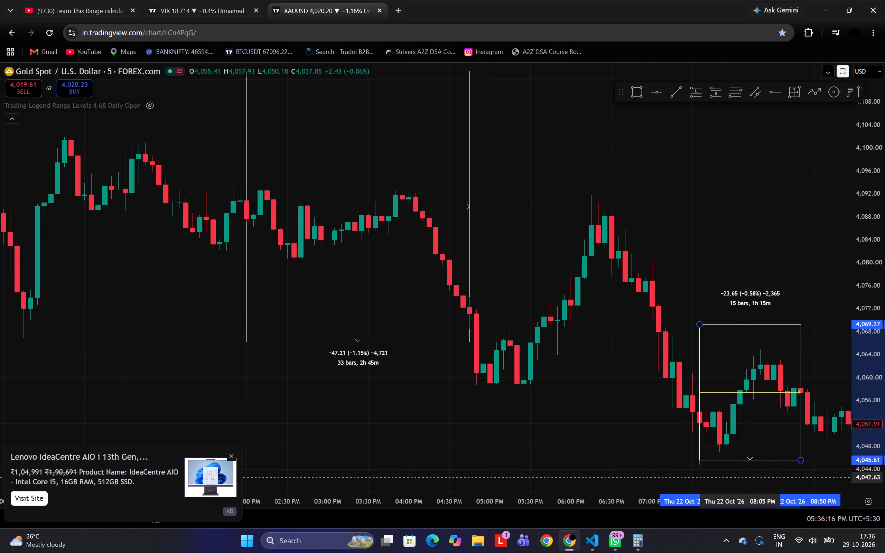
drag(740, 477, 738, 470)
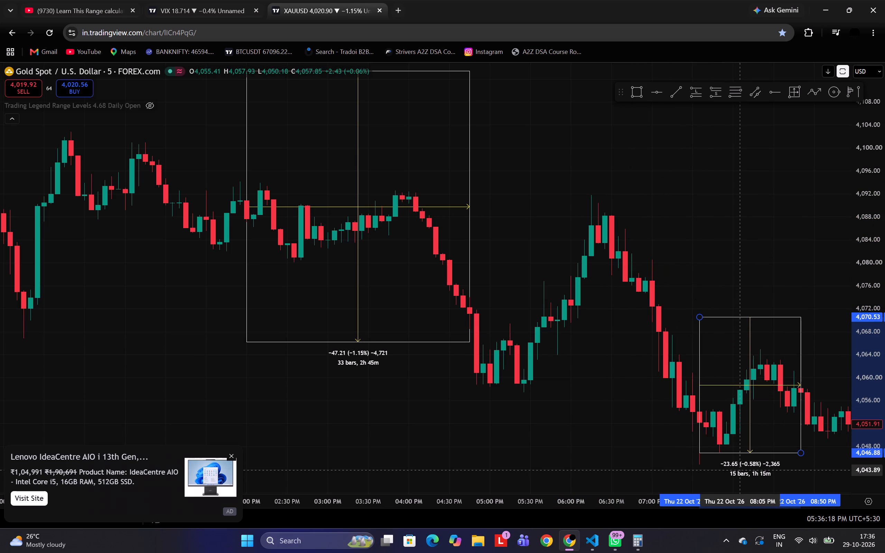
drag(738, 470, 737, 468)
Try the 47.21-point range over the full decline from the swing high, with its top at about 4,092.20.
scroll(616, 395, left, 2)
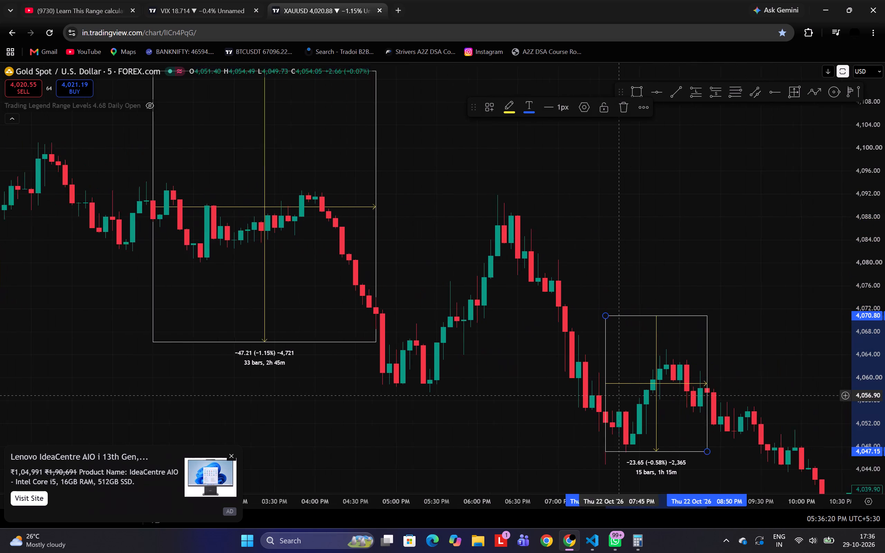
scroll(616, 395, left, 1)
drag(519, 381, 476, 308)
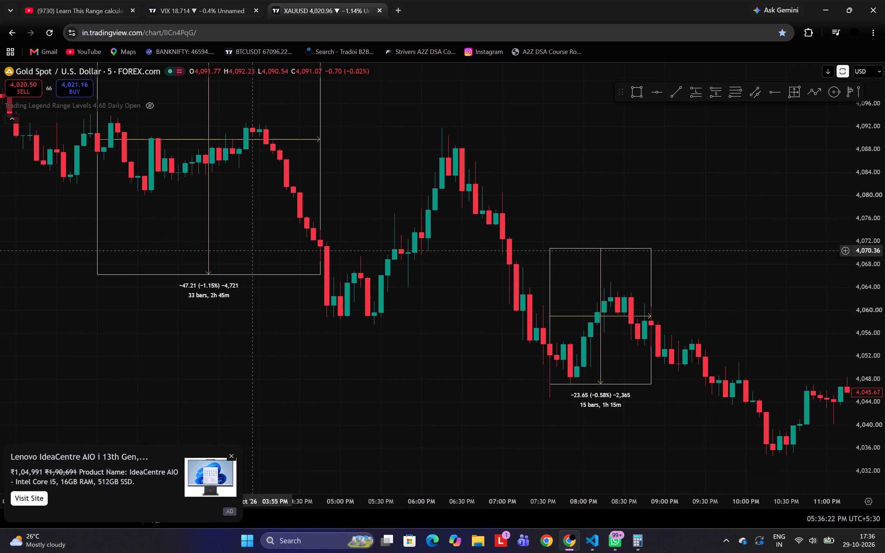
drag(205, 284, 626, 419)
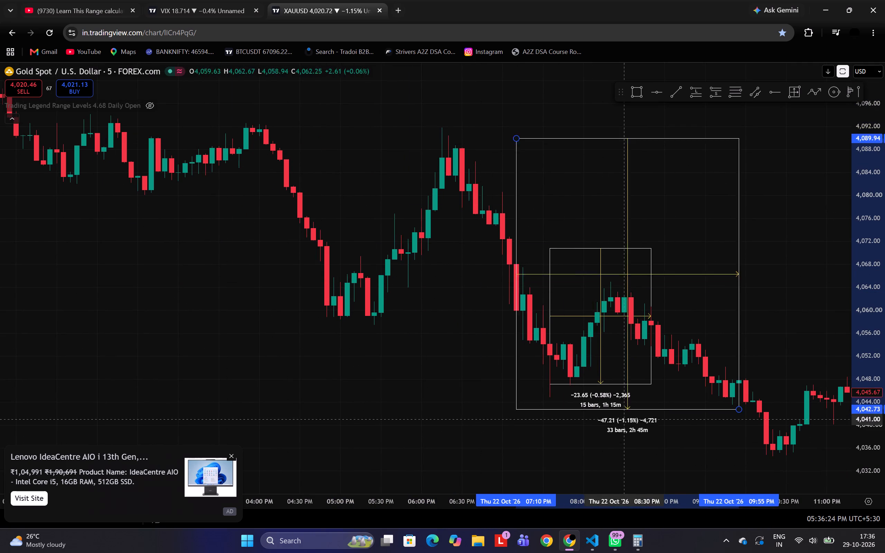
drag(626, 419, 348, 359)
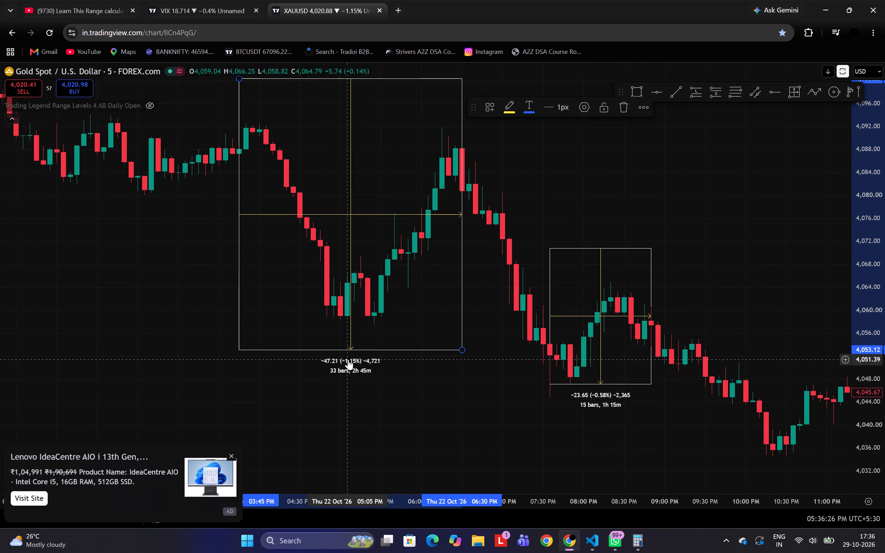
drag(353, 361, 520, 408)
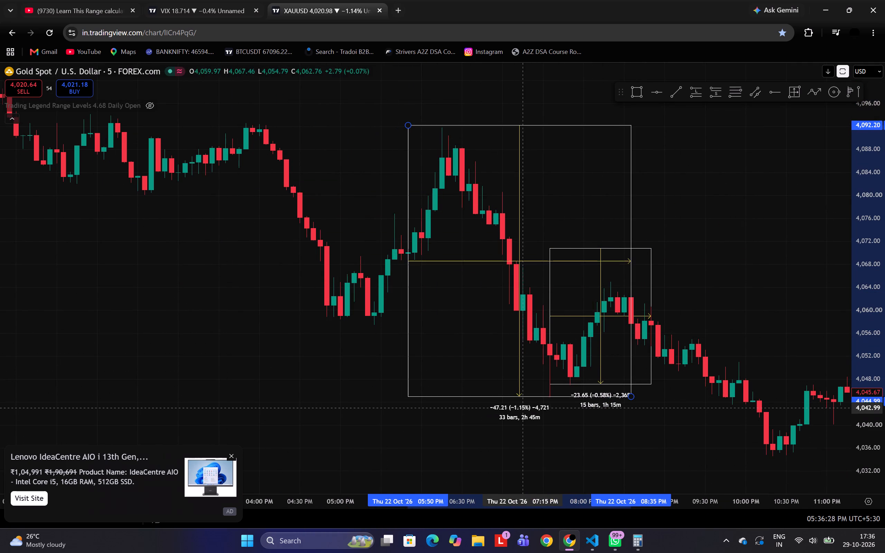
Move the 47.21-point range back over the earlier afternoon decline, with its bottom at about 4,052.
drag(520, 408, 275, 368)
click(422, 411)
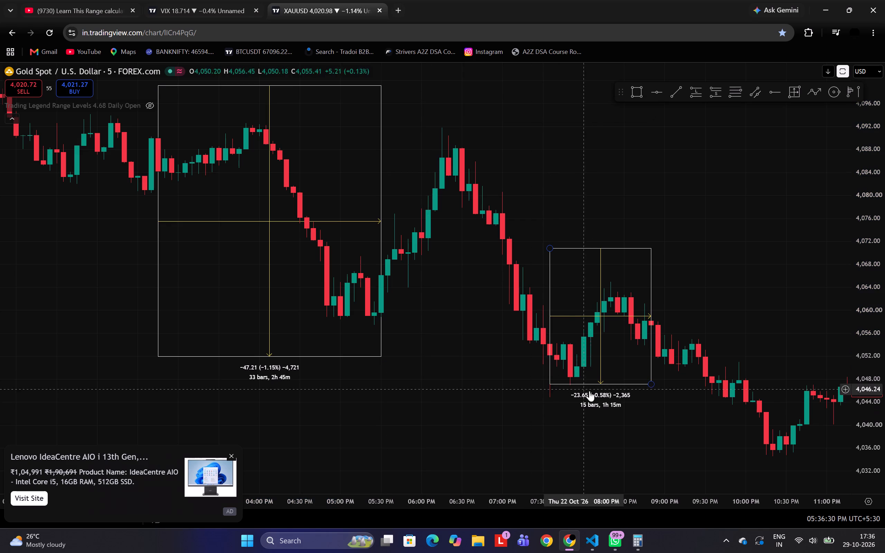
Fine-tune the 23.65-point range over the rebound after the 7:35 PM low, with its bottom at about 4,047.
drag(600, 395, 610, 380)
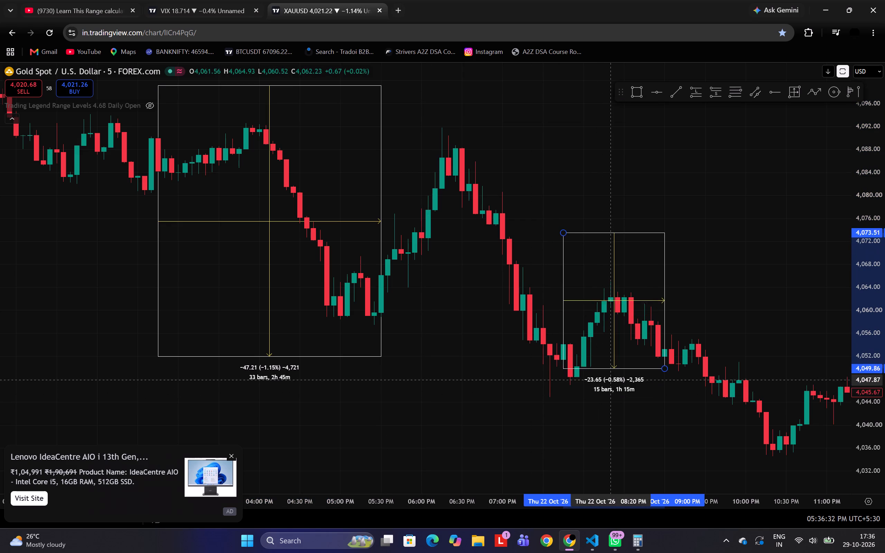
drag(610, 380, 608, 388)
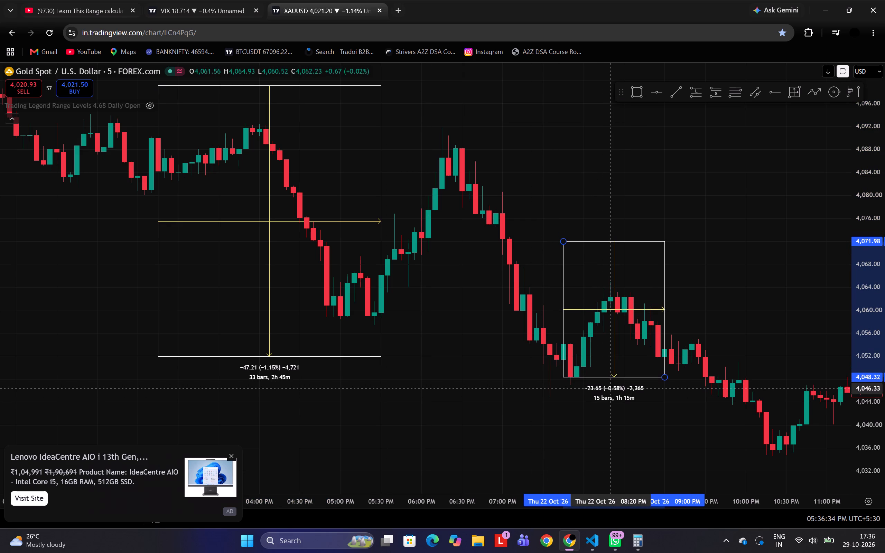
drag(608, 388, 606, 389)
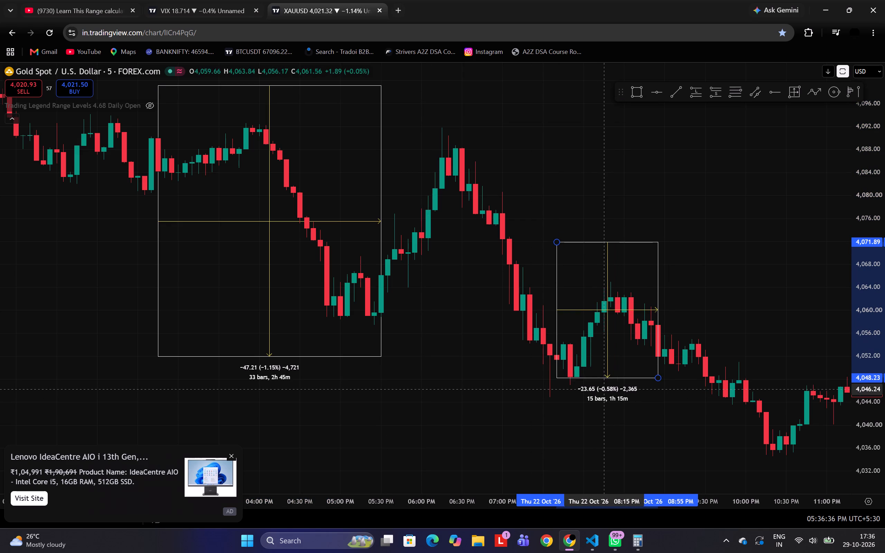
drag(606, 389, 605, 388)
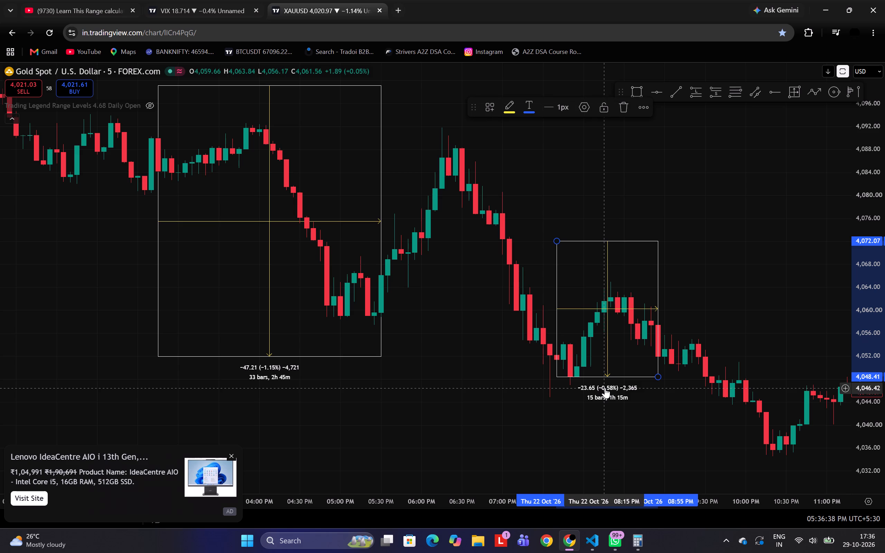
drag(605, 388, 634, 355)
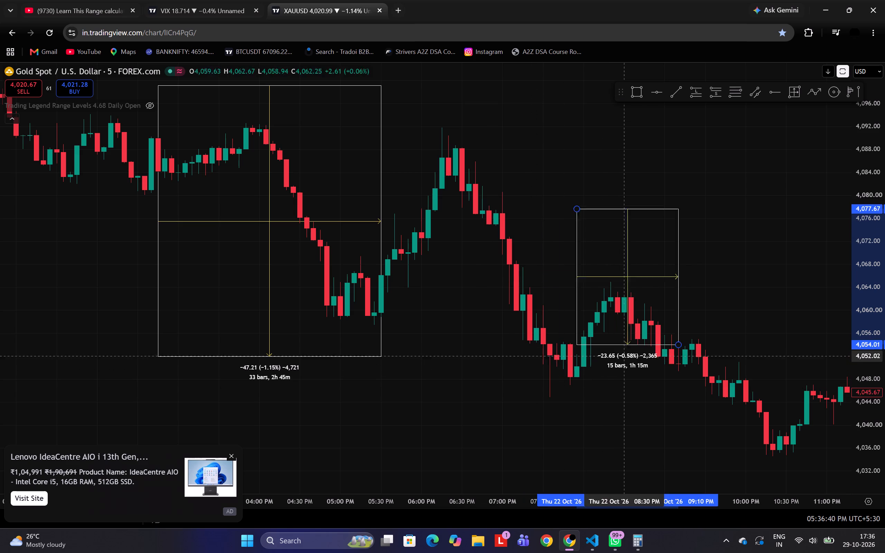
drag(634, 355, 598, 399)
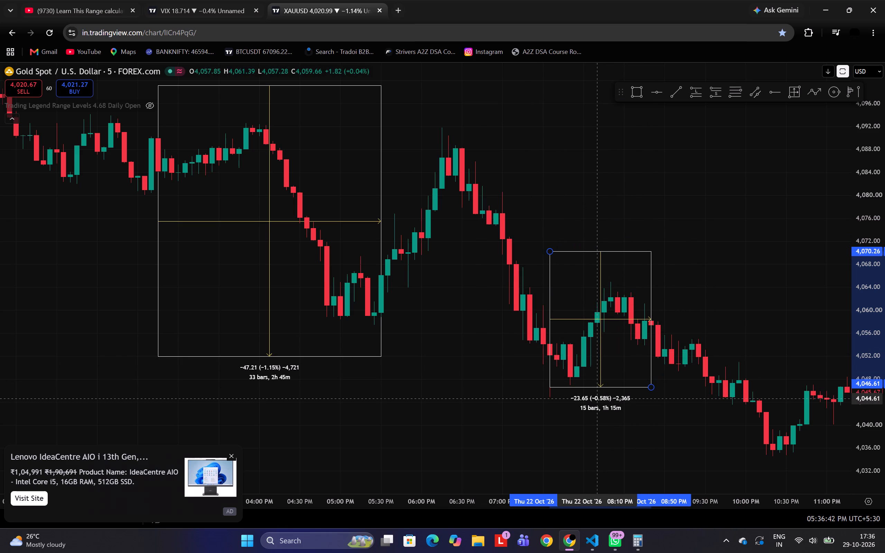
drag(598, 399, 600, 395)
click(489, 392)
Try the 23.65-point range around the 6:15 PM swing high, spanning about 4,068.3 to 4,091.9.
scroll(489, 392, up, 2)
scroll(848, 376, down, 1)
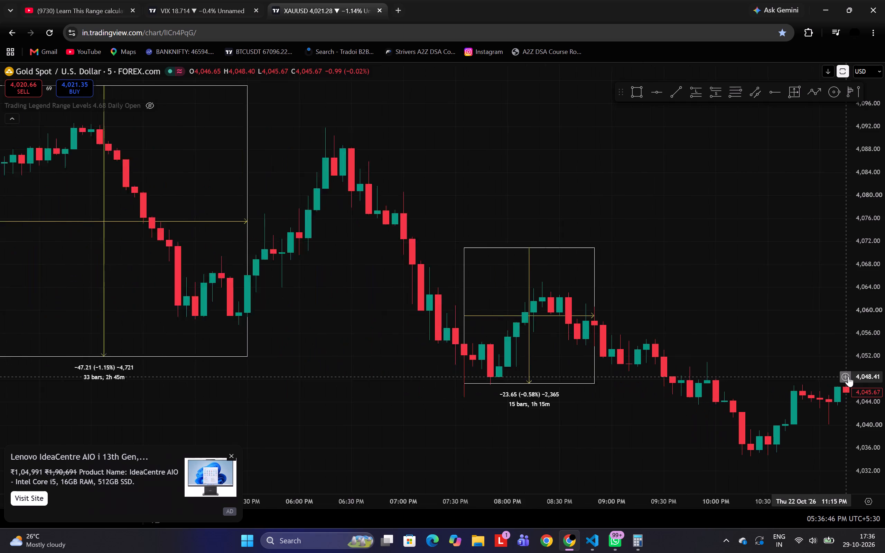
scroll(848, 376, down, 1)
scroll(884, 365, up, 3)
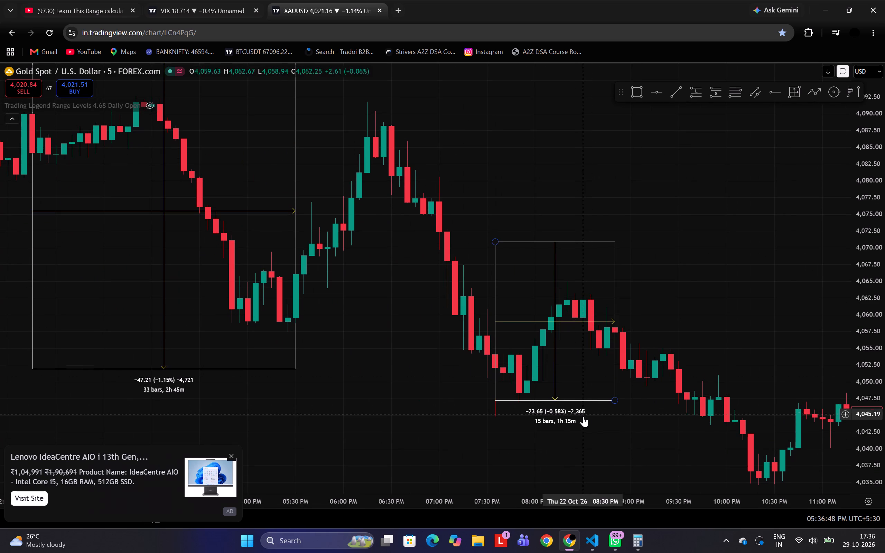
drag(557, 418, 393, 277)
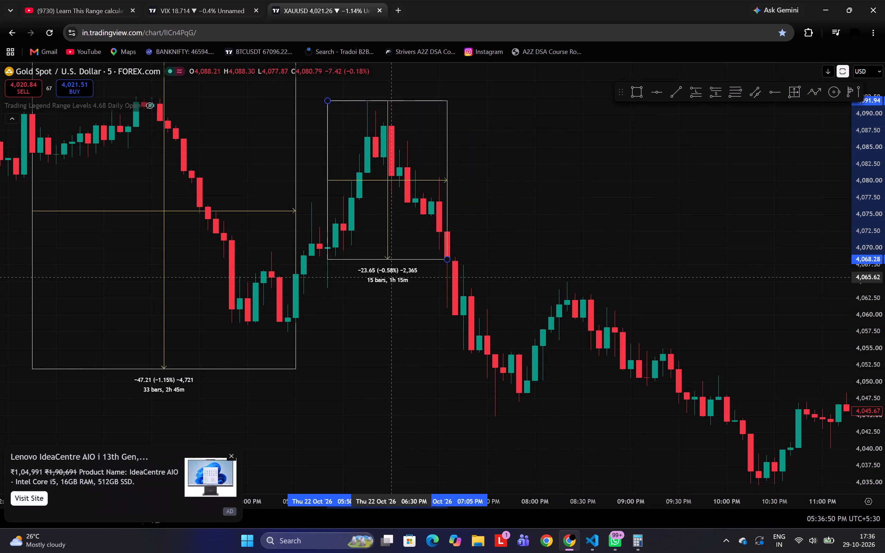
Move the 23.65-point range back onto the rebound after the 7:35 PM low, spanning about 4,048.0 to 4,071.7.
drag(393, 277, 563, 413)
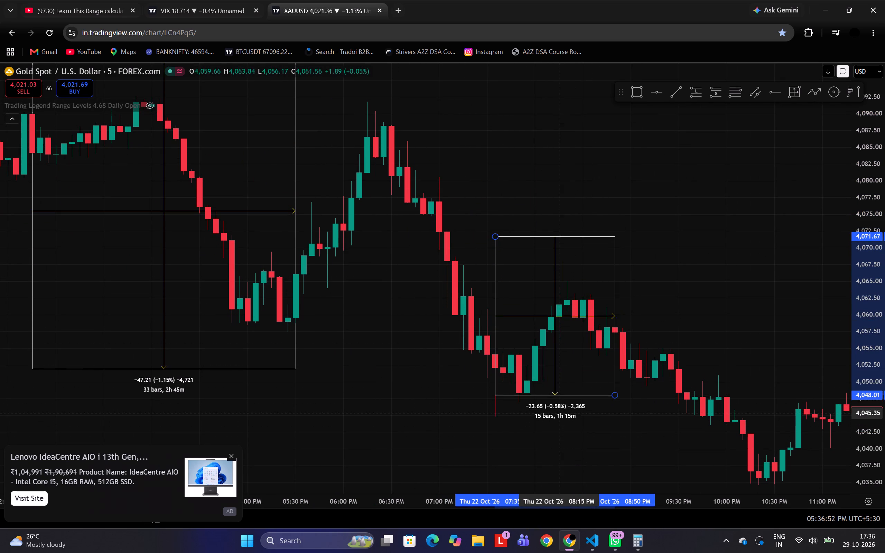
Move the 23.65-point range over the decline from 6:55 PM, spanning about 4,077.1 down to 4,053.4.
drag(563, 413, 493, 376)
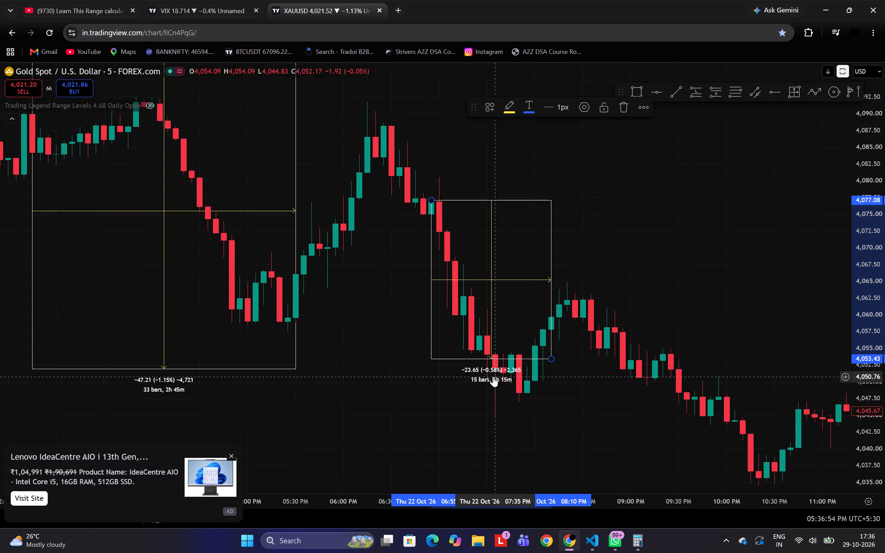
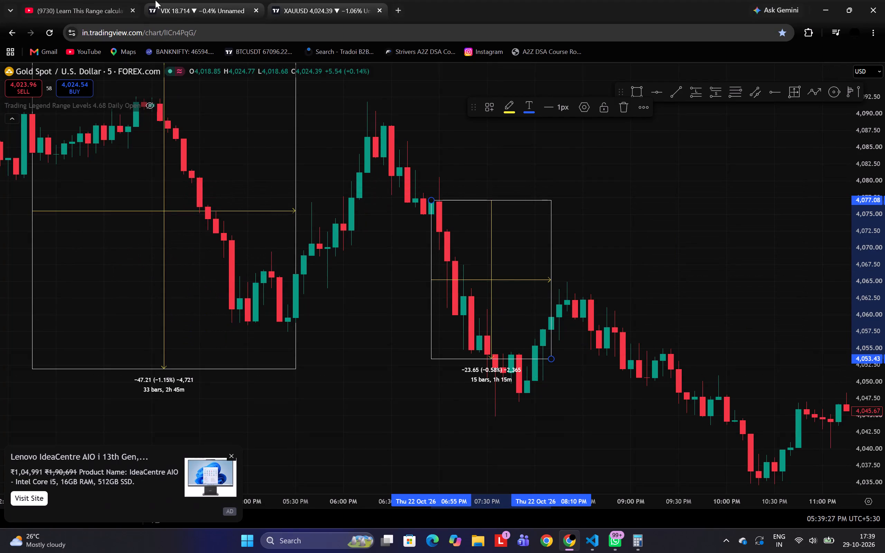
Close the YouTube strategy video and dismiss the advertisement covering the chart.
click(130, 12)
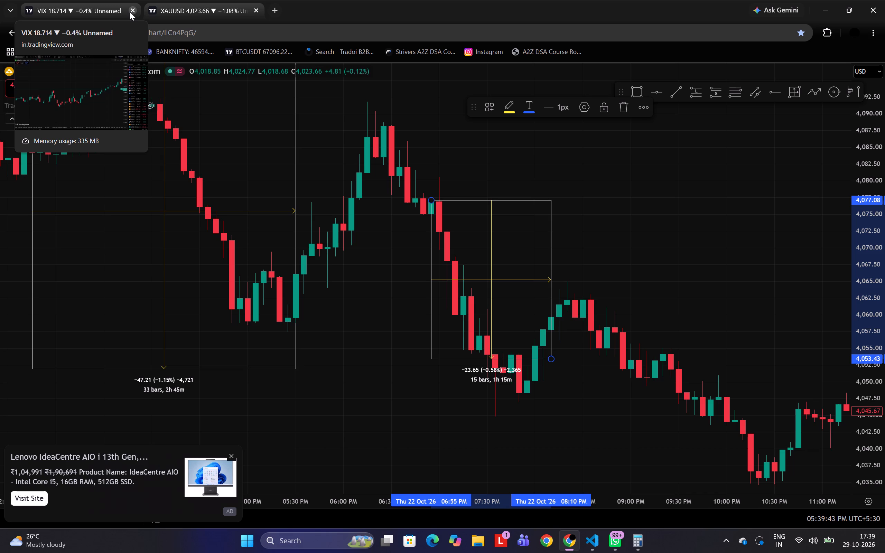
drag(398, 262, 427, 306)
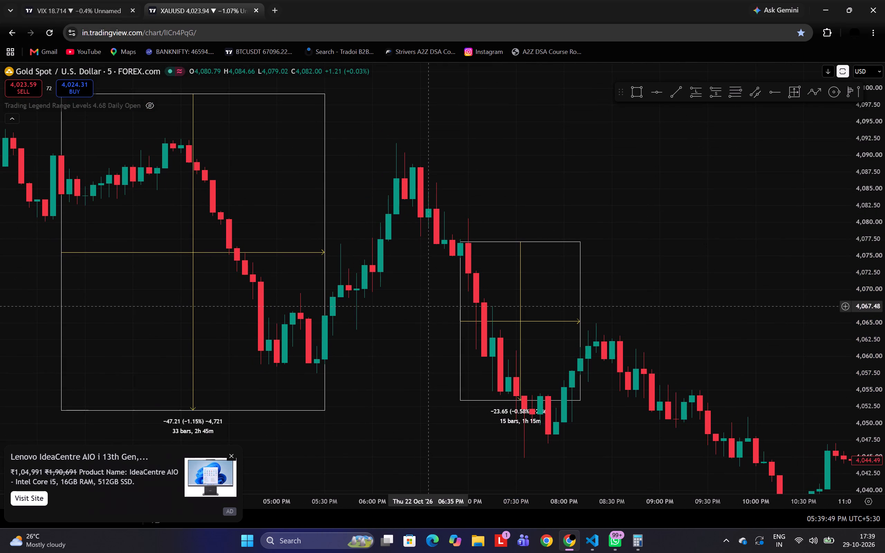
click(234, 455)
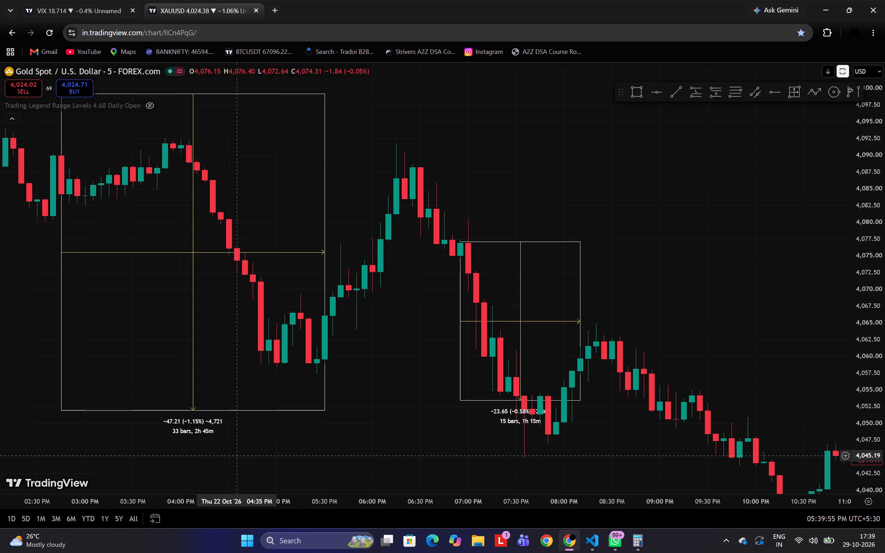
Move the 47.21-point range earlier so it ends around 4:55 PM, with its bottom at about 4,055.
drag(195, 431, 180, 387)
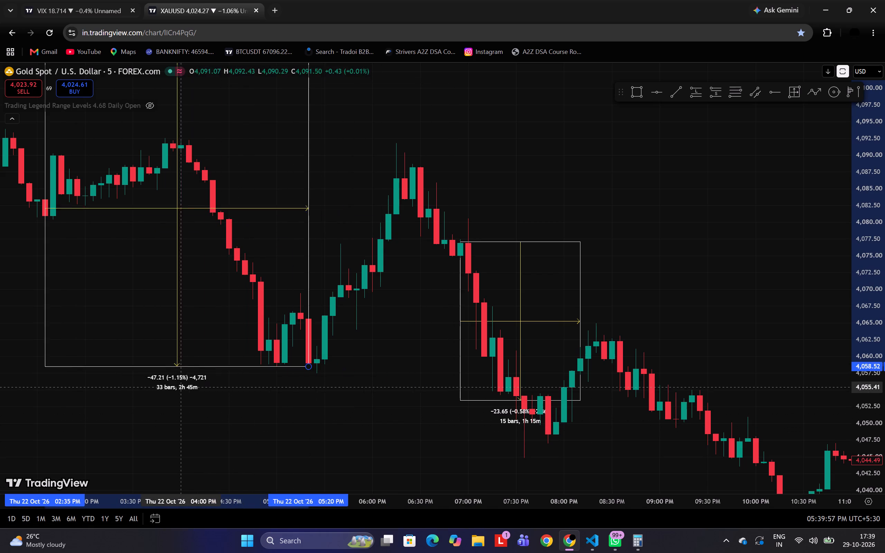
drag(180, 387, 143, 411)
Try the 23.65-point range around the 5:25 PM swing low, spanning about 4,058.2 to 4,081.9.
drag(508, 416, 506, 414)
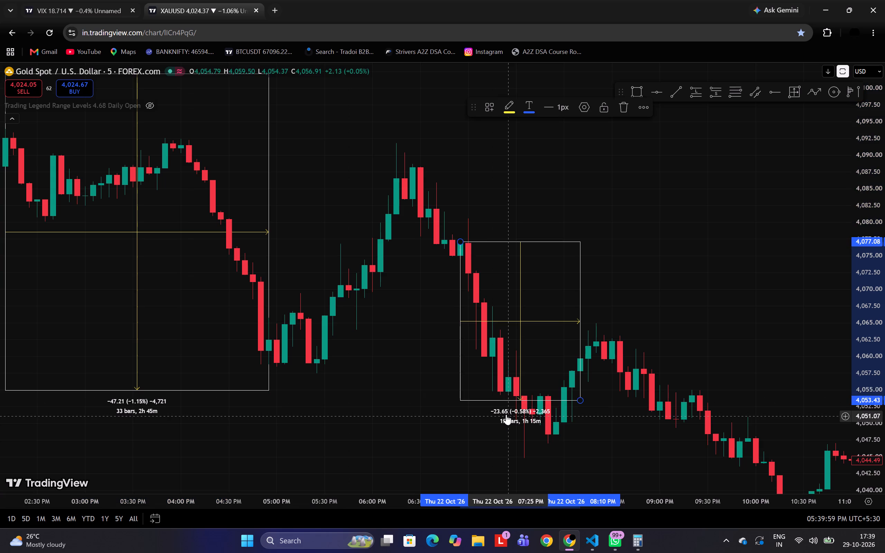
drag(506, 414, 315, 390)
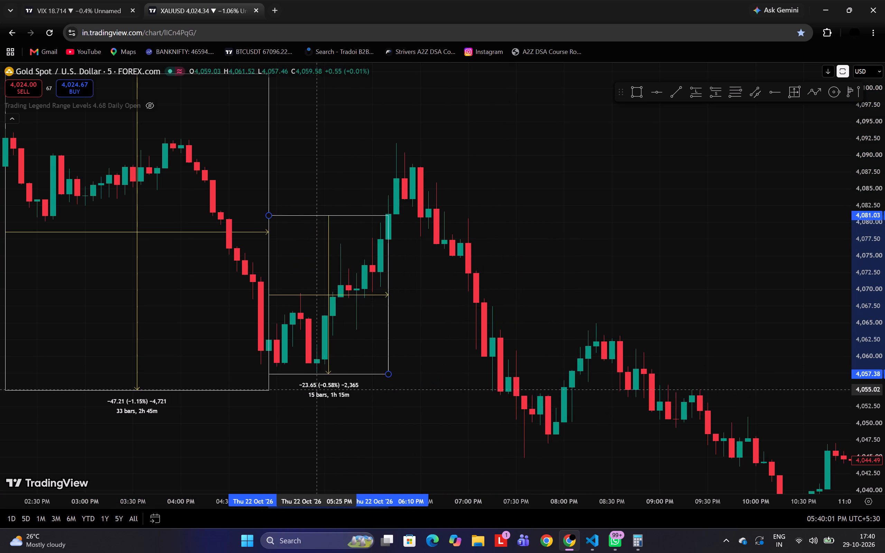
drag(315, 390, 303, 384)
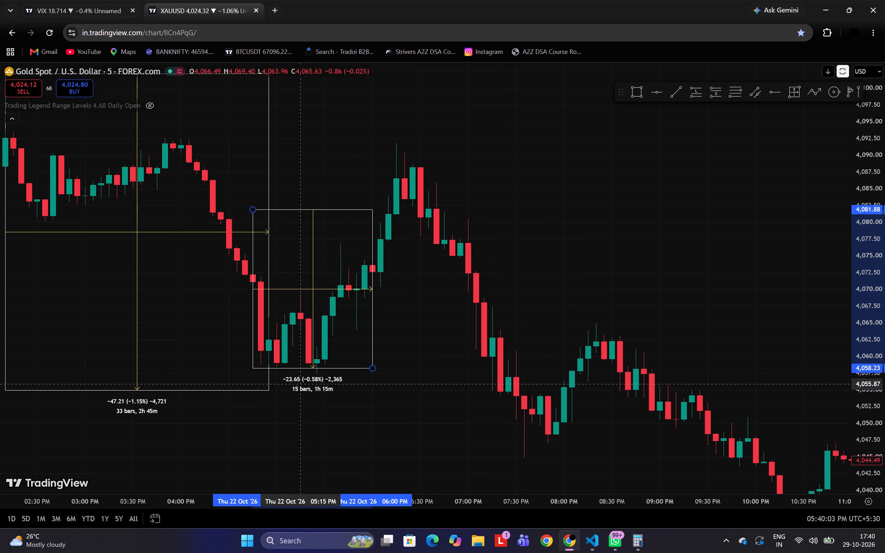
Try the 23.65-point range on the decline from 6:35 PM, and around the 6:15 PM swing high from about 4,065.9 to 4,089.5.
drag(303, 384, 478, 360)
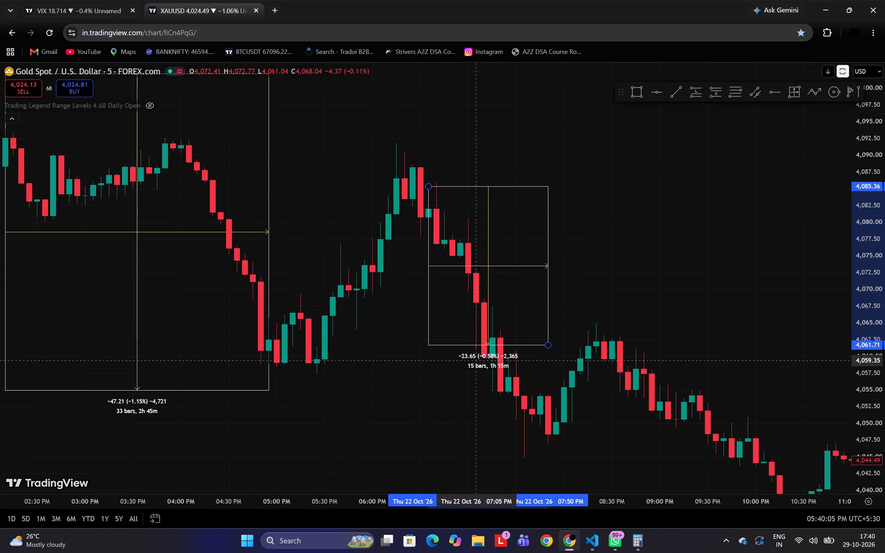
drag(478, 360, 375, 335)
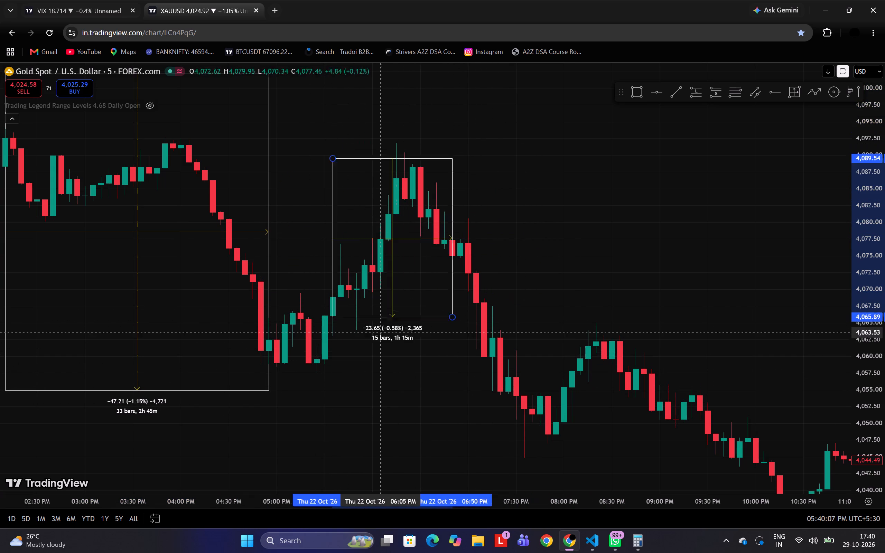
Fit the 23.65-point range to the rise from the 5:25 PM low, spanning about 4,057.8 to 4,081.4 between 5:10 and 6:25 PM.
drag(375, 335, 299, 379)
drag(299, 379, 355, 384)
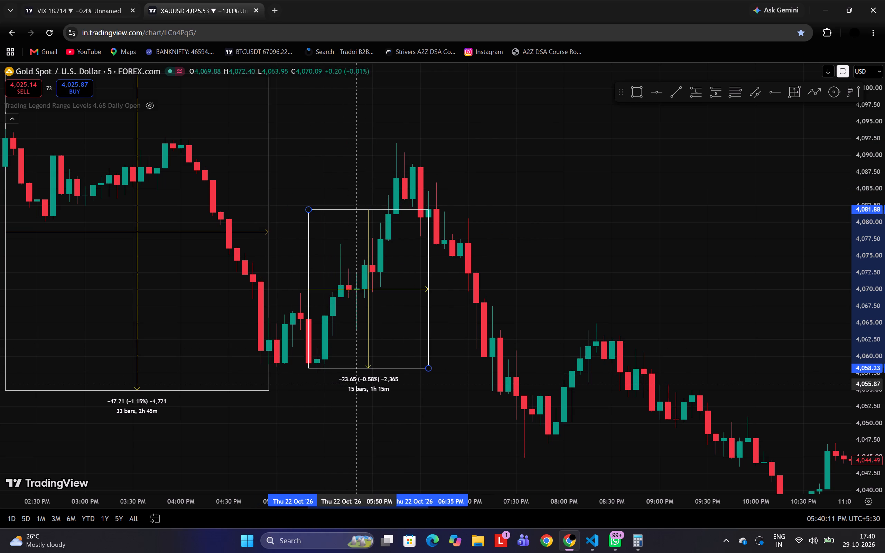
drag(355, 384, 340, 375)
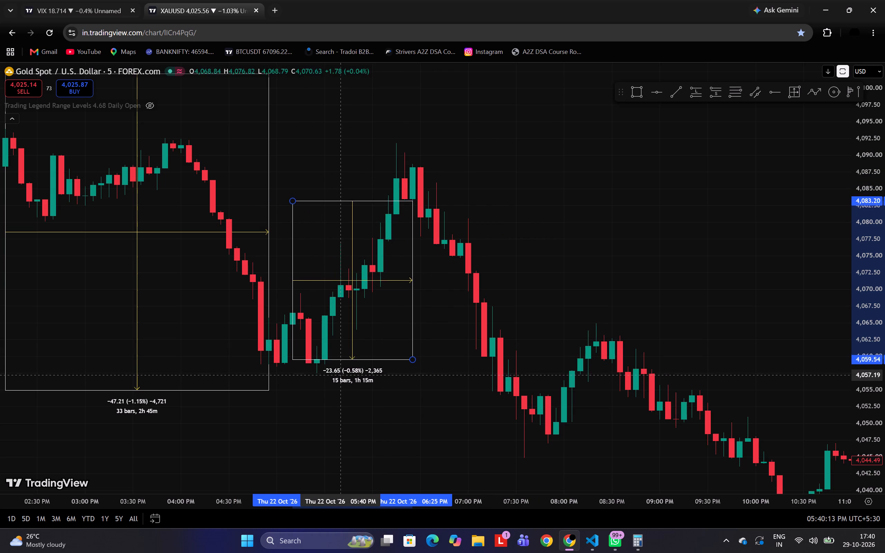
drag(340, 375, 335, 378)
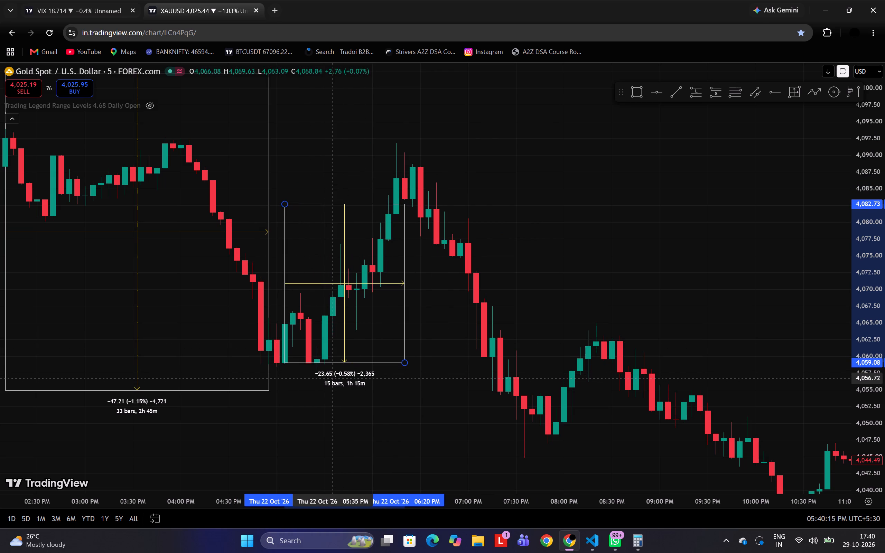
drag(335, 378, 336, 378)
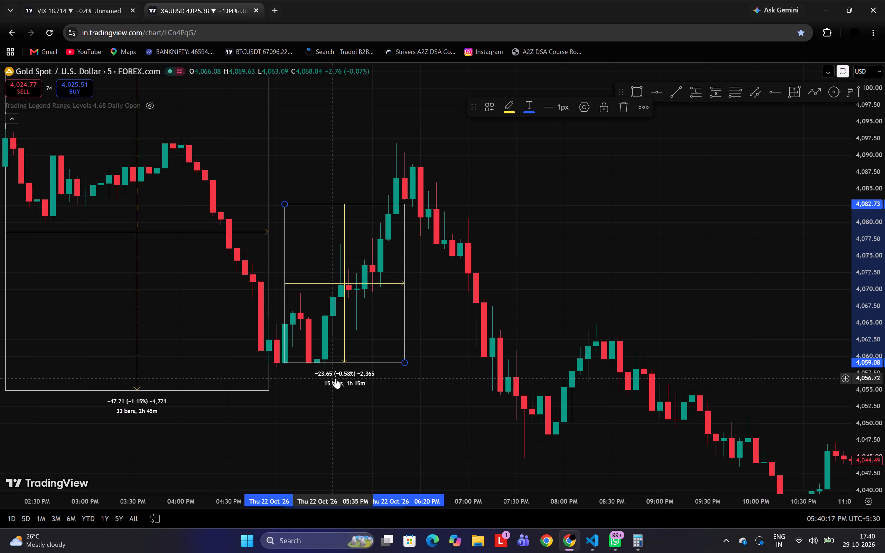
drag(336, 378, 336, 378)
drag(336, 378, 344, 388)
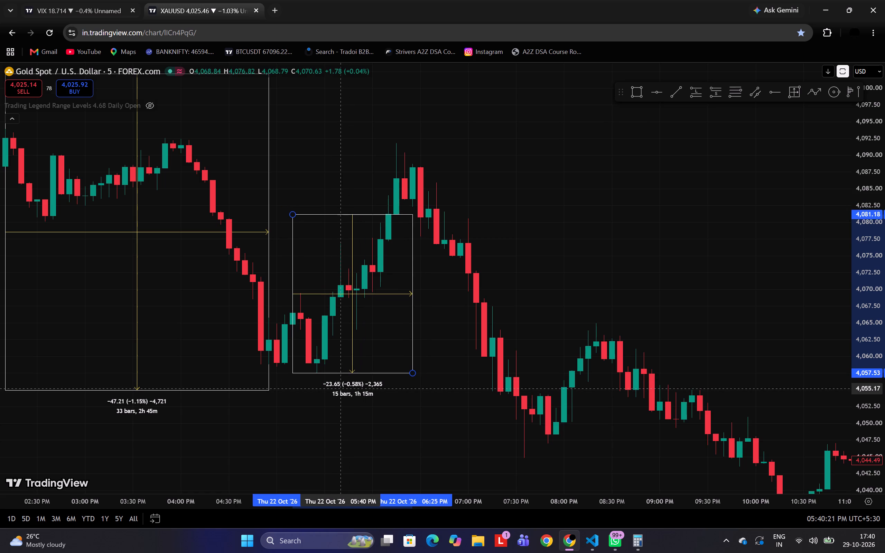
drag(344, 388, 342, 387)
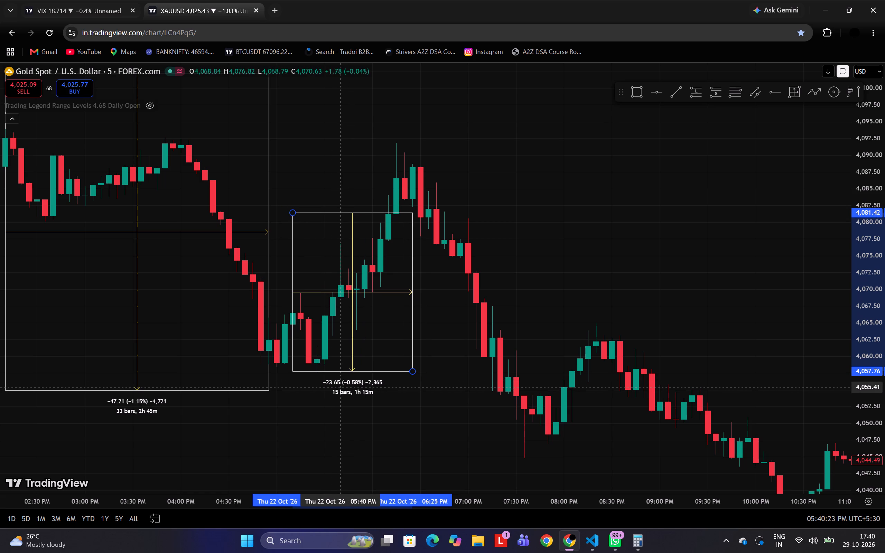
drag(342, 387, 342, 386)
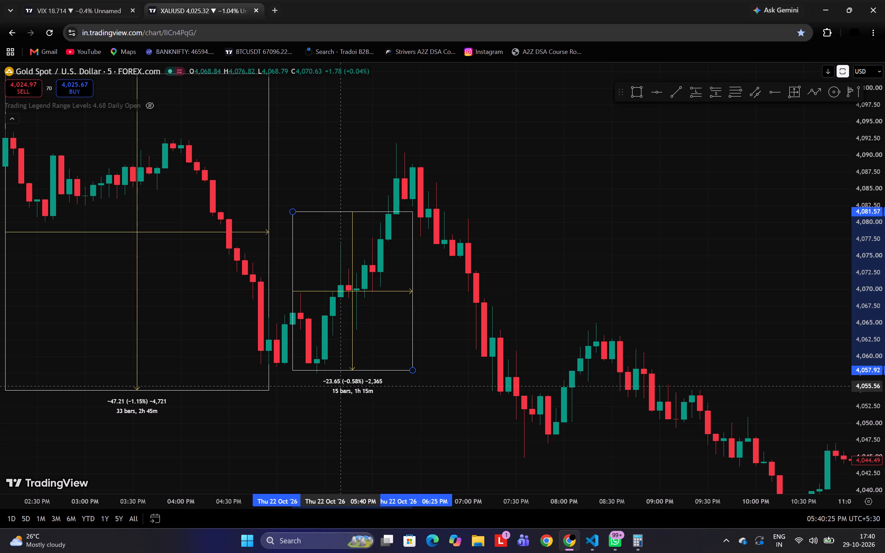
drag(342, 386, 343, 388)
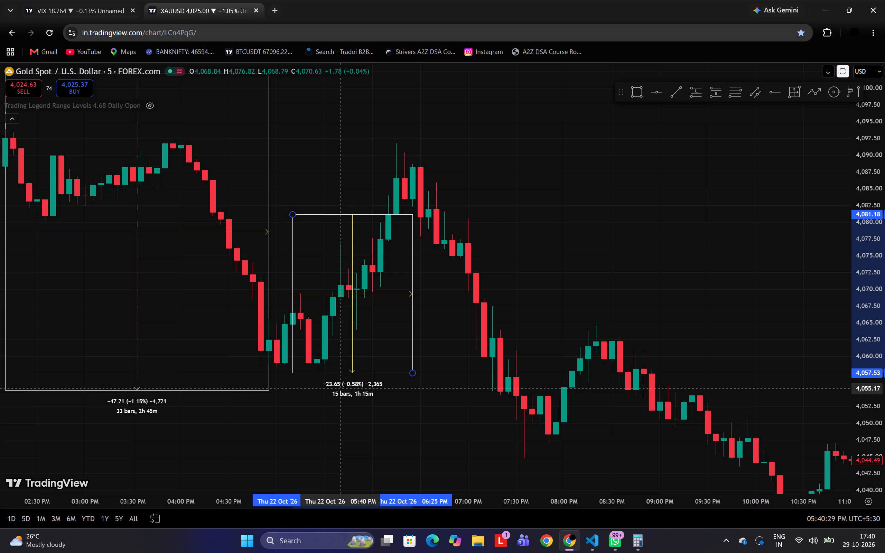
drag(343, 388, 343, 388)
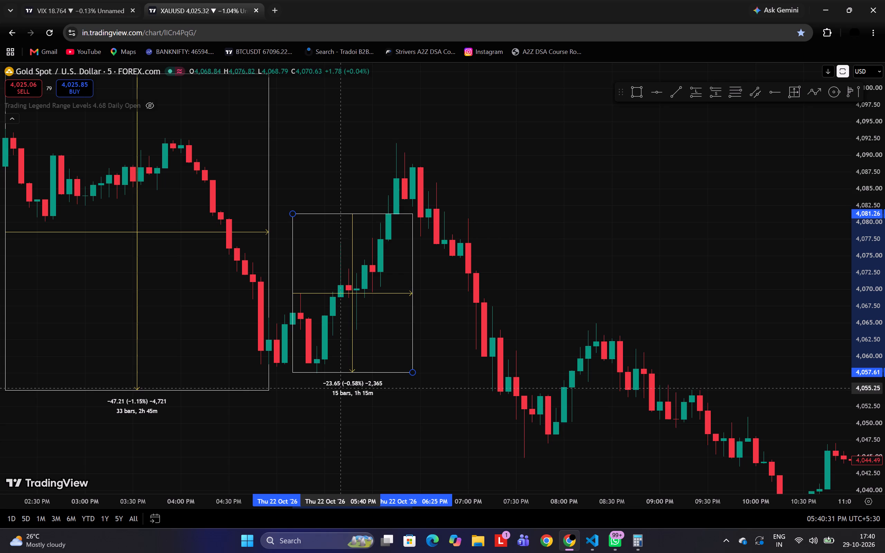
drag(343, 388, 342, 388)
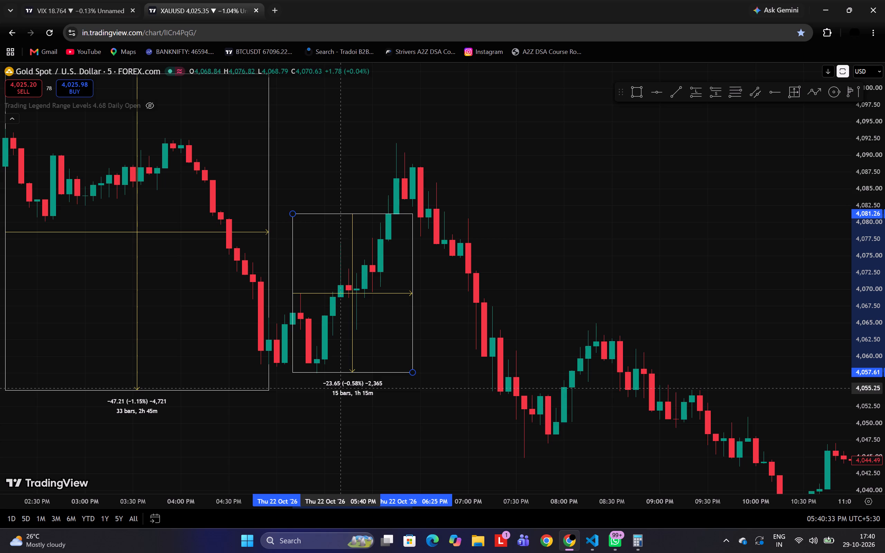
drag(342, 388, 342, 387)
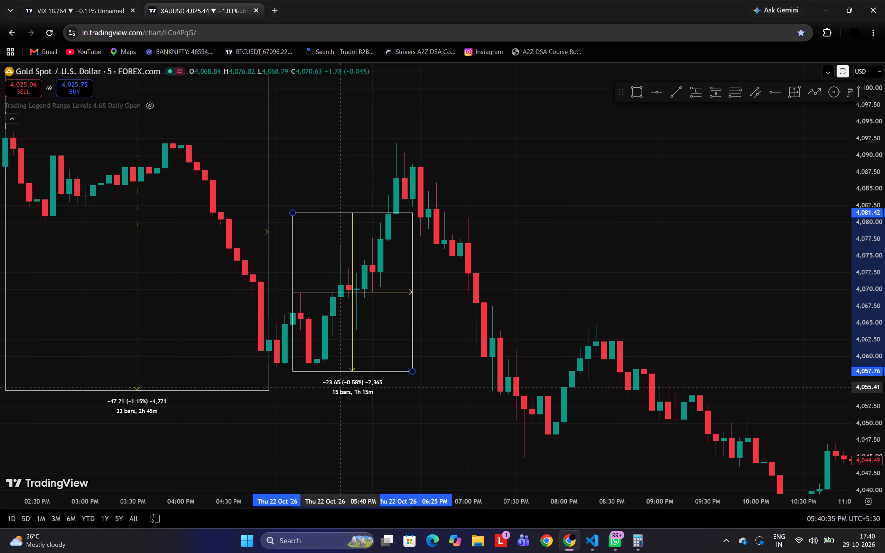
Move the 23.65-point range around the 6:15 PM swing high, spanning about 4,067.6 to 4,091.2 between 5:50 and 7:05 PM.
drag(342, 387, 405, 321)
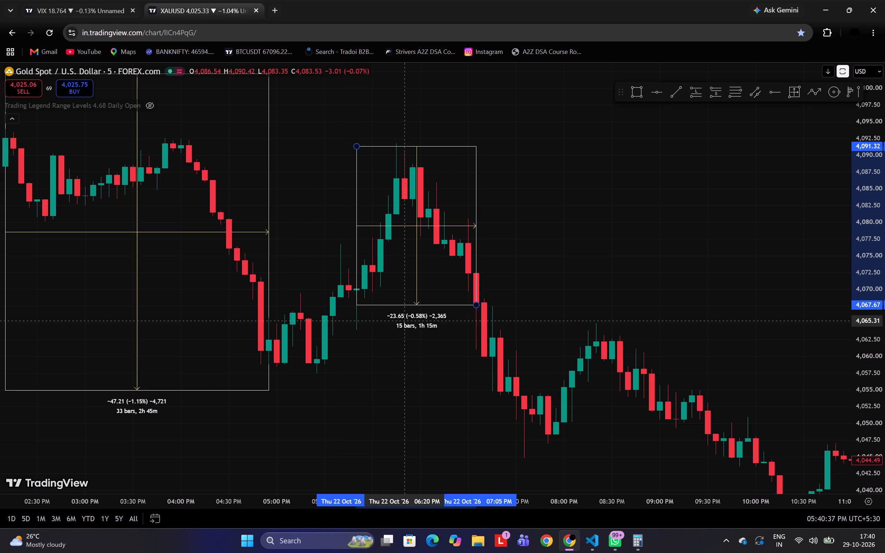
drag(405, 321, 405, 321)
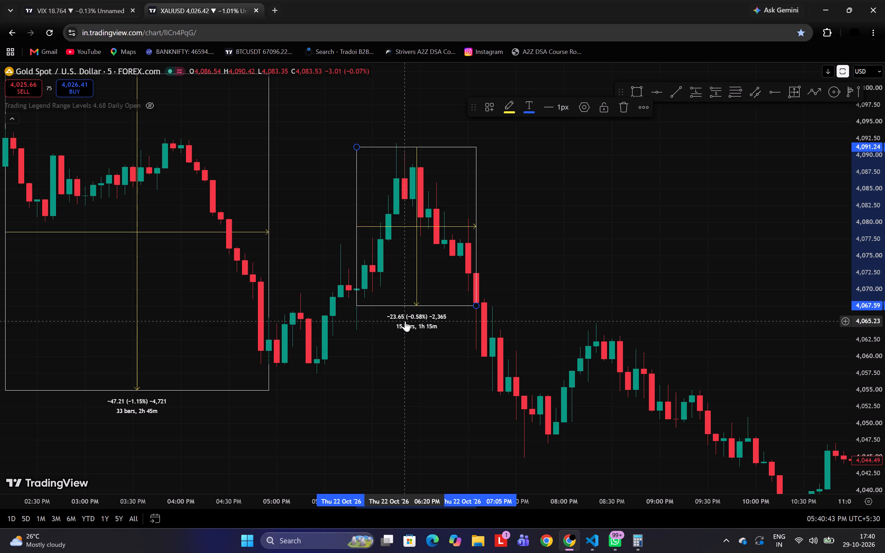